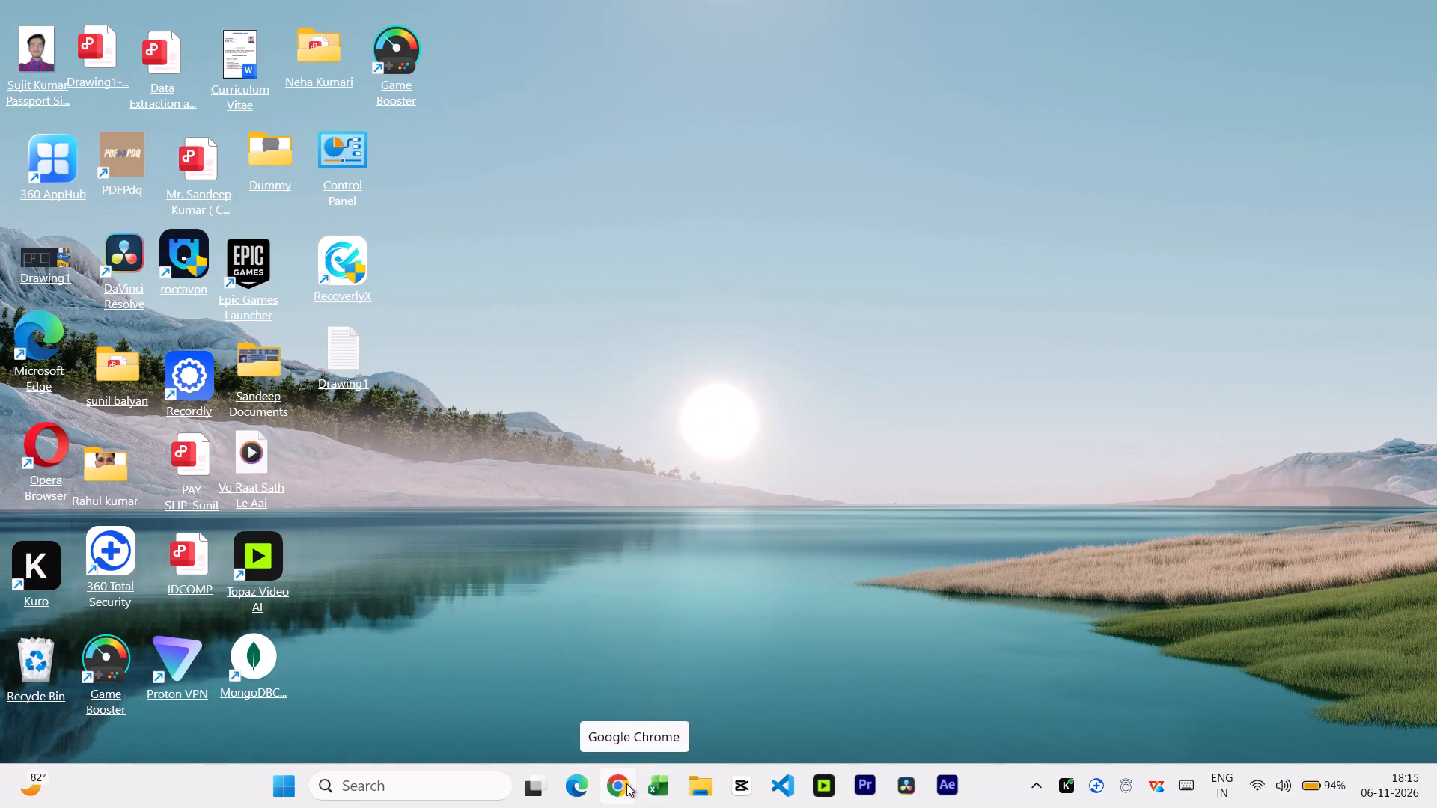
Switch to Google Chrome and pause the Doraemon video playing on YouTube.
click(626, 783)
click(602, 432)
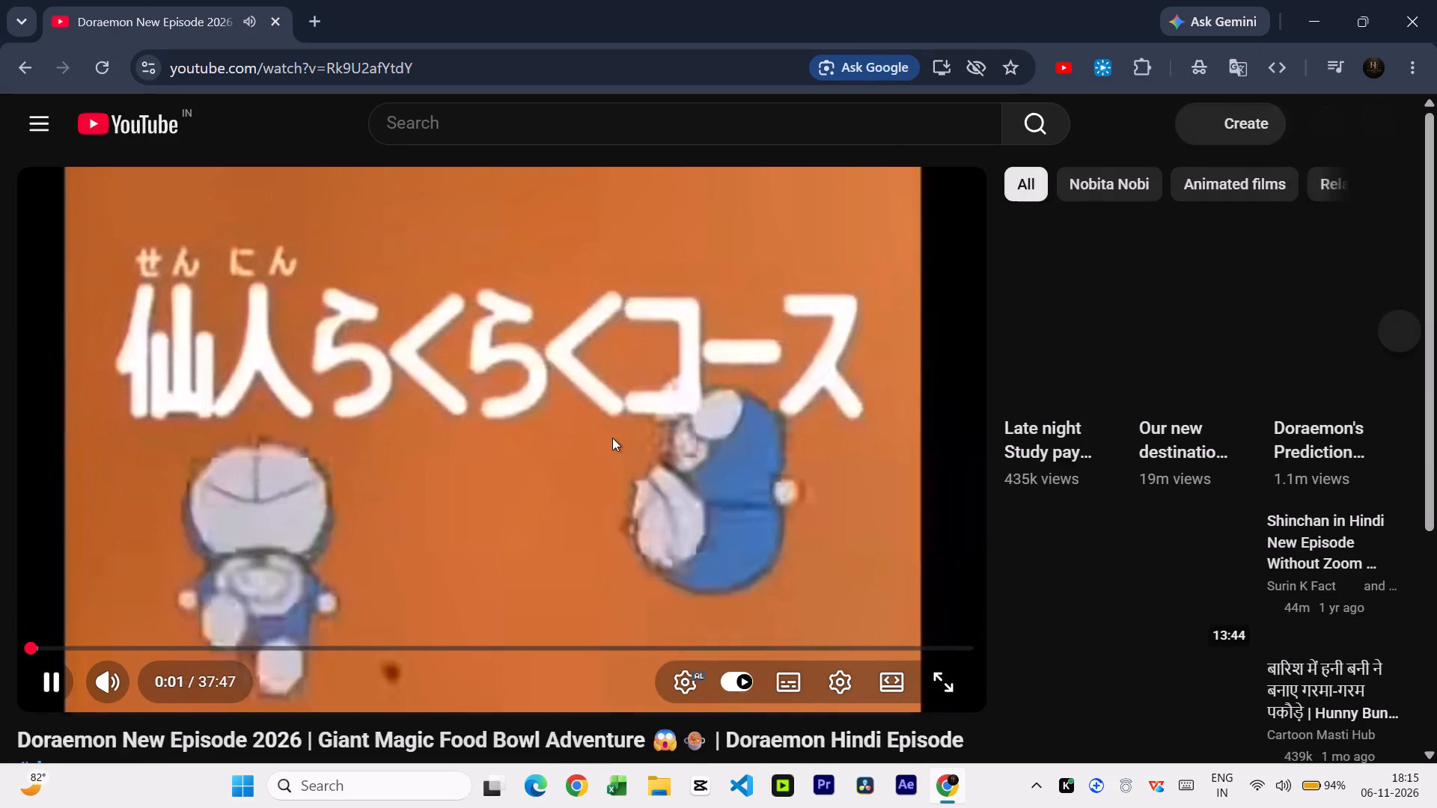
click(833, 473)
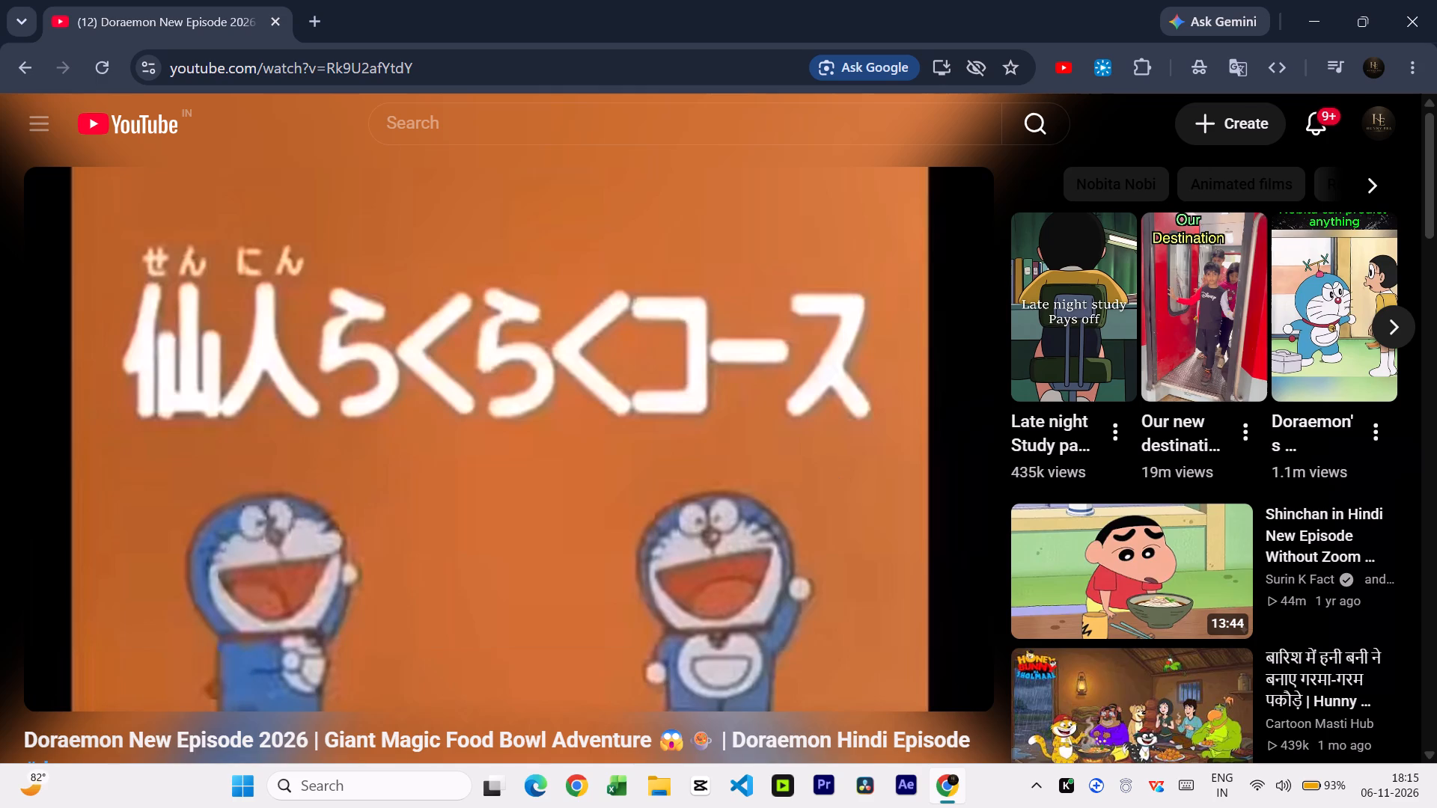
click(1261, 128)
Search for "yt studio" in a new tab and open YouTube Studio from the results.
click(328, 16)
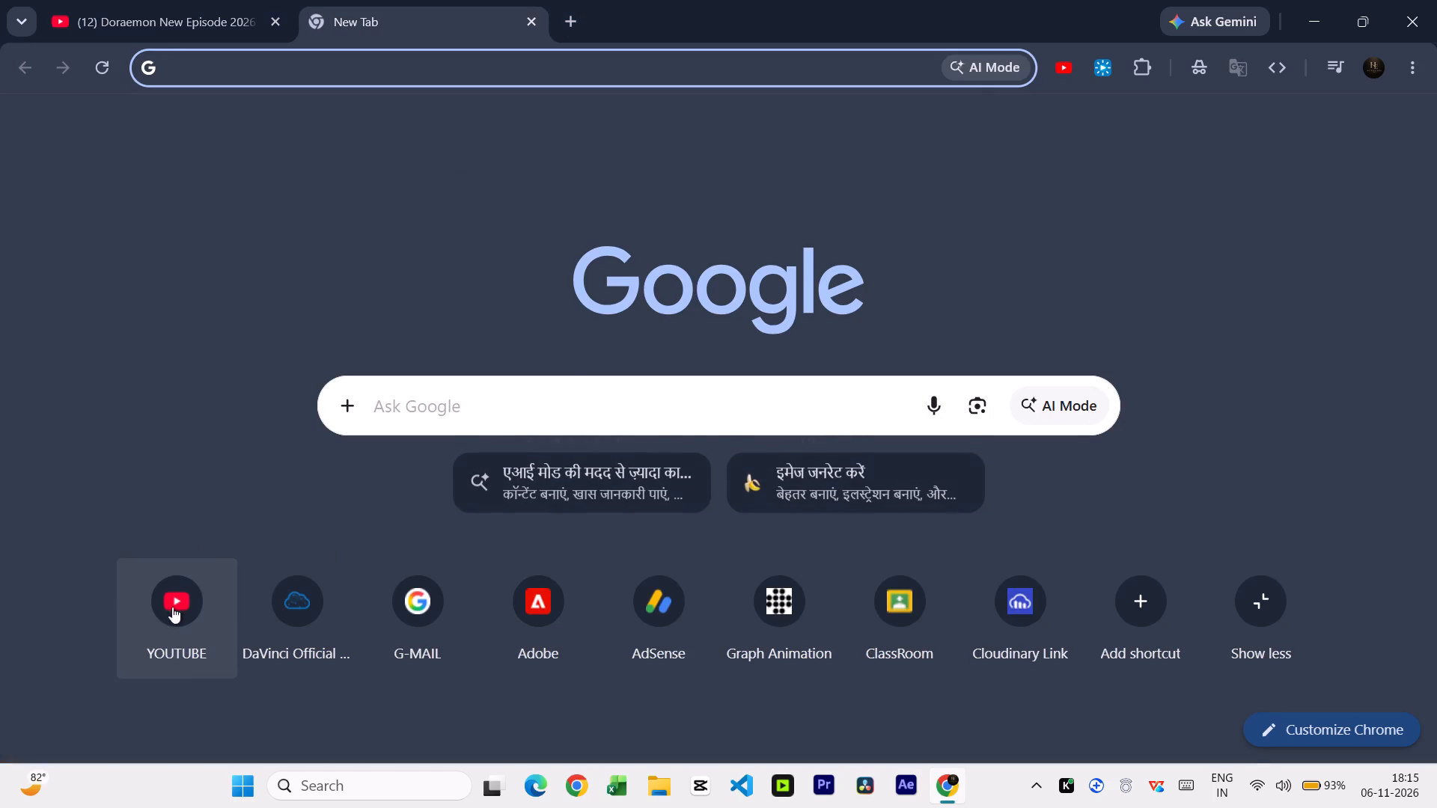
click(569, 374)
click(567, 420)
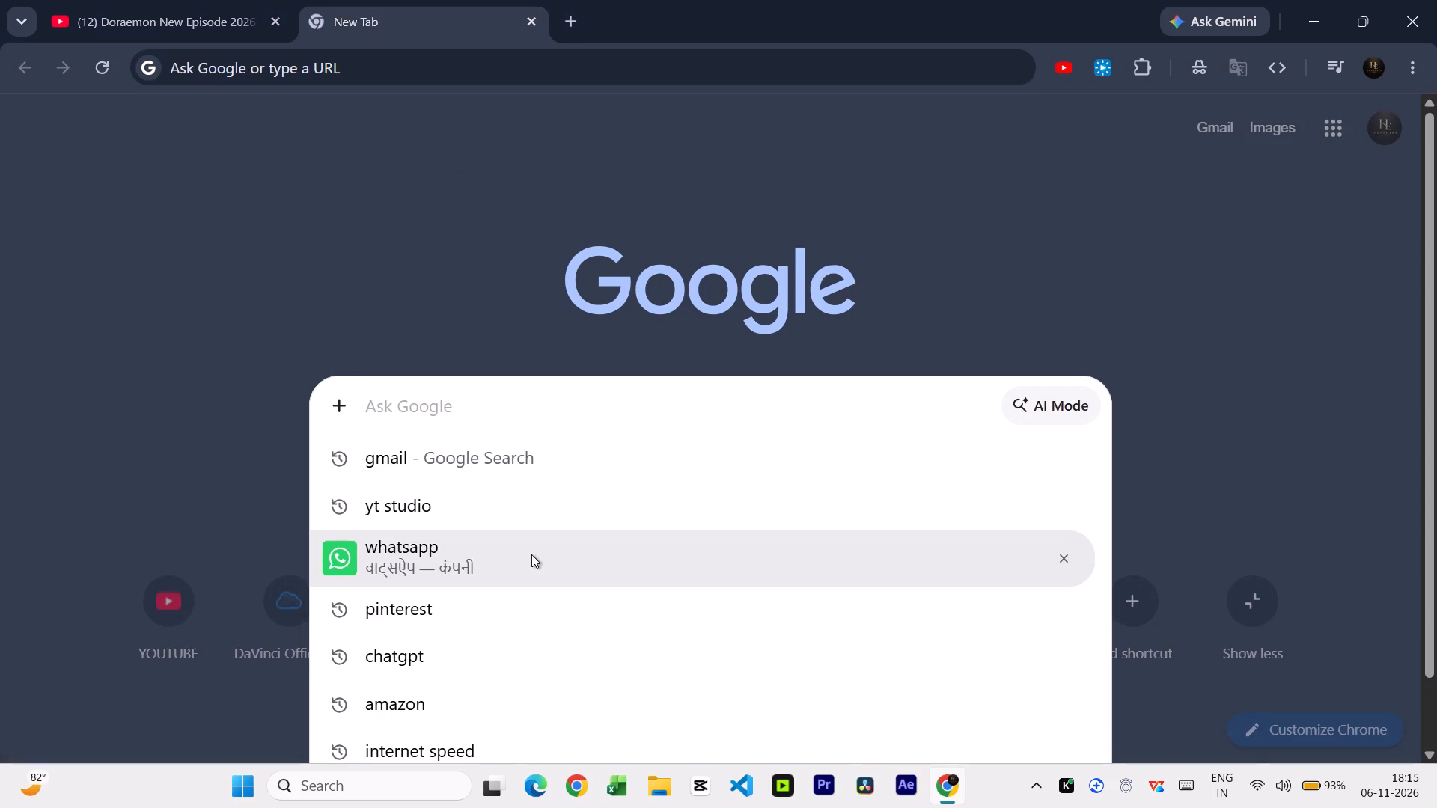
click(531, 521)
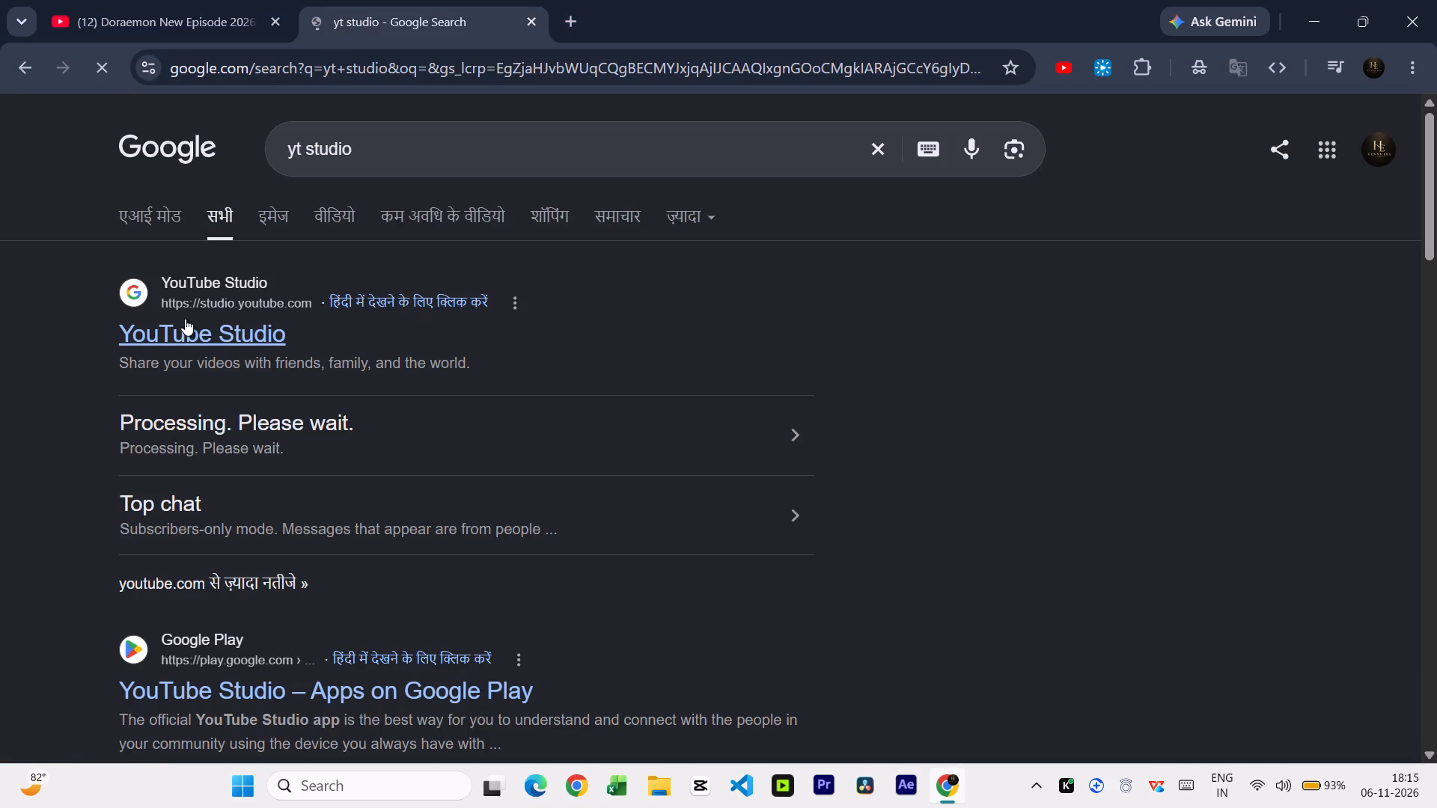
click(185, 319)
click(189, 336)
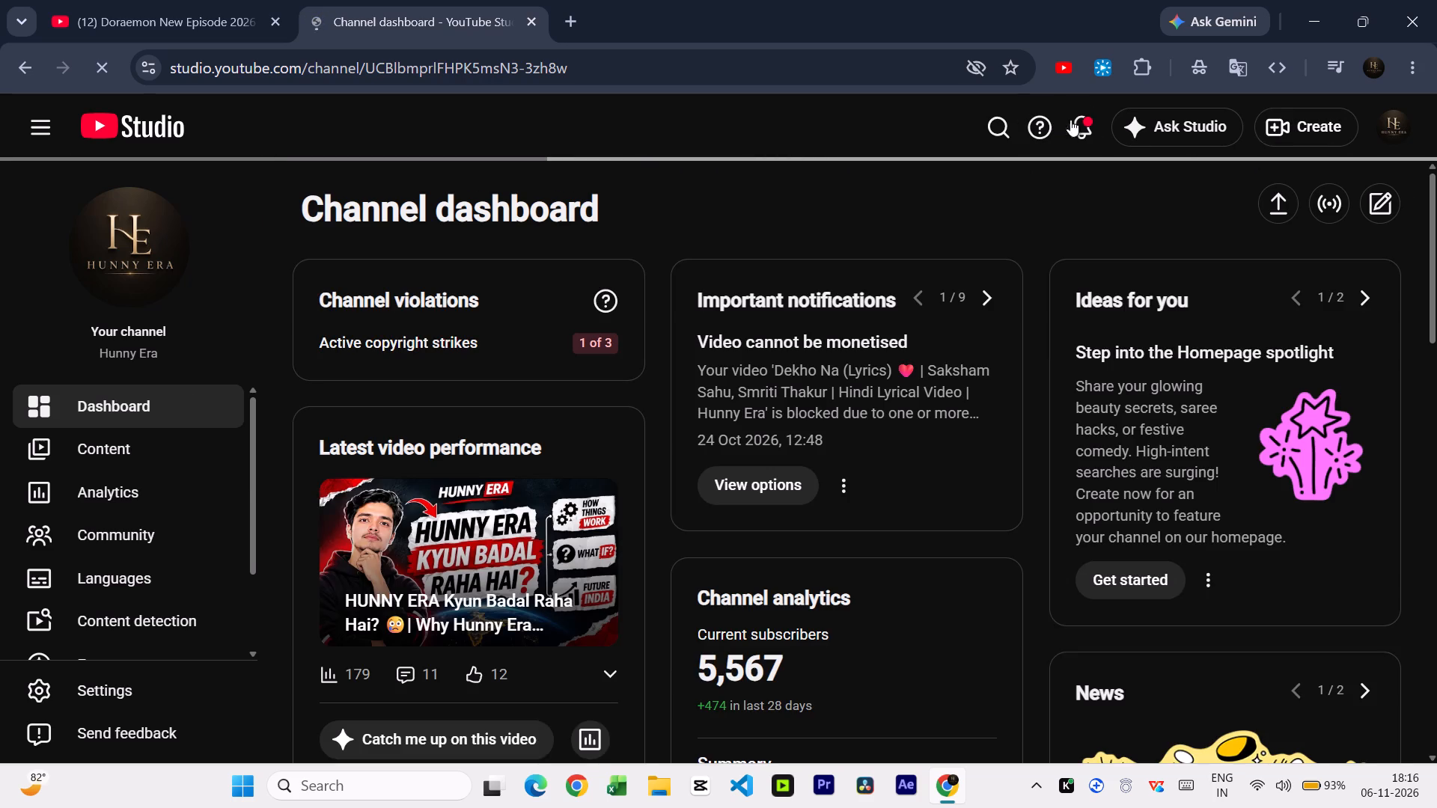
Check the channel's notifications in YouTube Studio.
click(1082, 122)
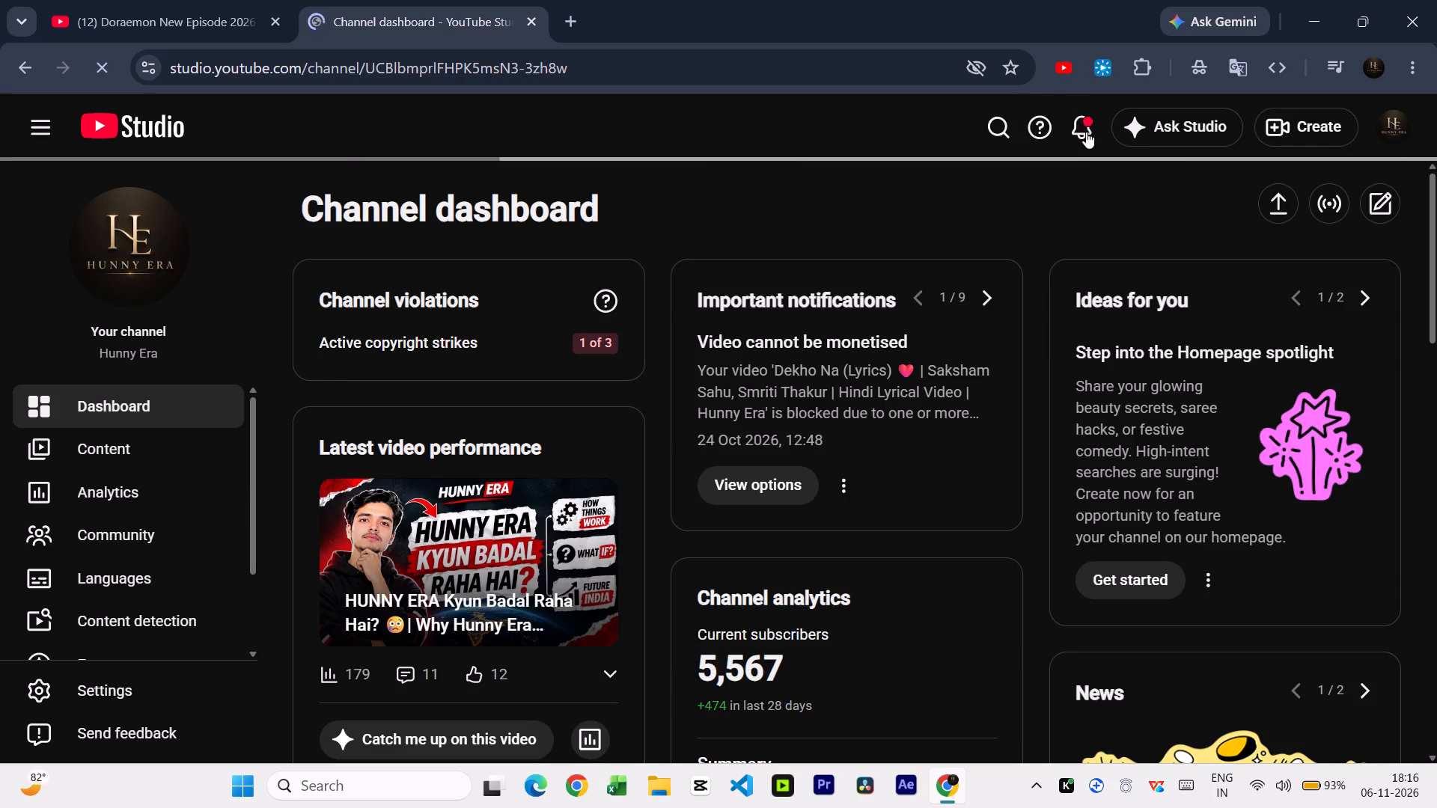
click(1089, 144)
click(1089, 144)
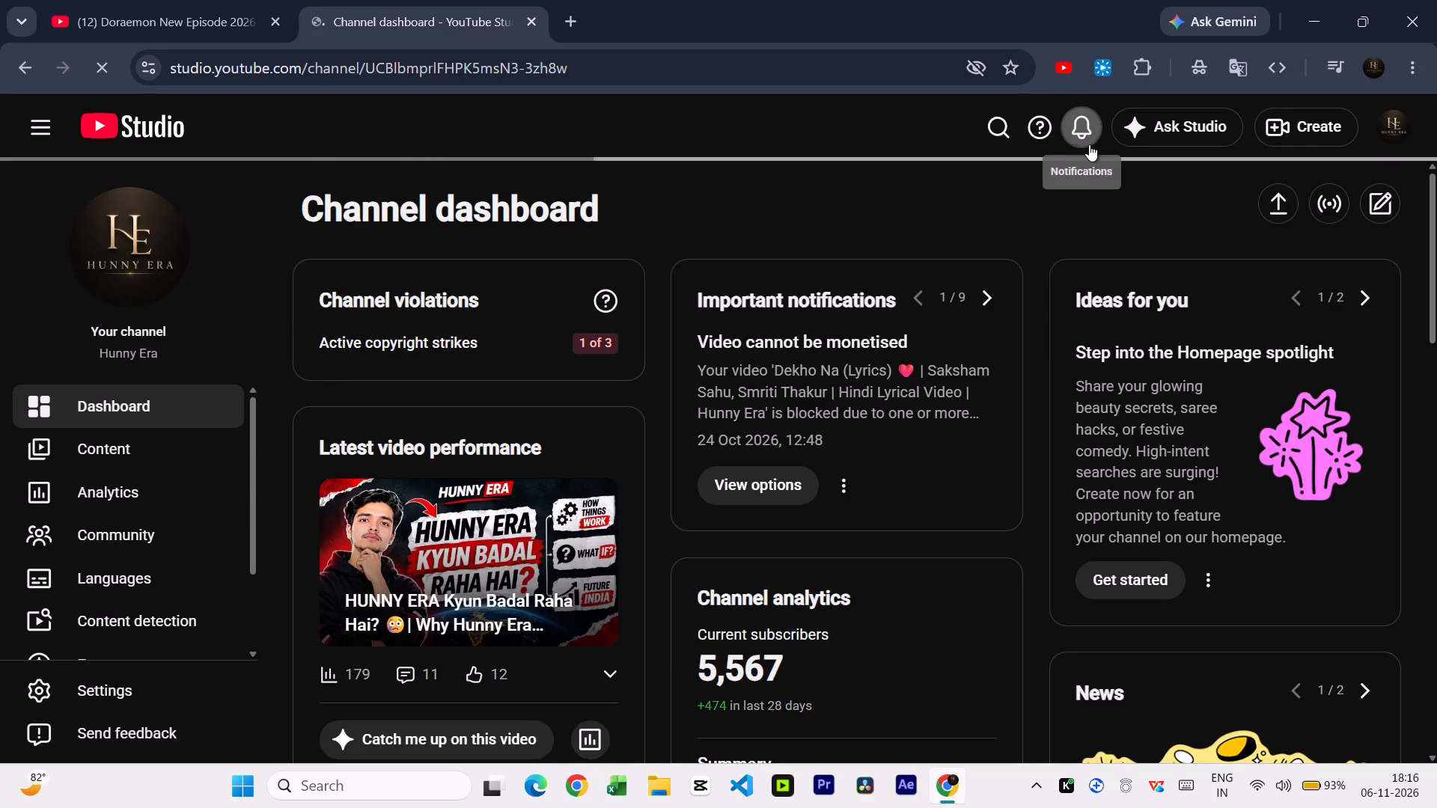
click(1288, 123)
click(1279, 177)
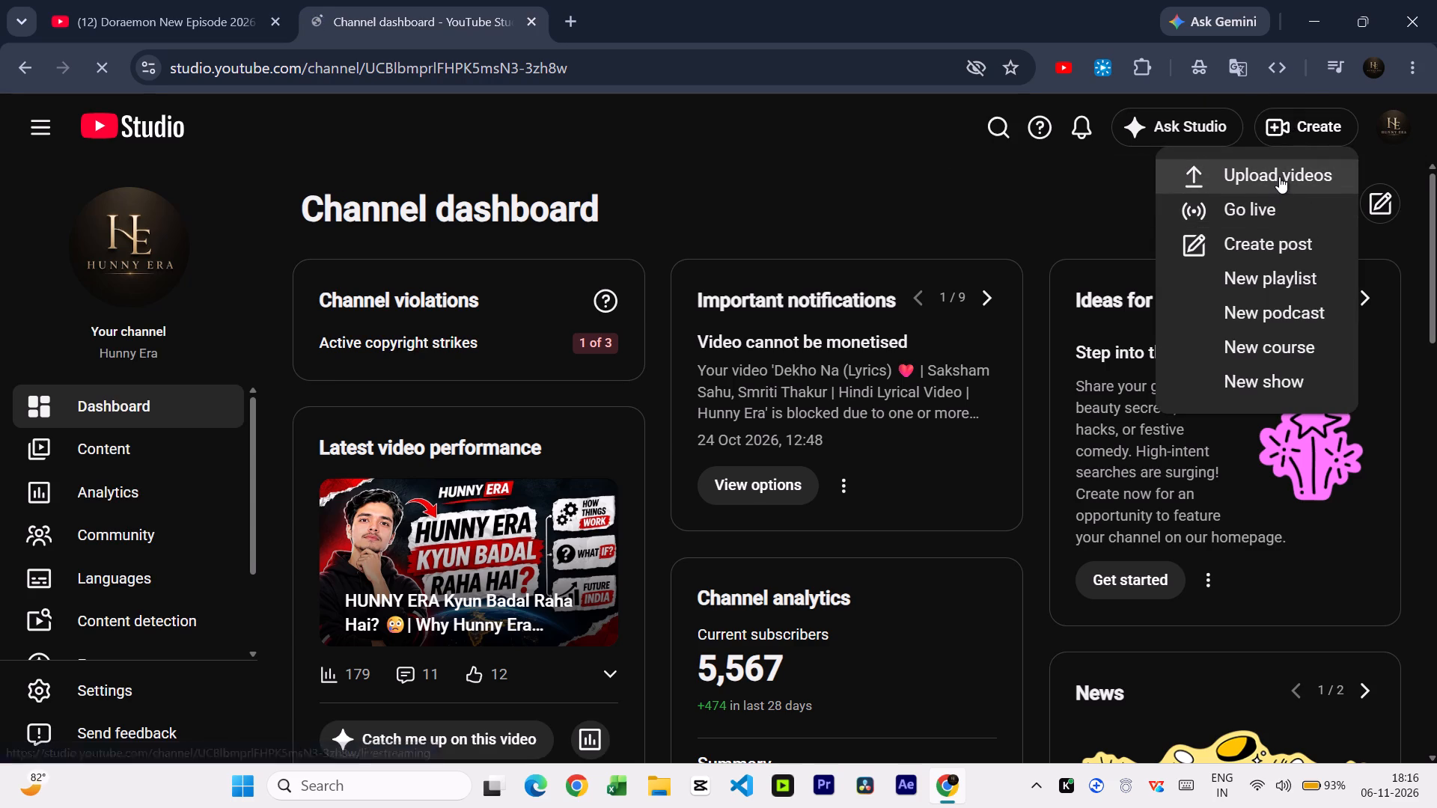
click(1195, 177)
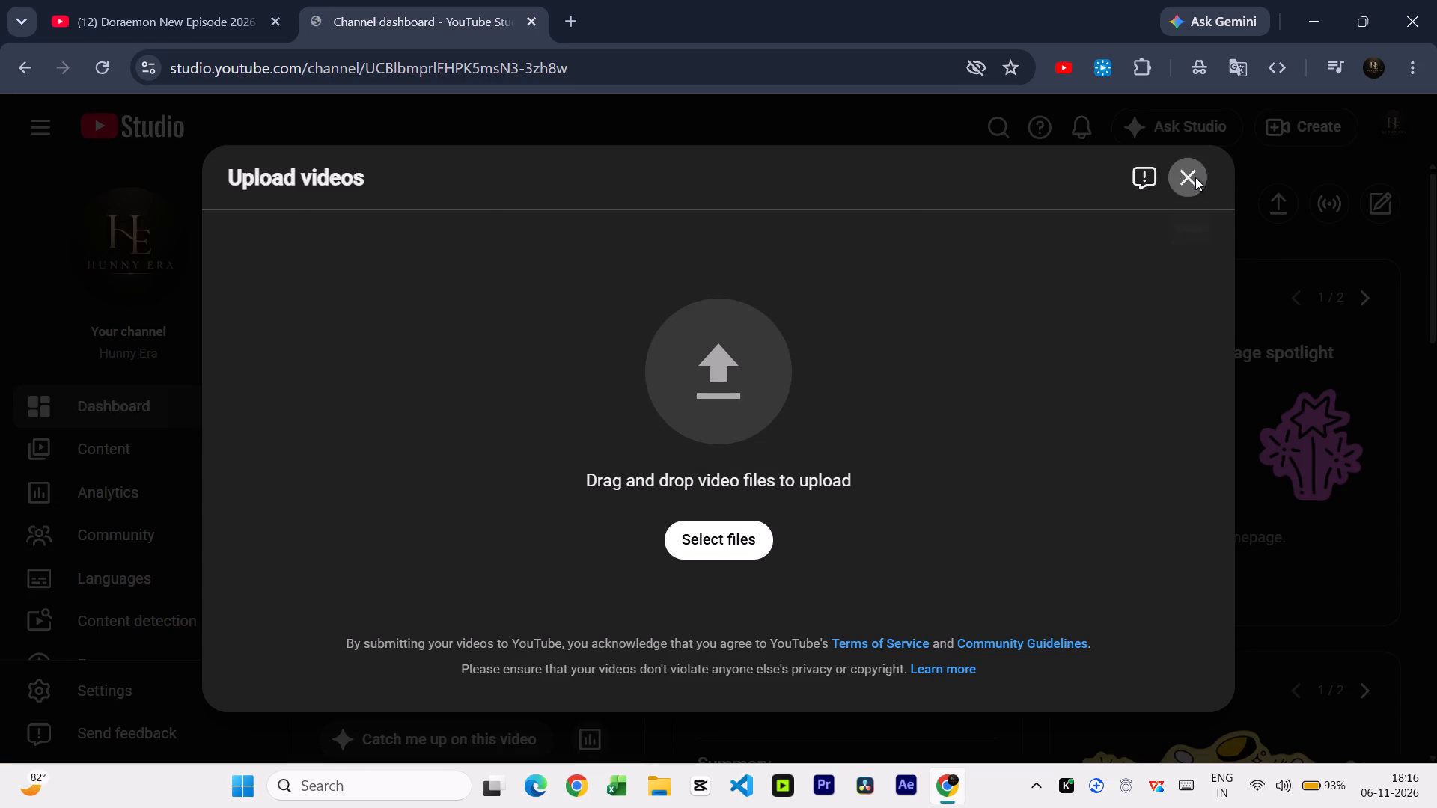
Upload the video HunnyEra_7Days_Internet_1080p from the 7 Day No Internet folder inside HUNNY ERA NEW BEGINING.
scroll(722, 330, down, 1)
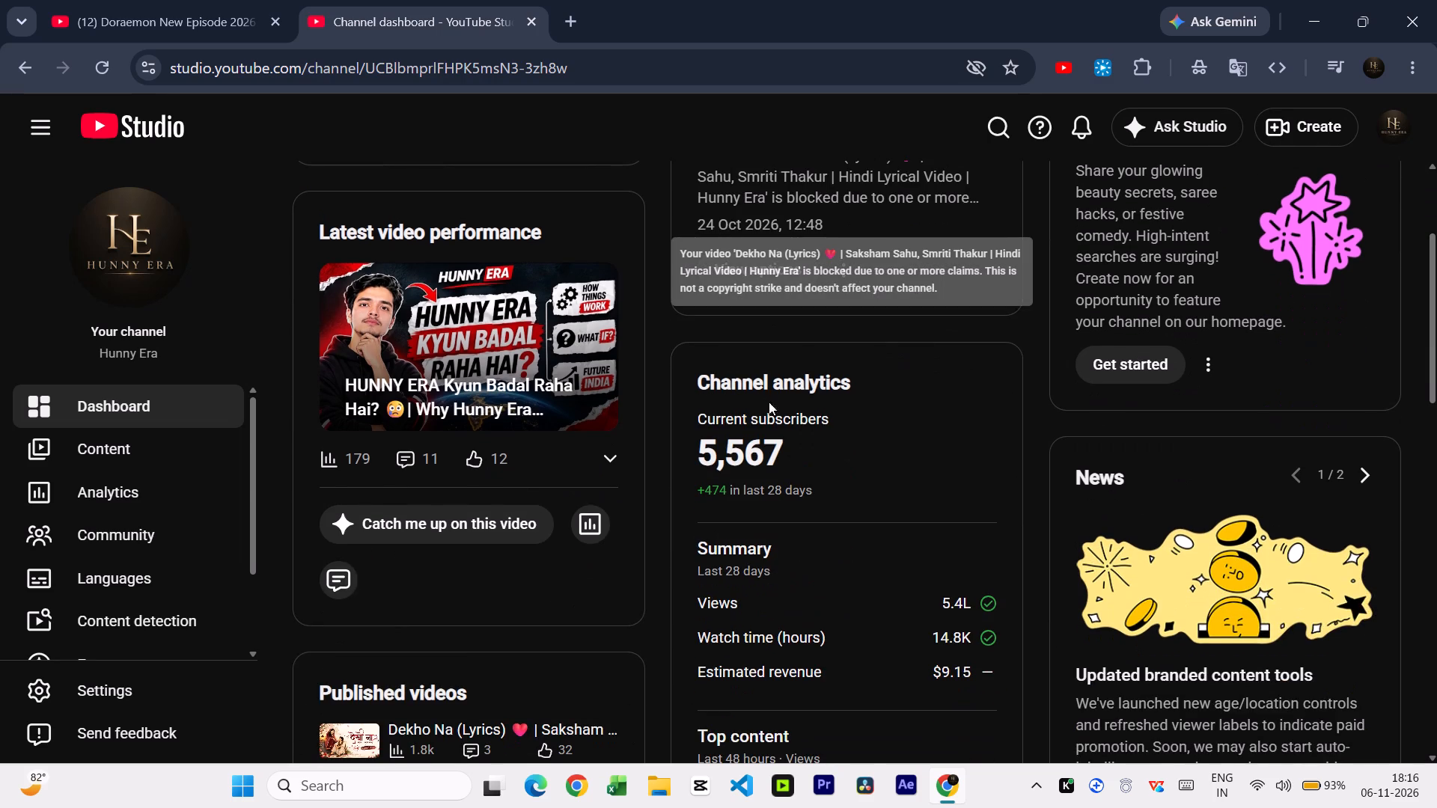
scroll(835, 436, up, 2)
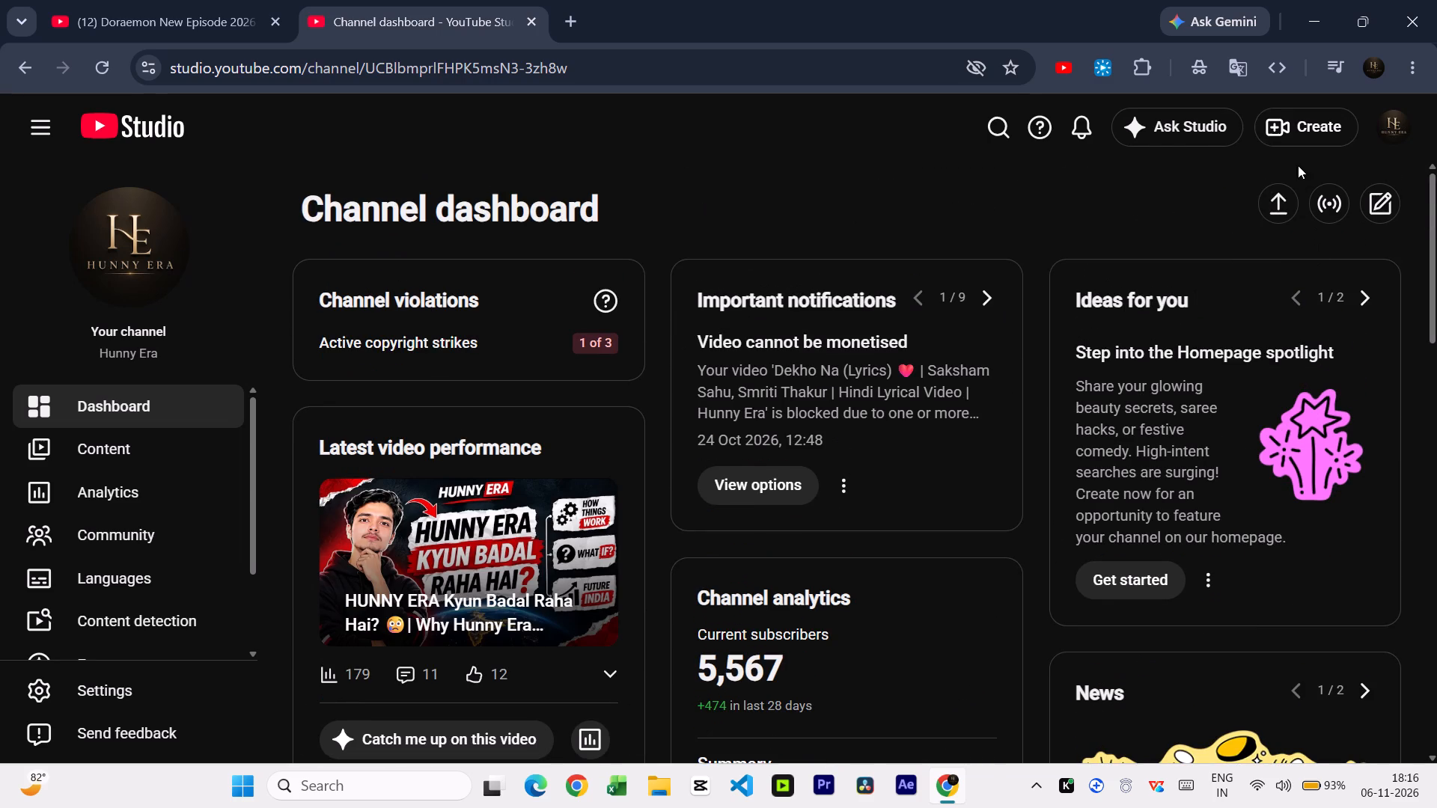
click(1274, 195)
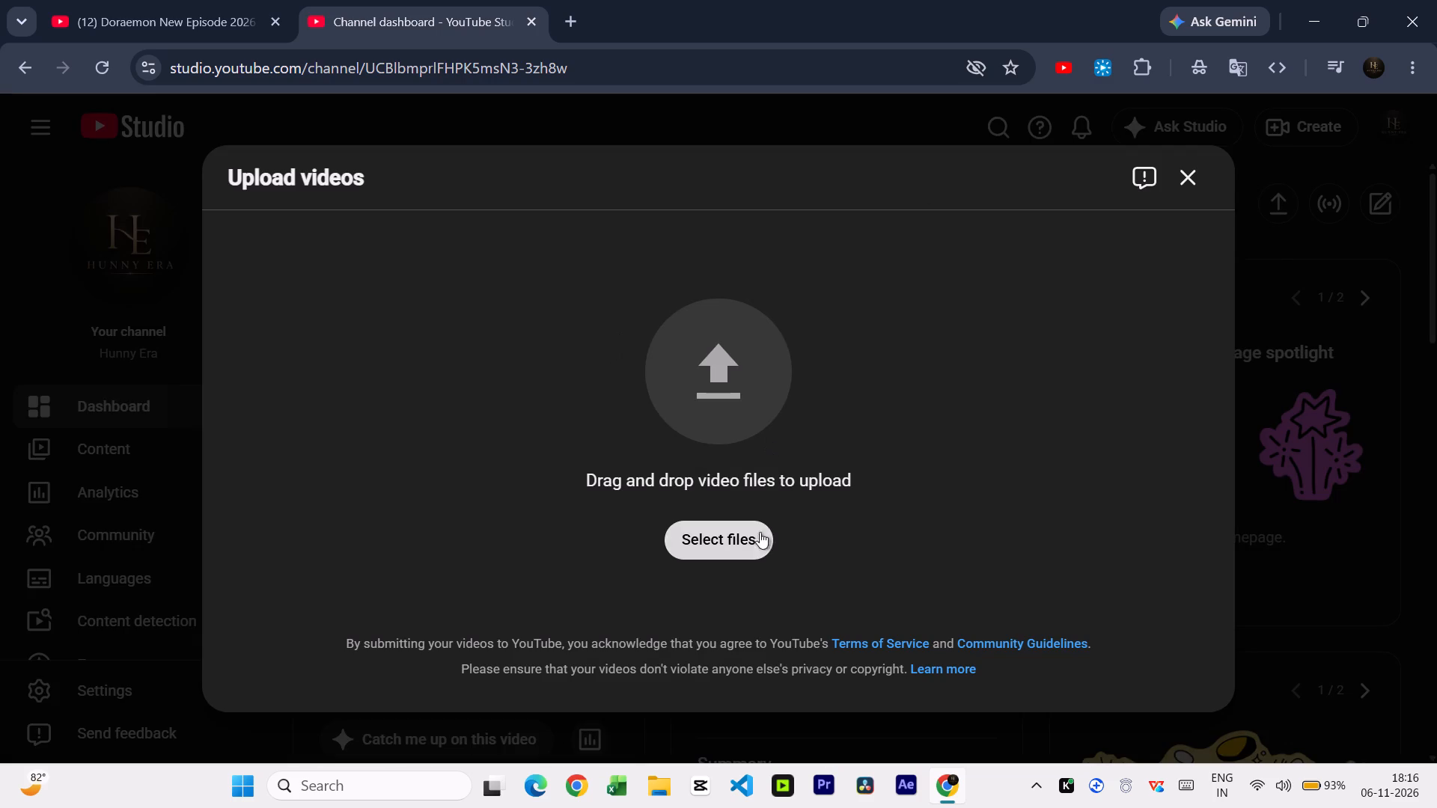
click(748, 542)
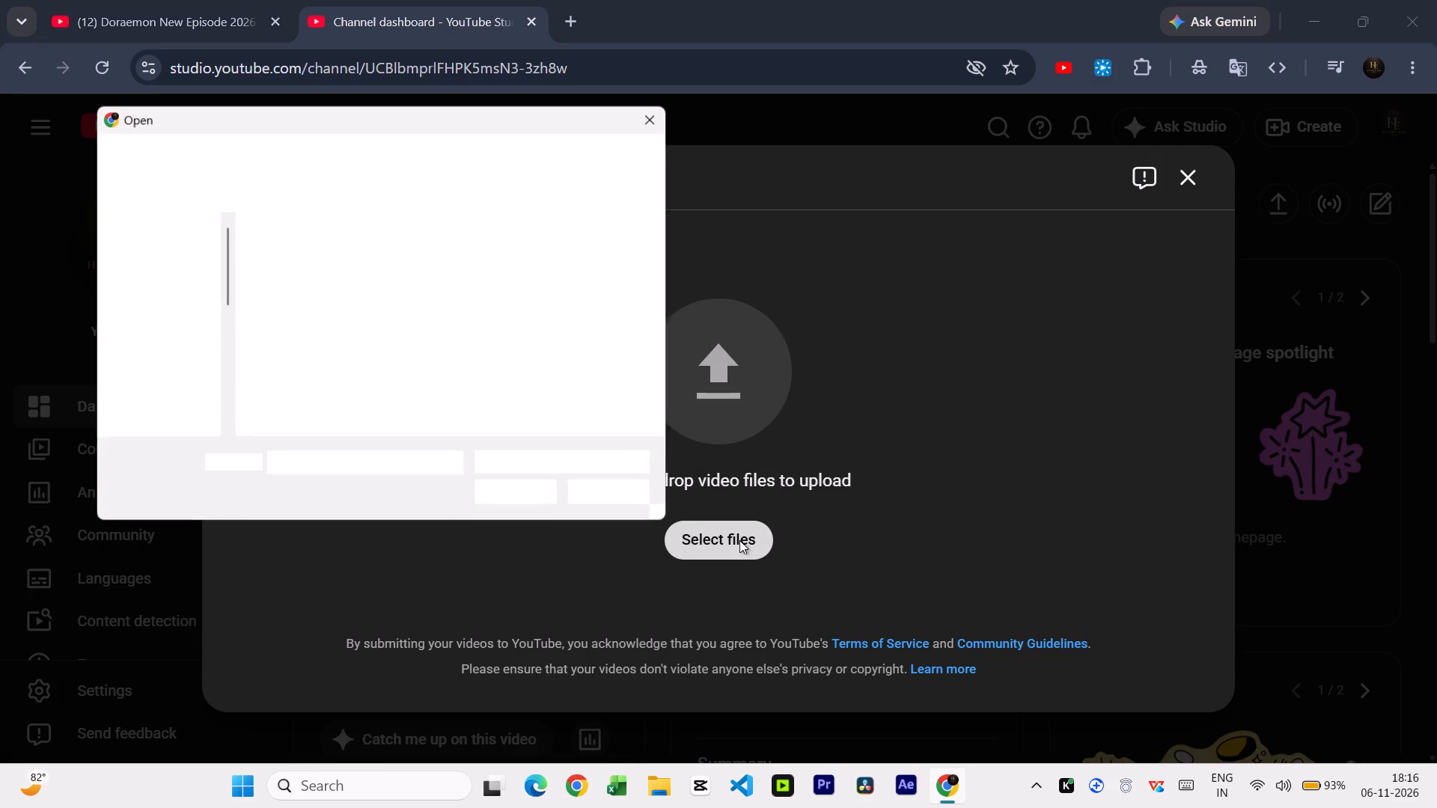
scroll(519, 355, down, 1)
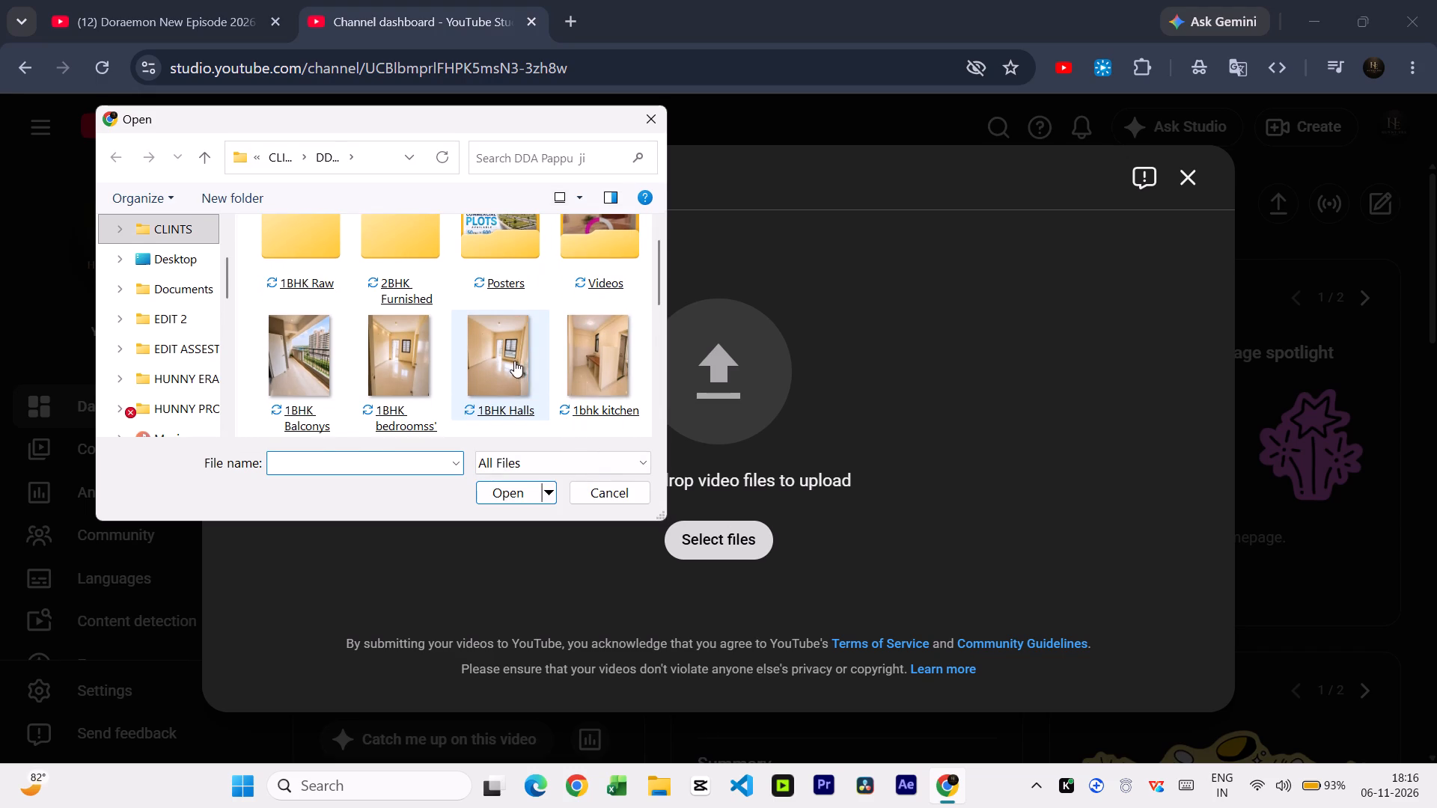
scroll(492, 378, down, 1)
scroll(491, 379, up, 3)
scroll(187, 304, down, 1)
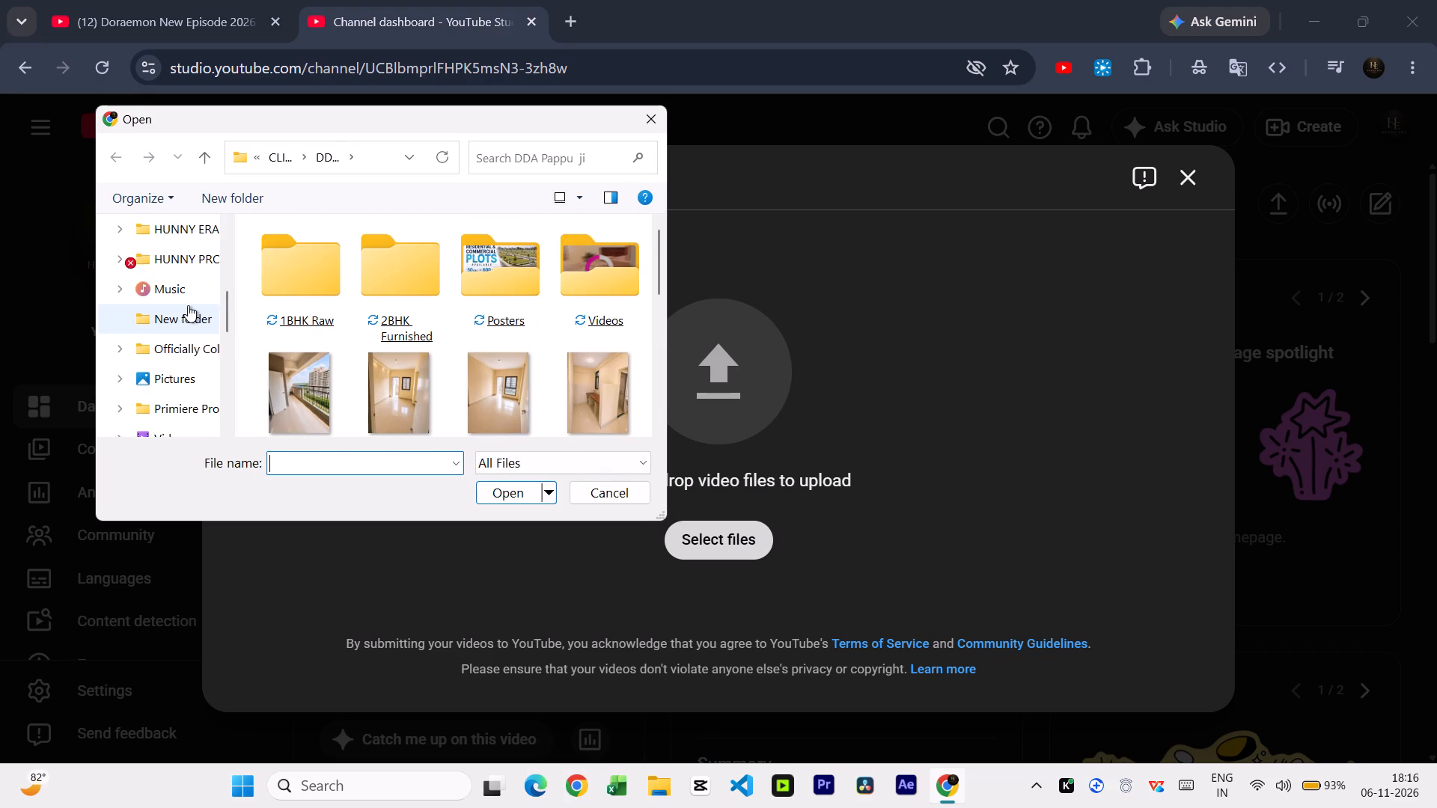
scroll(188, 305, down, 1)
click(188, 371)
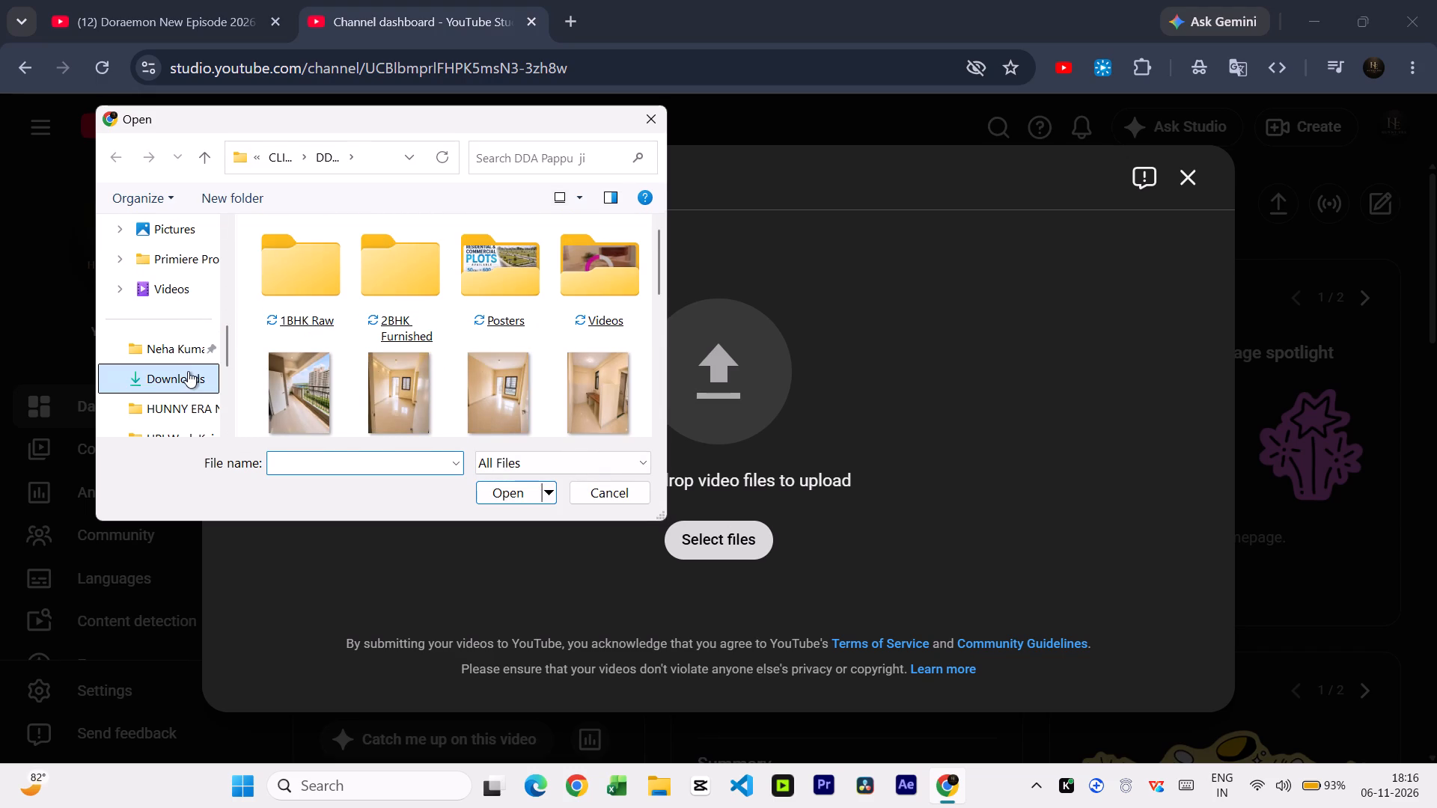
scroll(178, 368, down, 1)
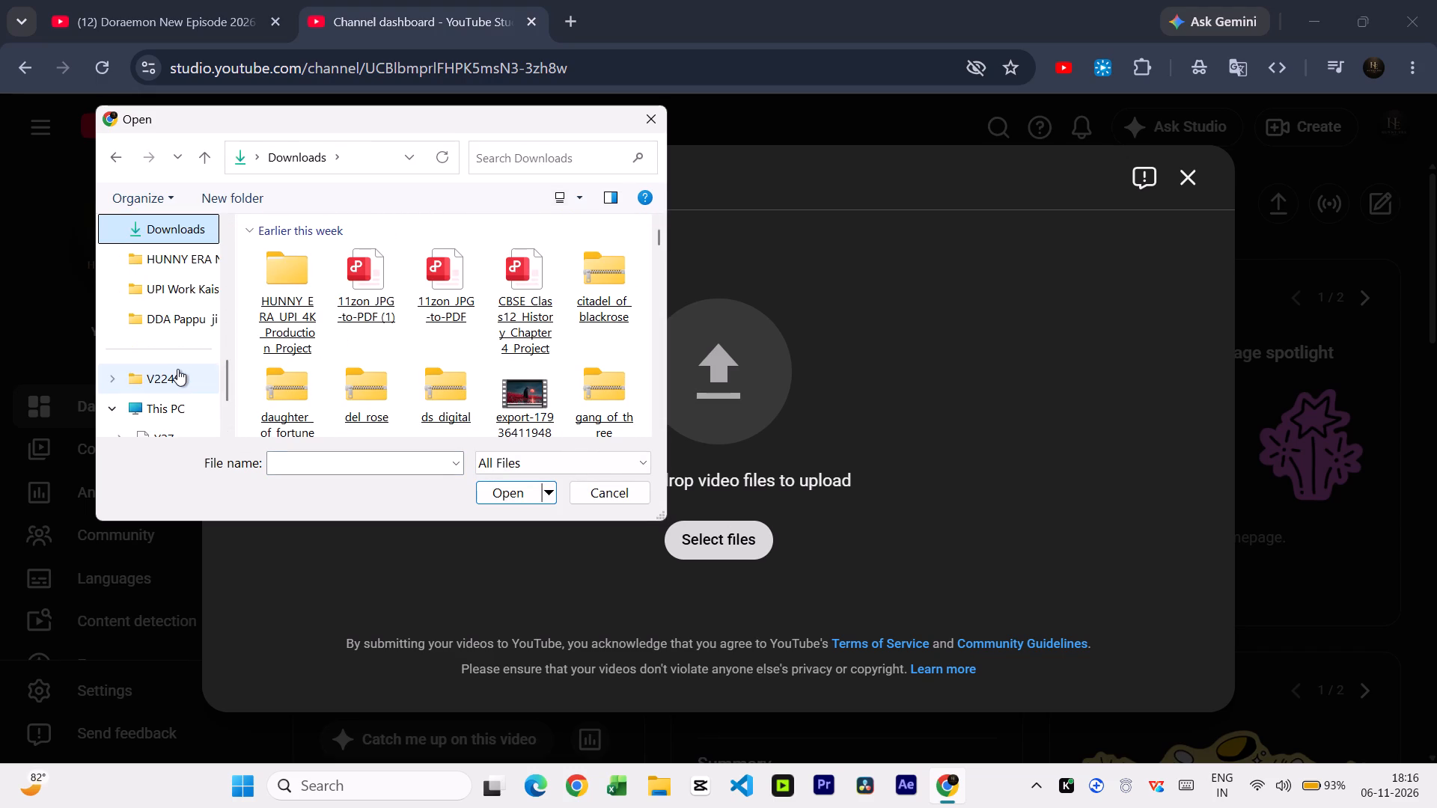
scroll(177, 369, up, 2)
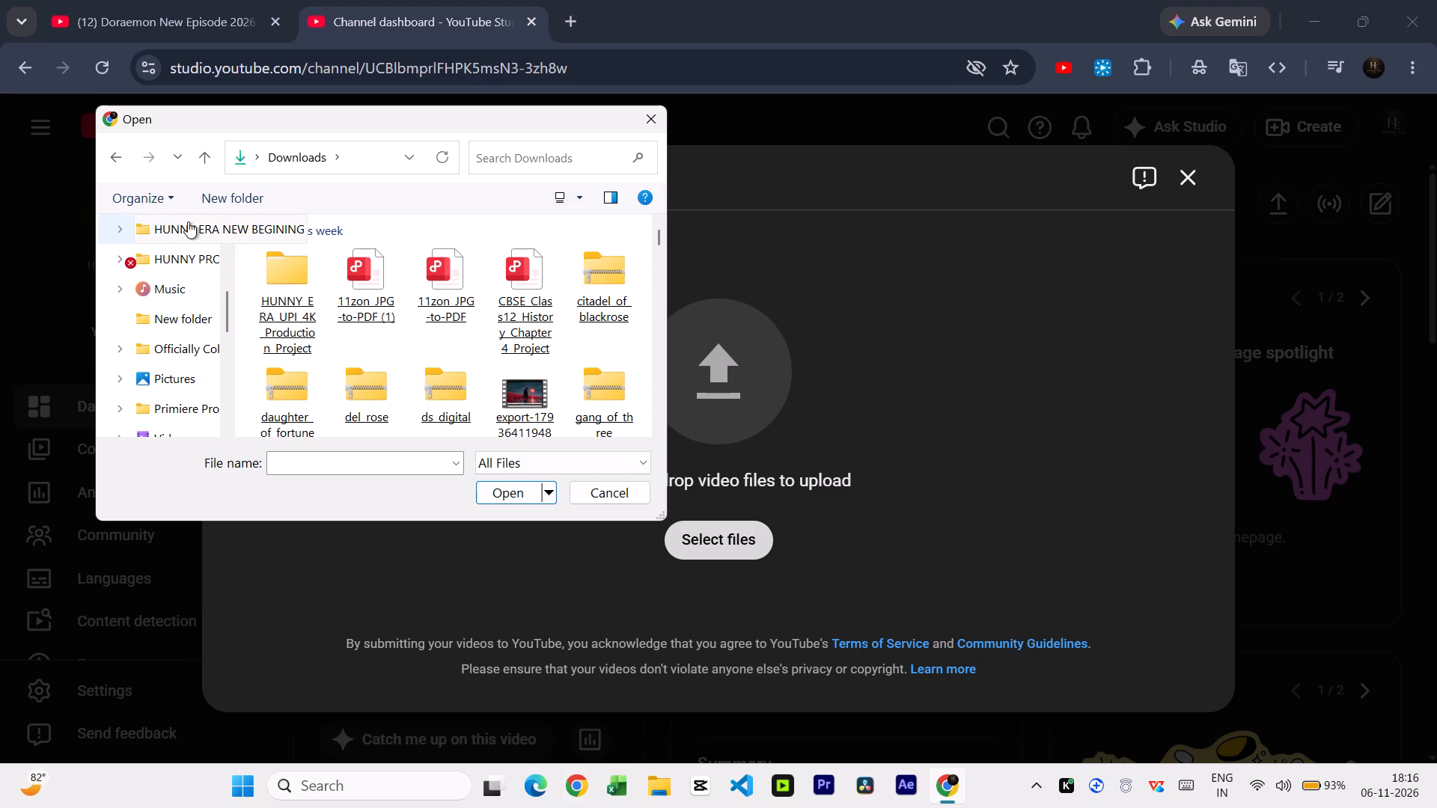
click(188, 221)
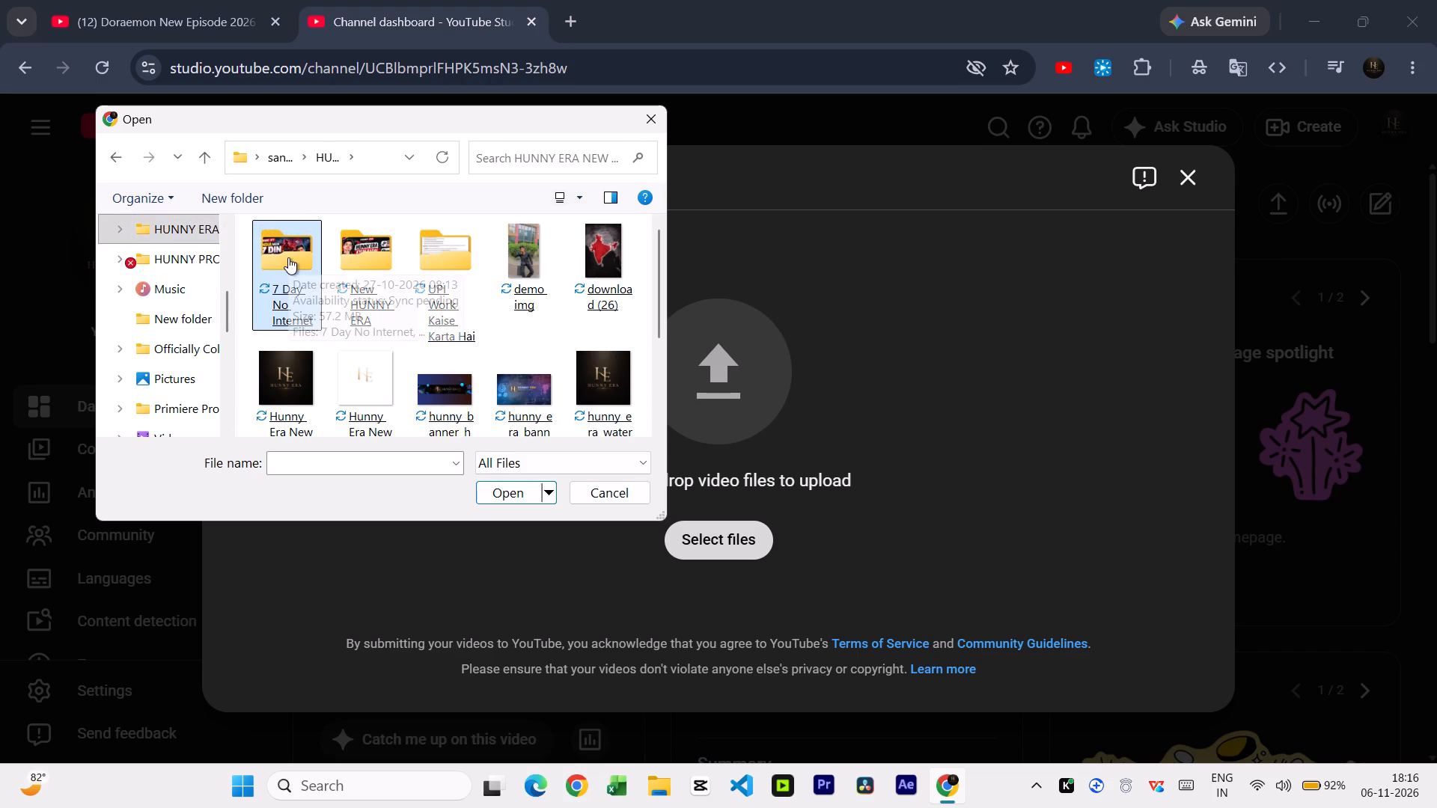
click(288, 258)
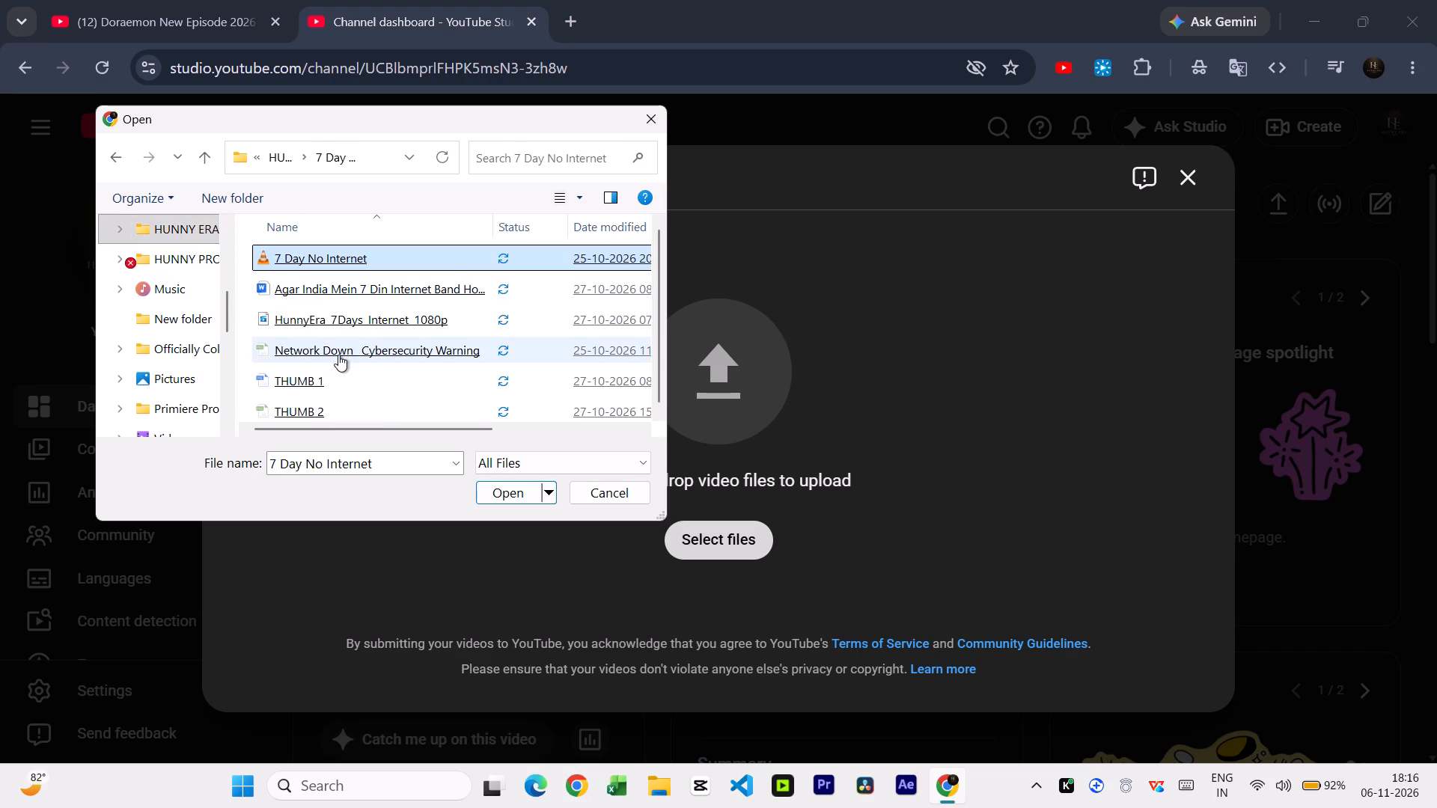
scroll(359, 388, down, 2)
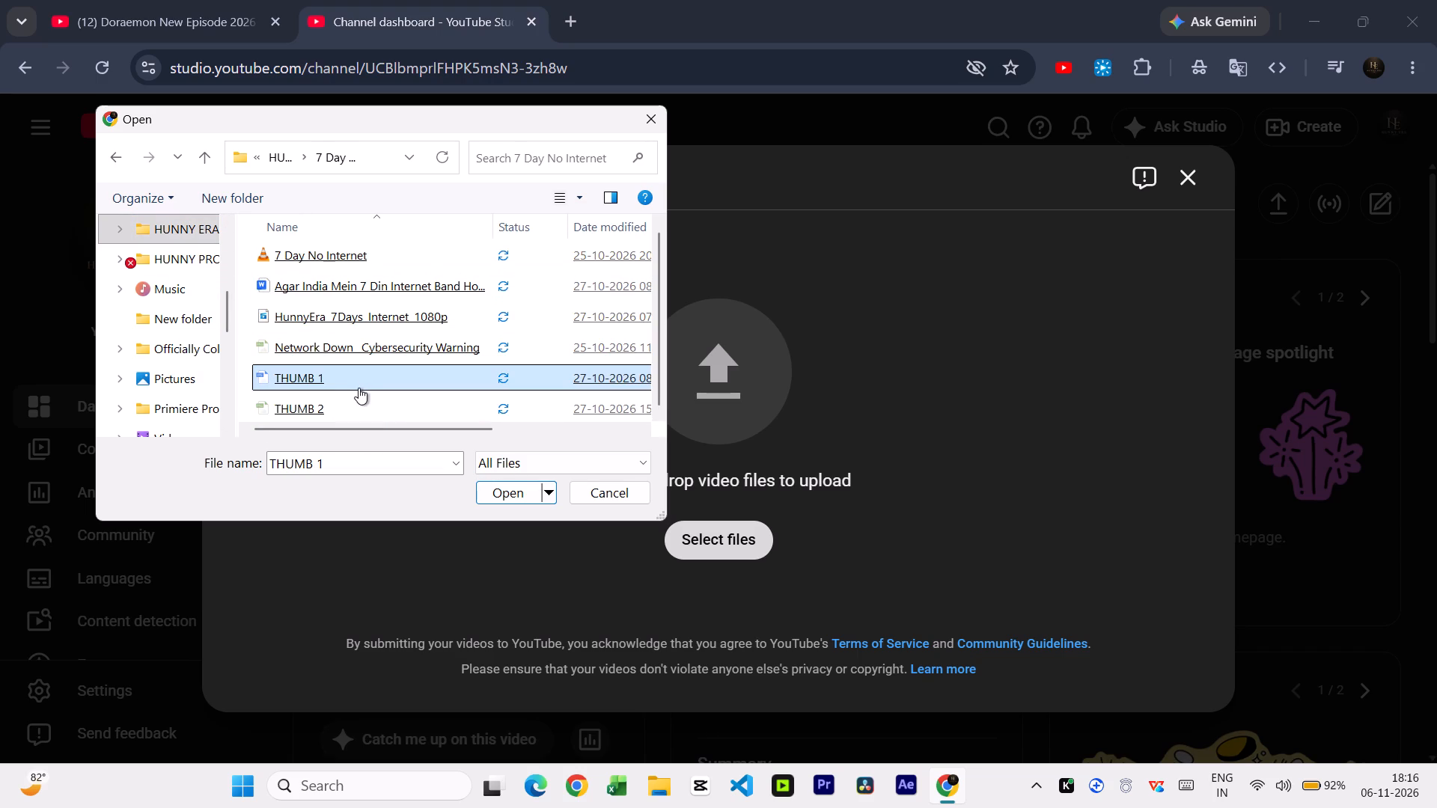
scroll(359, 388, down, 4)
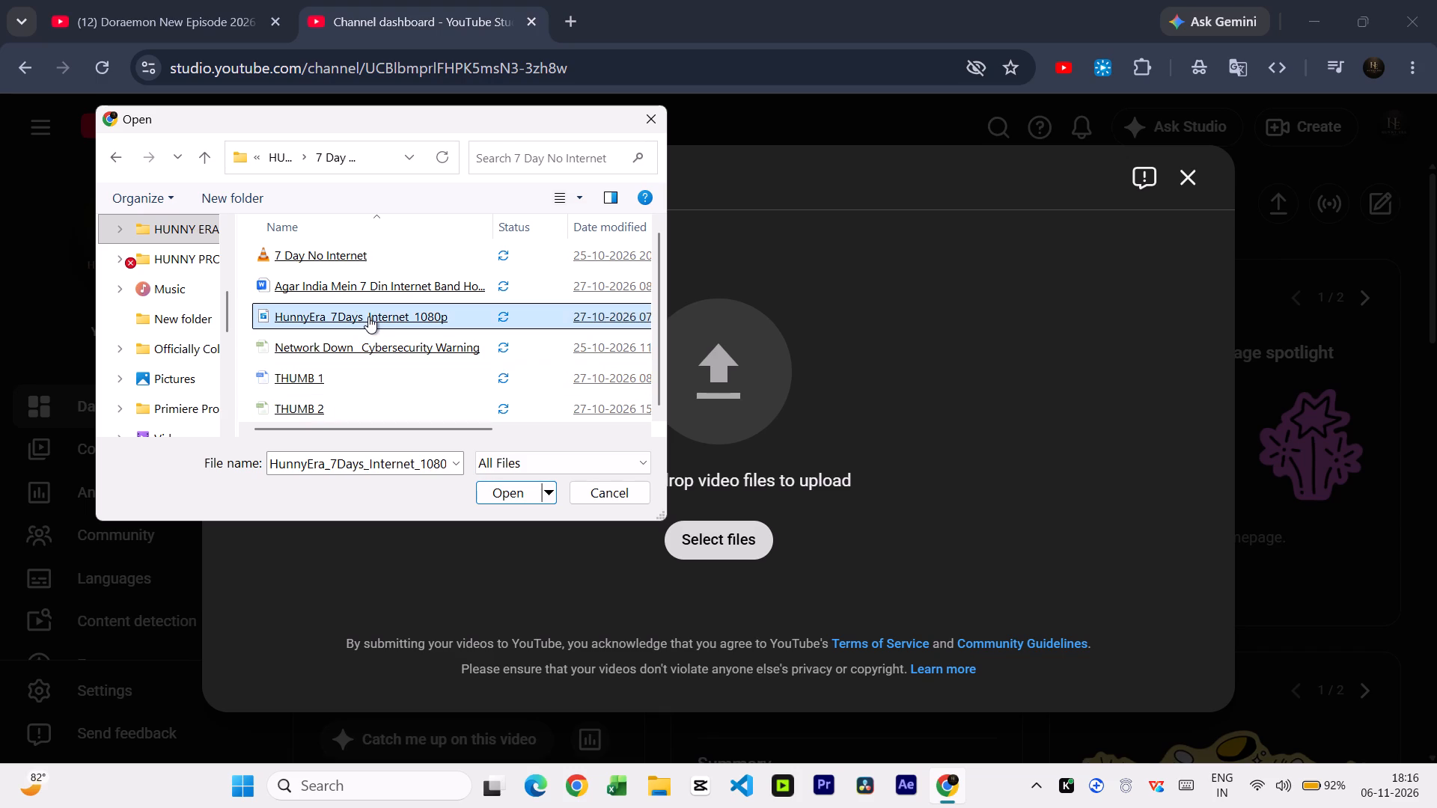
click(368, 316)
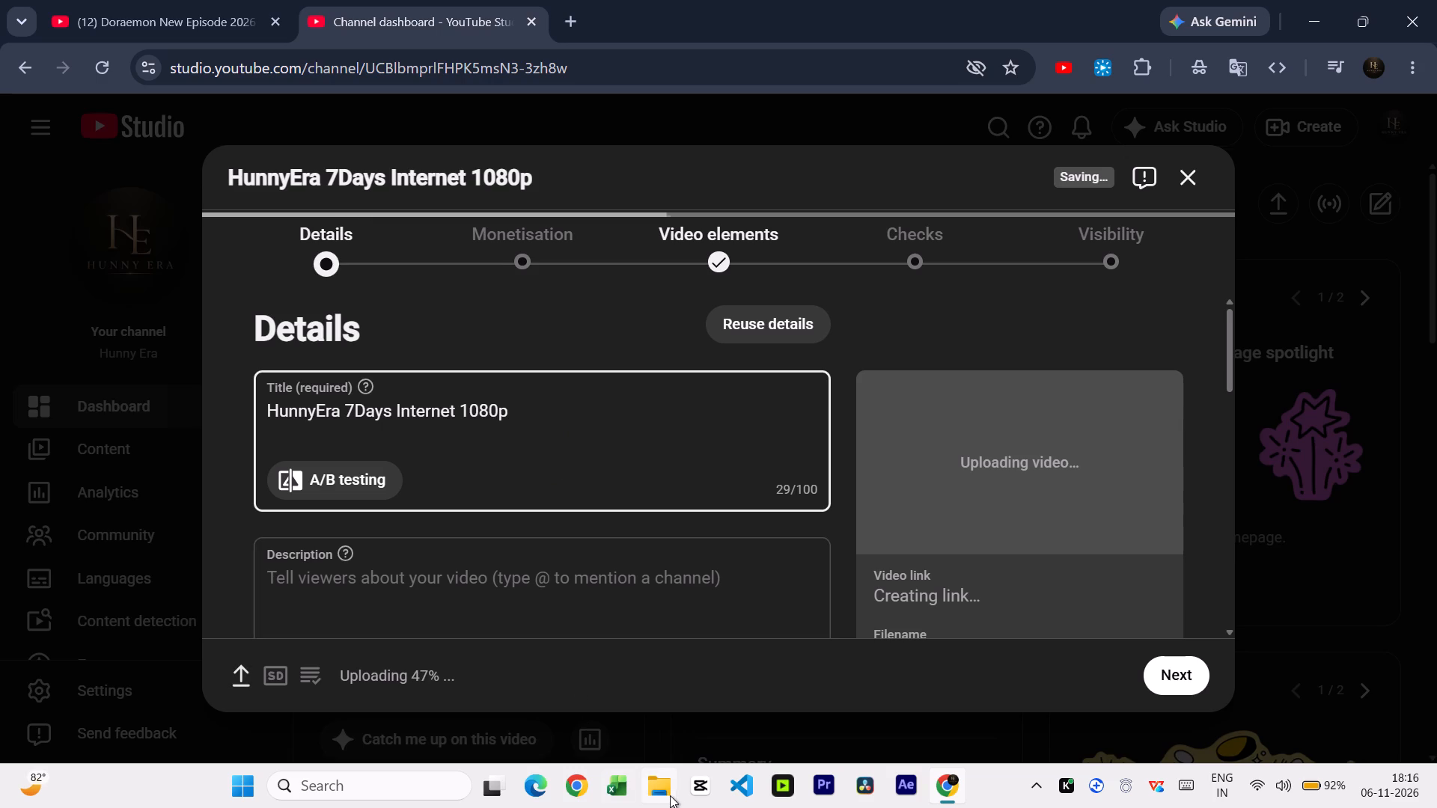
In File Explorer, open the Word document "Agar India Mein 7 Din Internet Band Ho Gaya Toh" from HUNNY ERA NEW BEGINING's 7 Day No Internet folder.
click(671, 795)
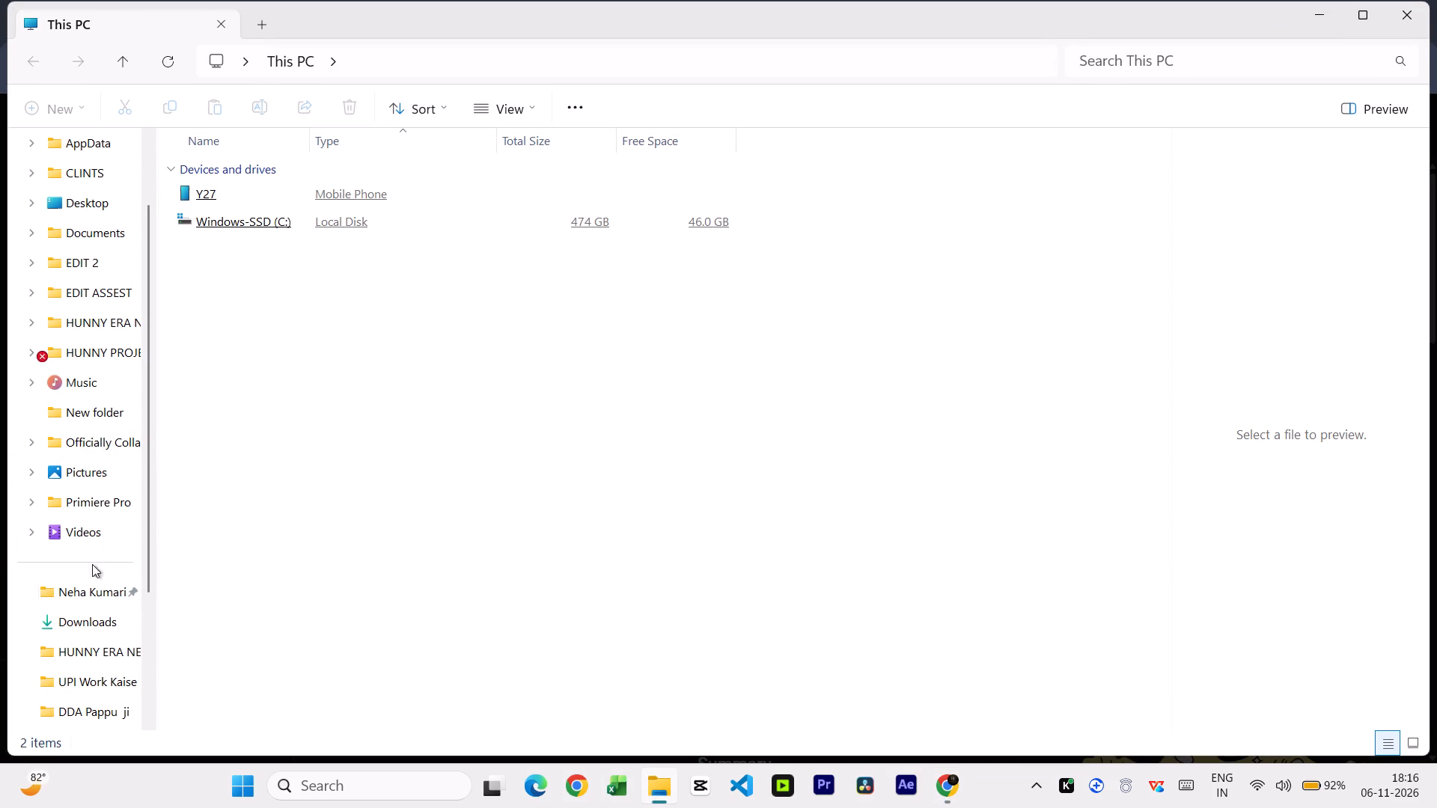
click(112, 324)
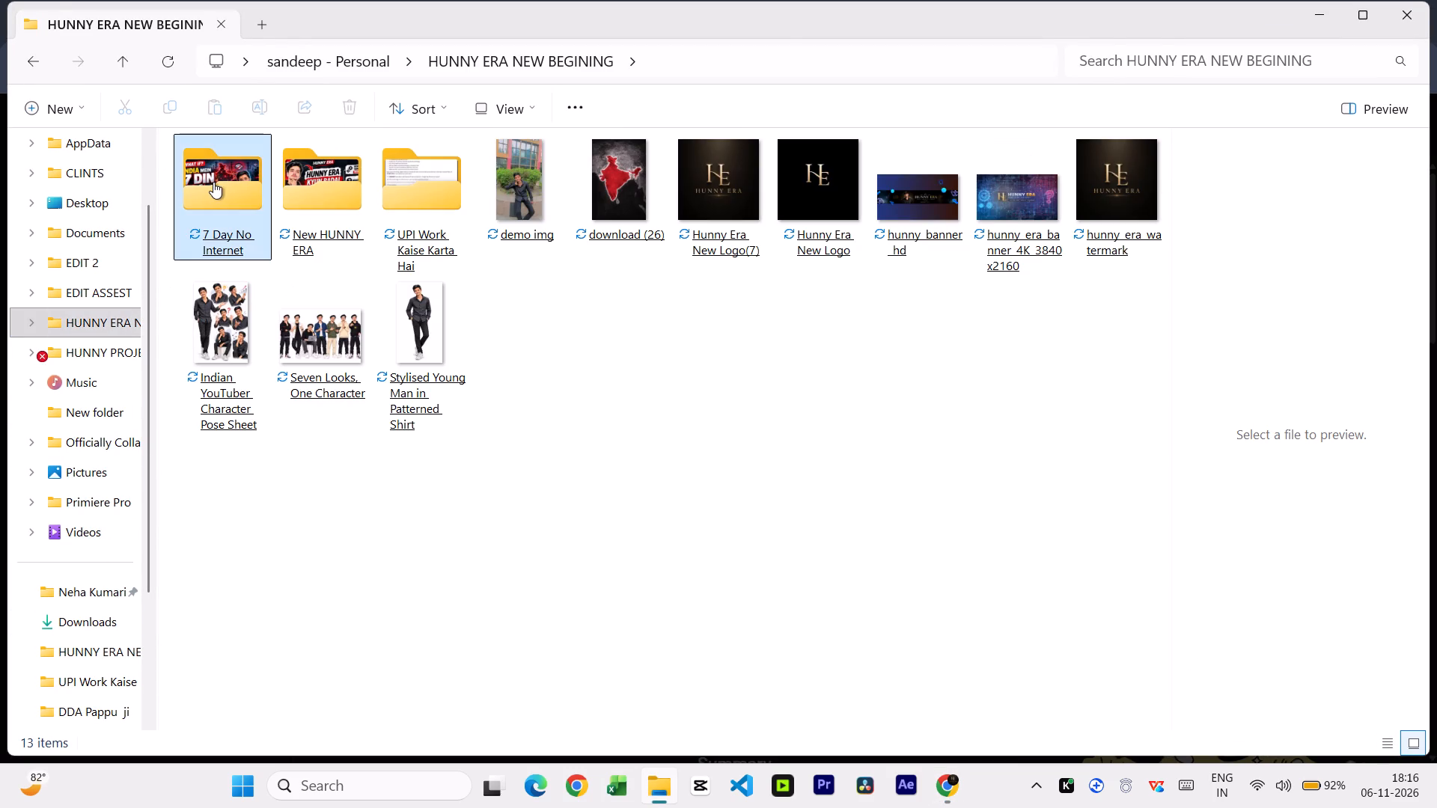
click(213, 182)
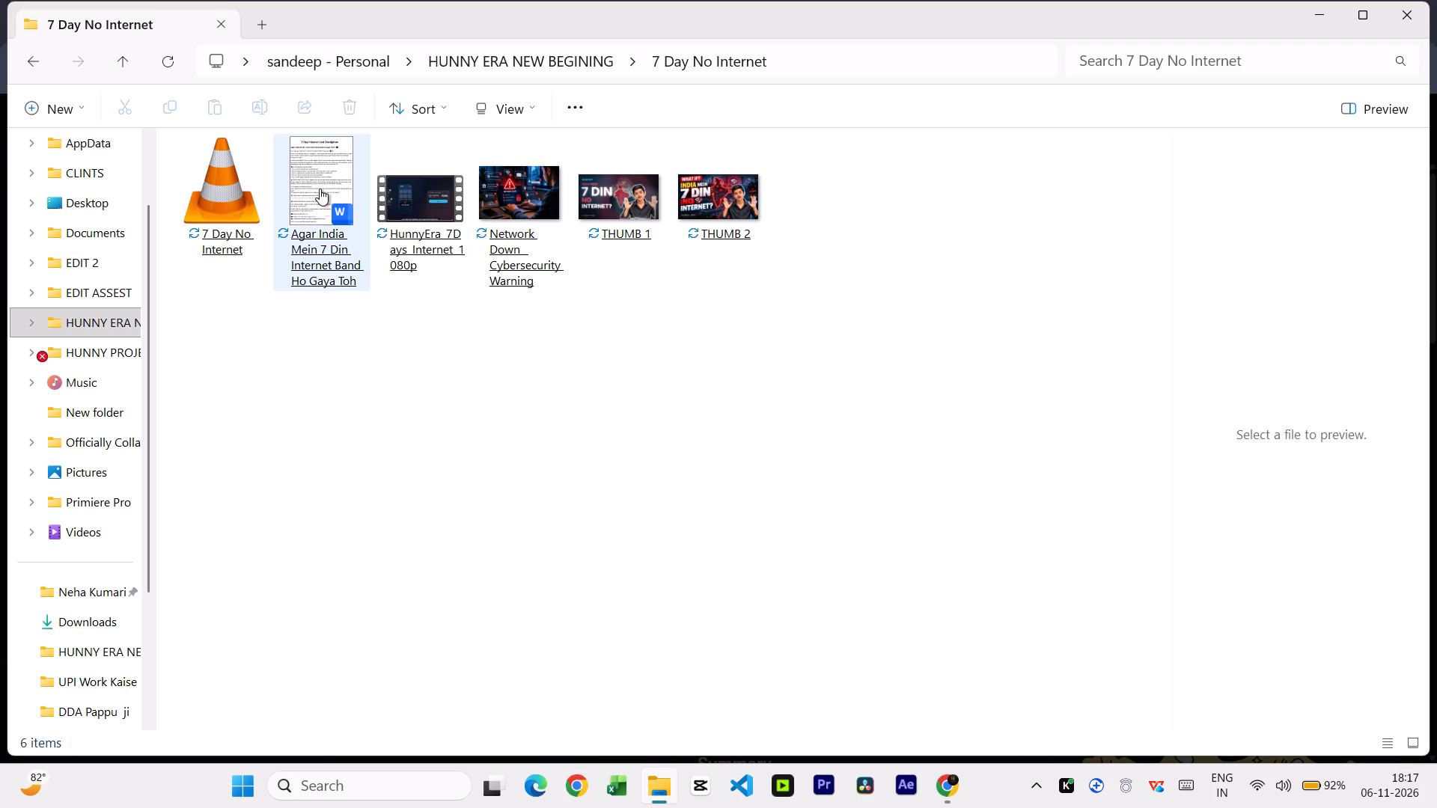
click(320, 189)
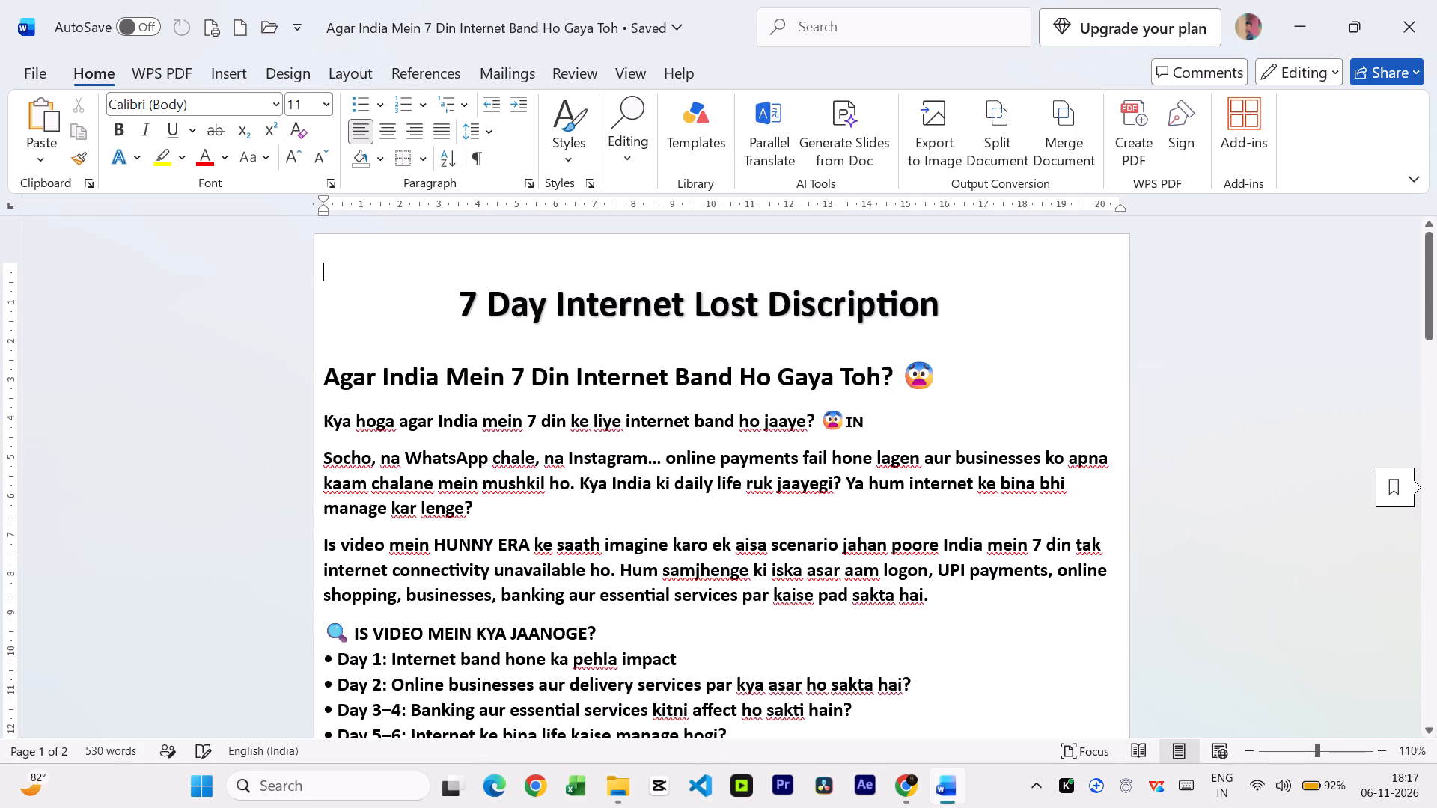
Copy the heading line "Agar India Mein 7 Din Internet Band Ho Gaya Toh? 😨" from the document.
drag(327, 375, 432, 366)
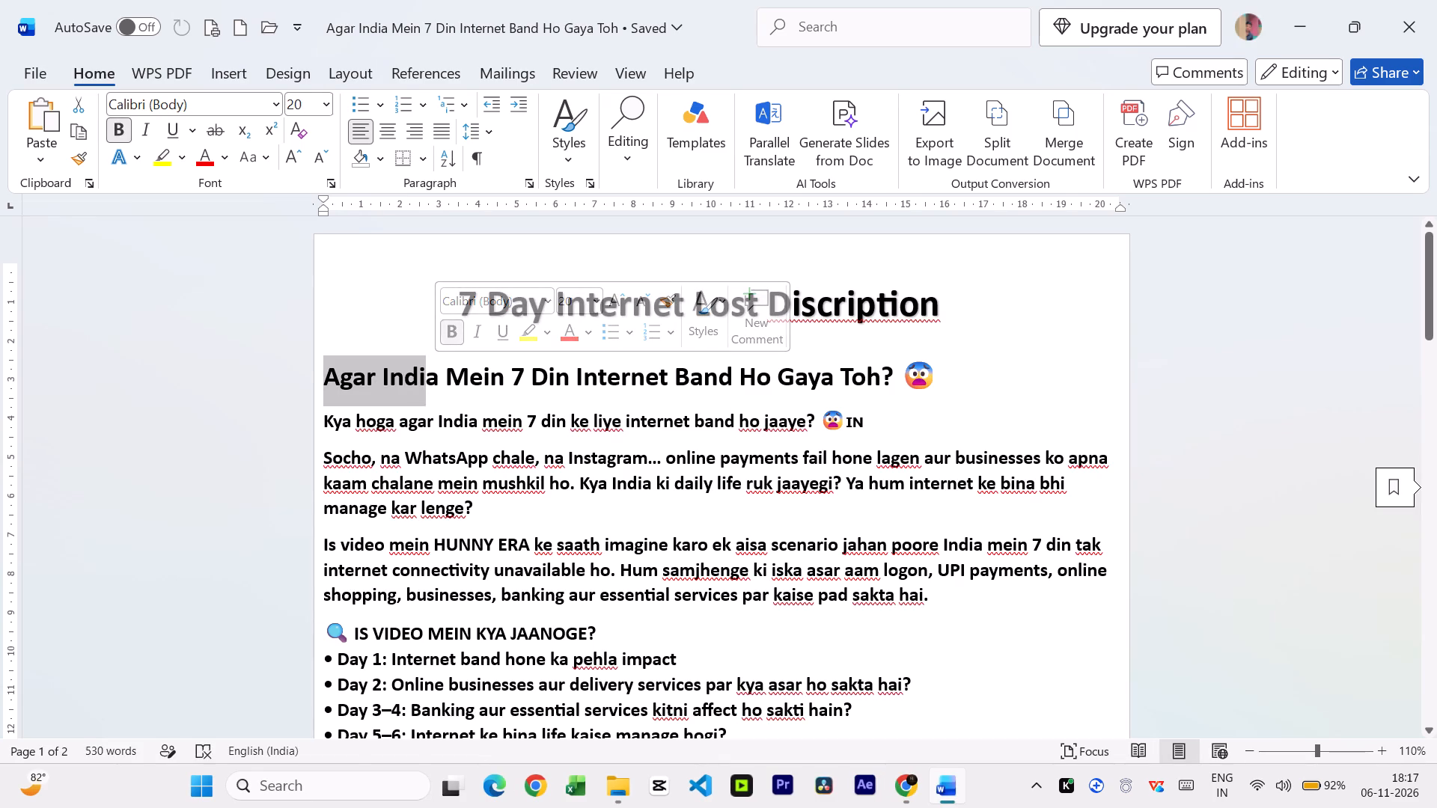
click(811, 398)
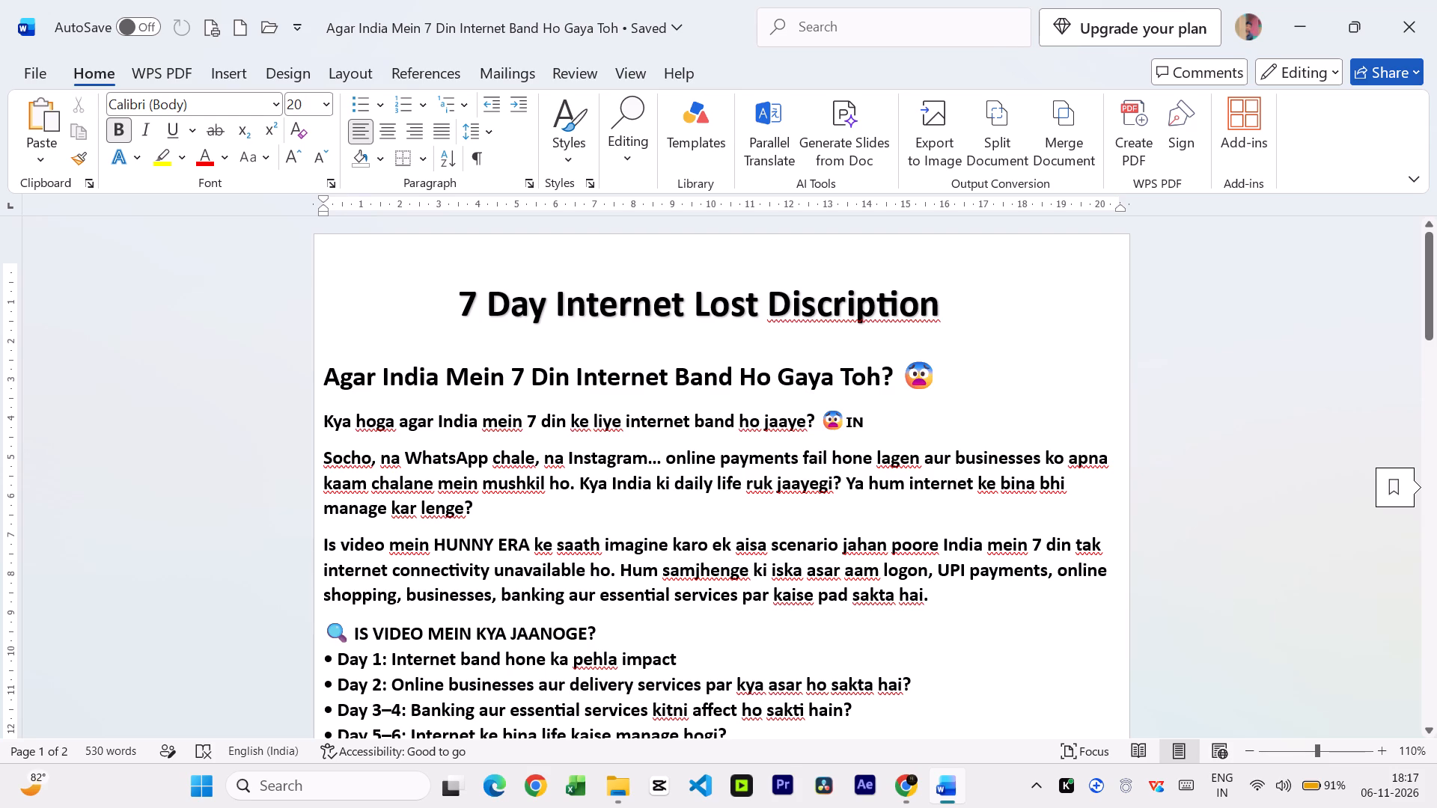
drag(326, 416, 799, 427)
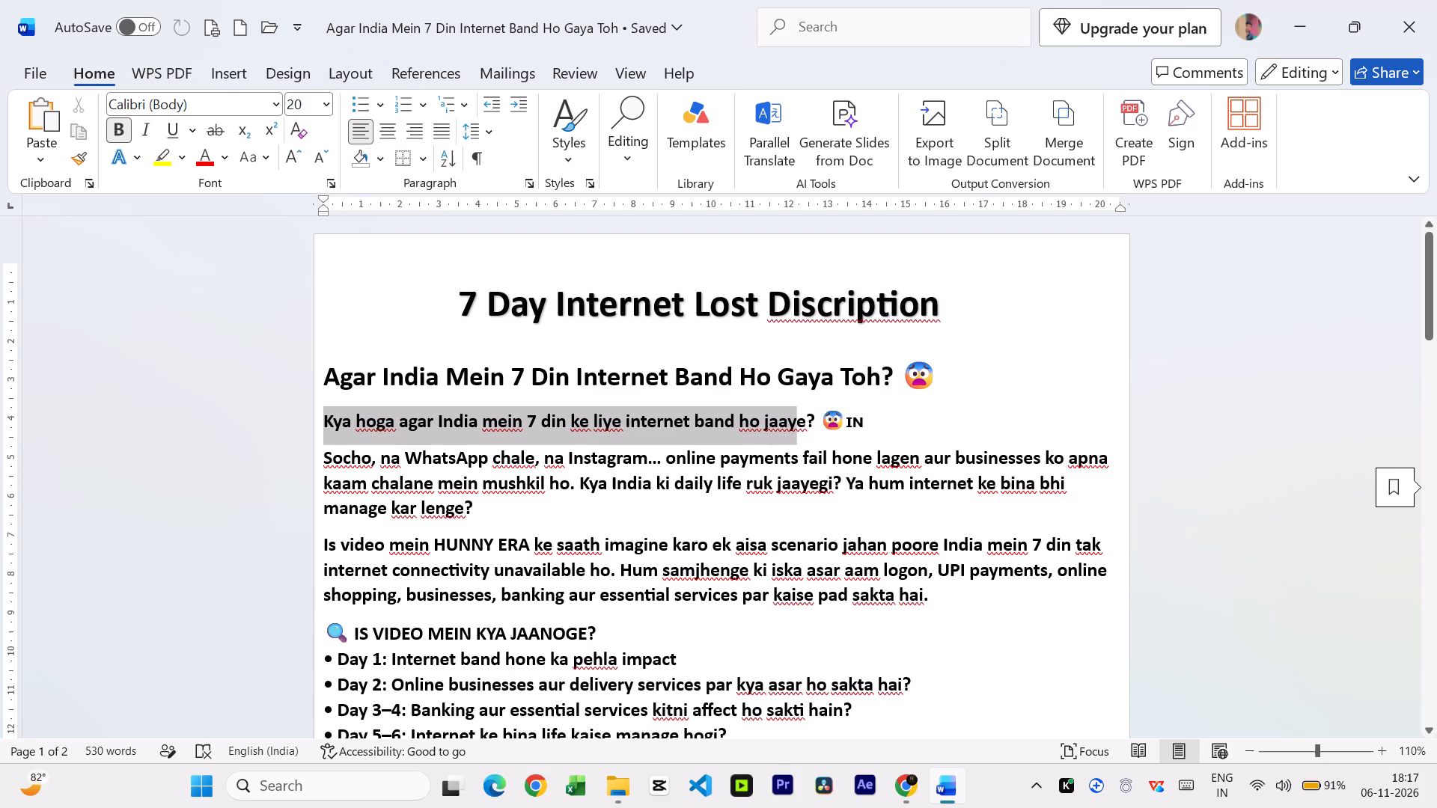
drag(799, 427, 877, 426)
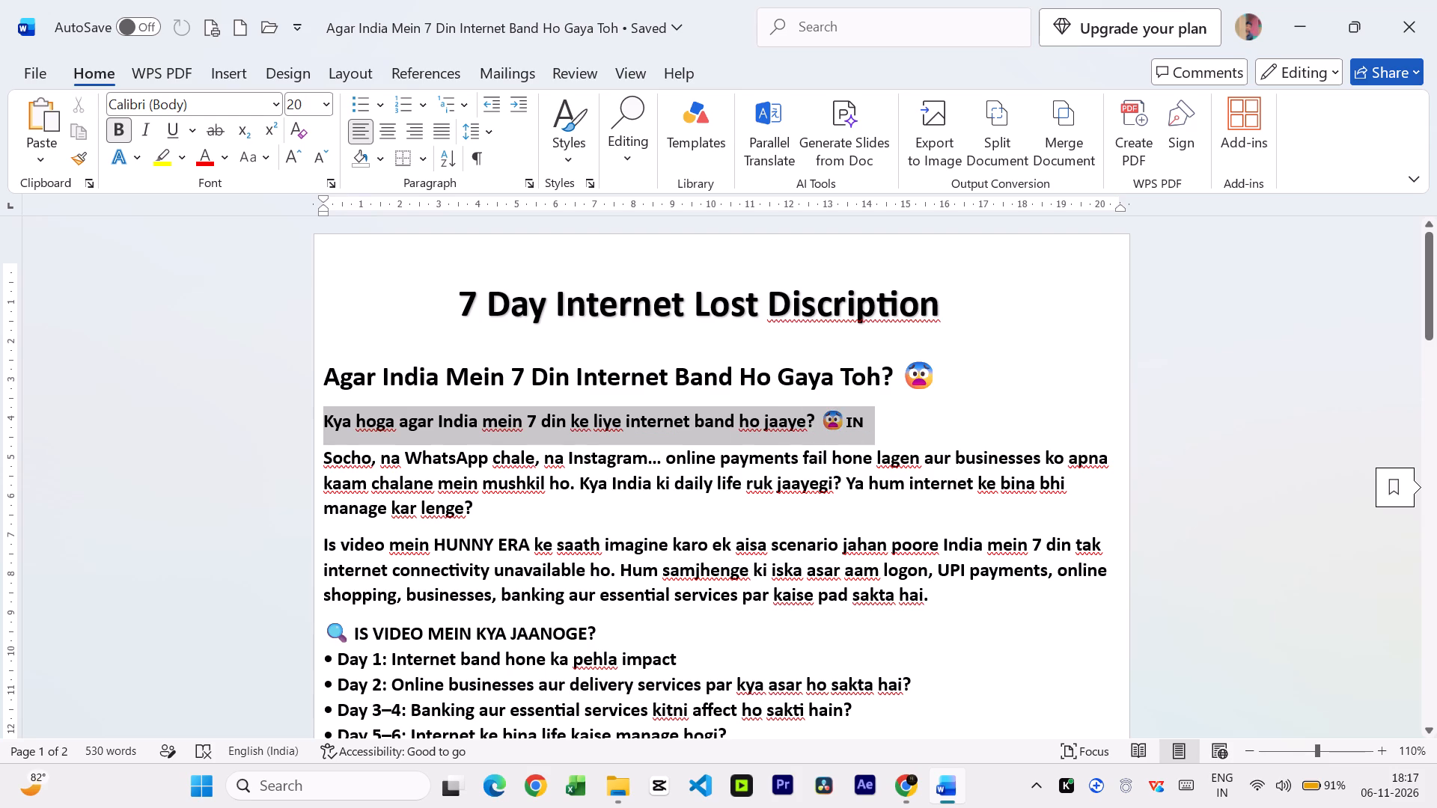
drag(877, 426, 451, 414)
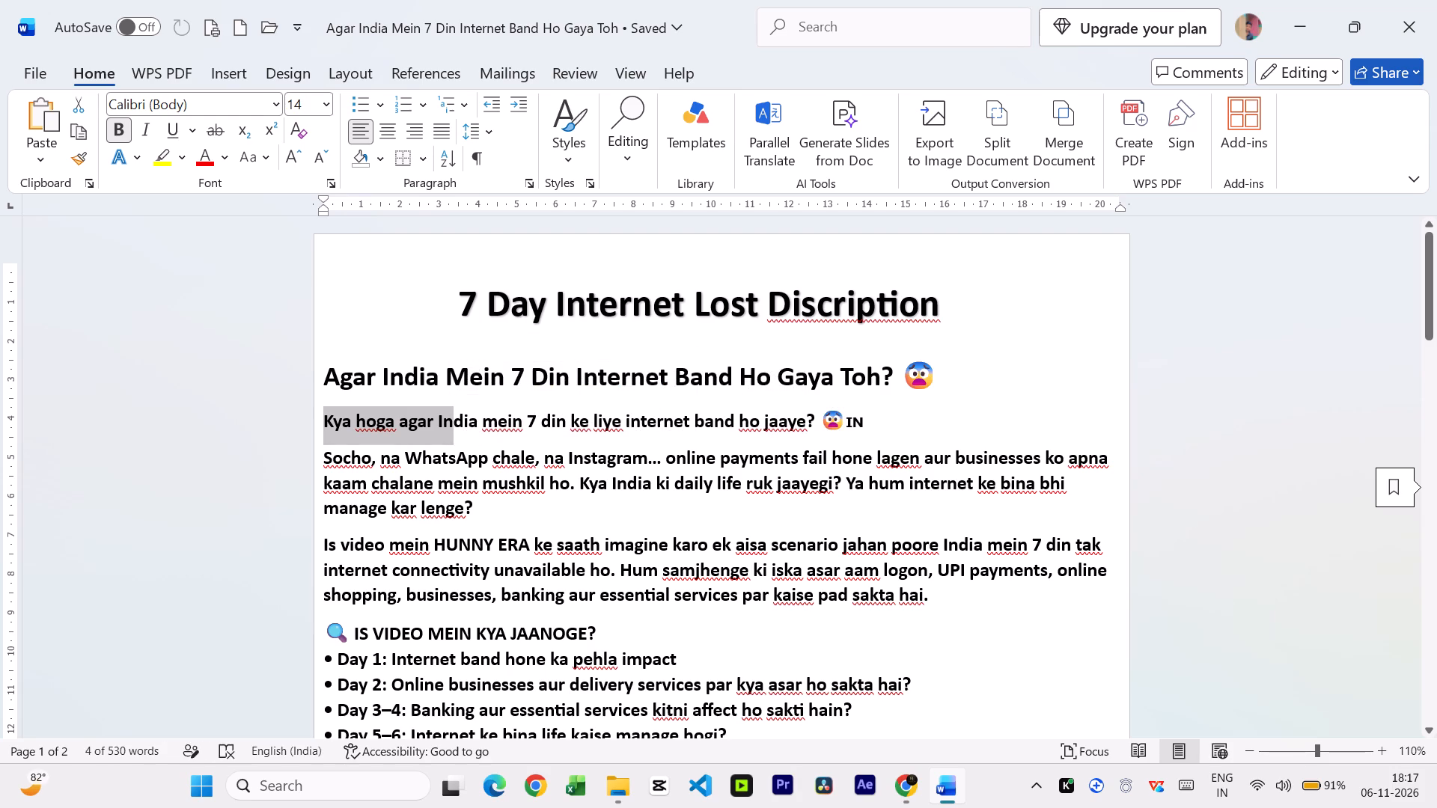
drag(327, 383, 1043, 401)
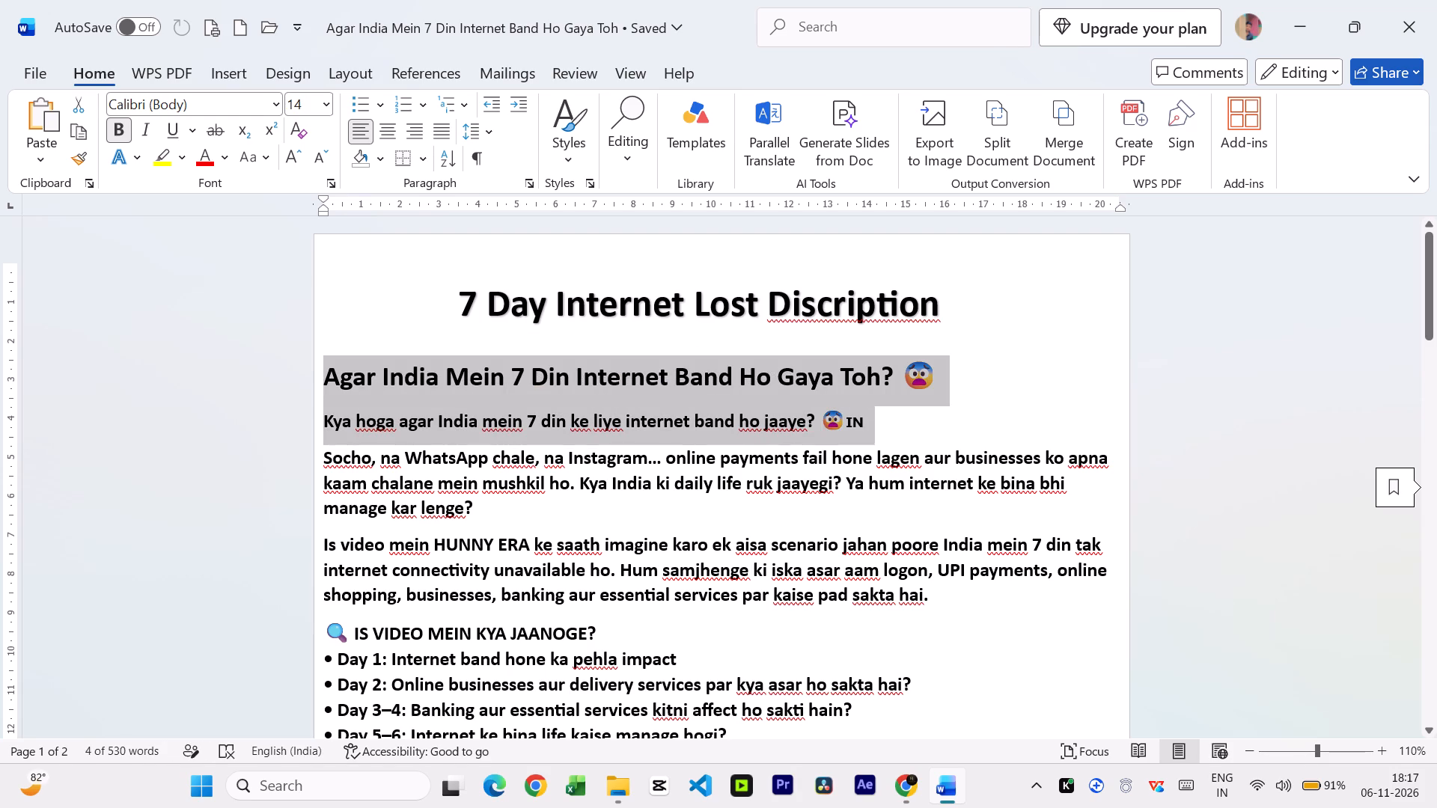
drag(1043, 401, 986, 360)
key(ctrl+c)
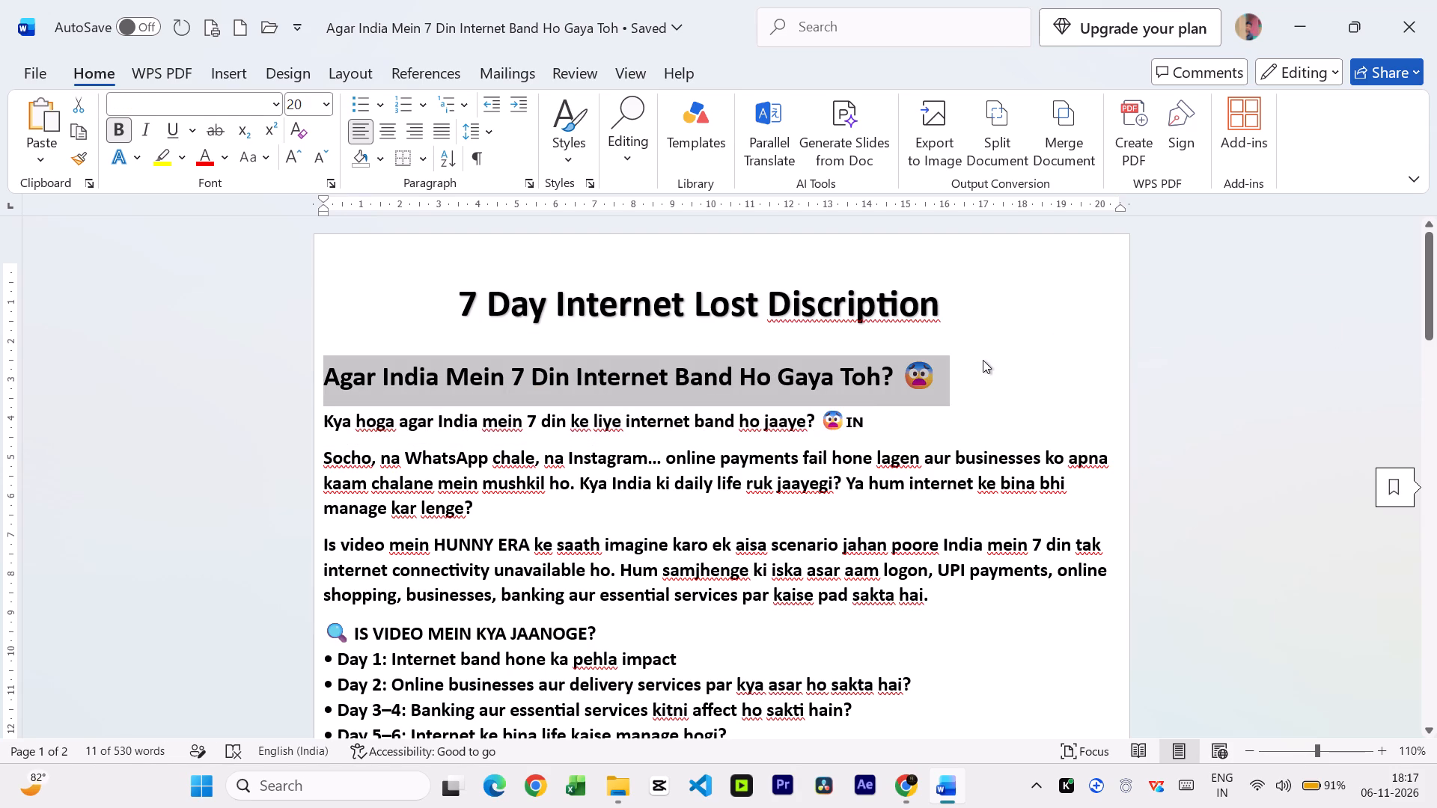
Switch to the YouTube Studio upload and replace the video title with the copied heading "Agar India Mein 7 Din Internet Band Ho Gaya Toh? 😨".
key(alt+Tab)
key(alt+Tab)
key(alt+Tab)
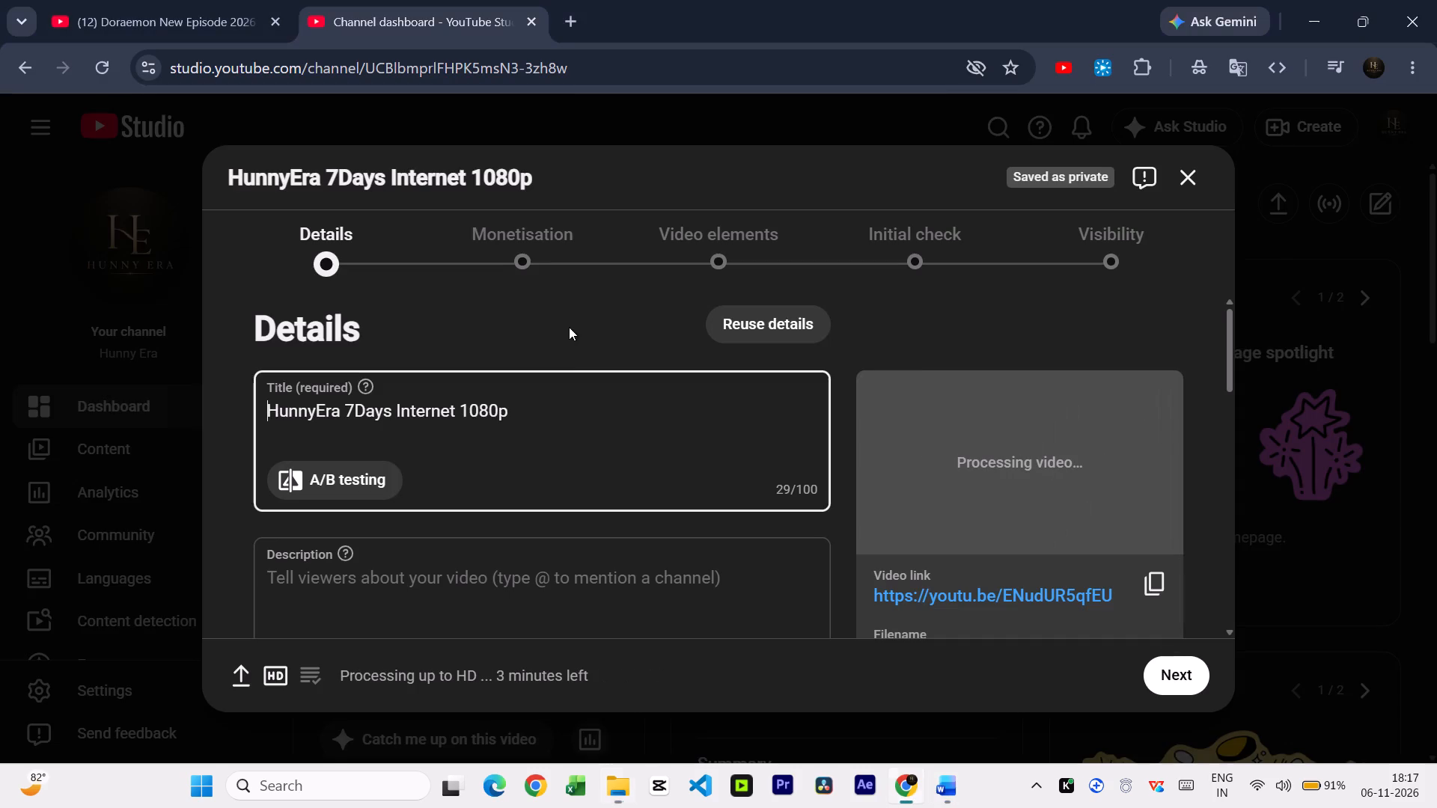
click(505, 426)
click(507, 400)
click(507, 411)
key(ctrl+a)
key(ctrl+v)
key(ctrl+v)
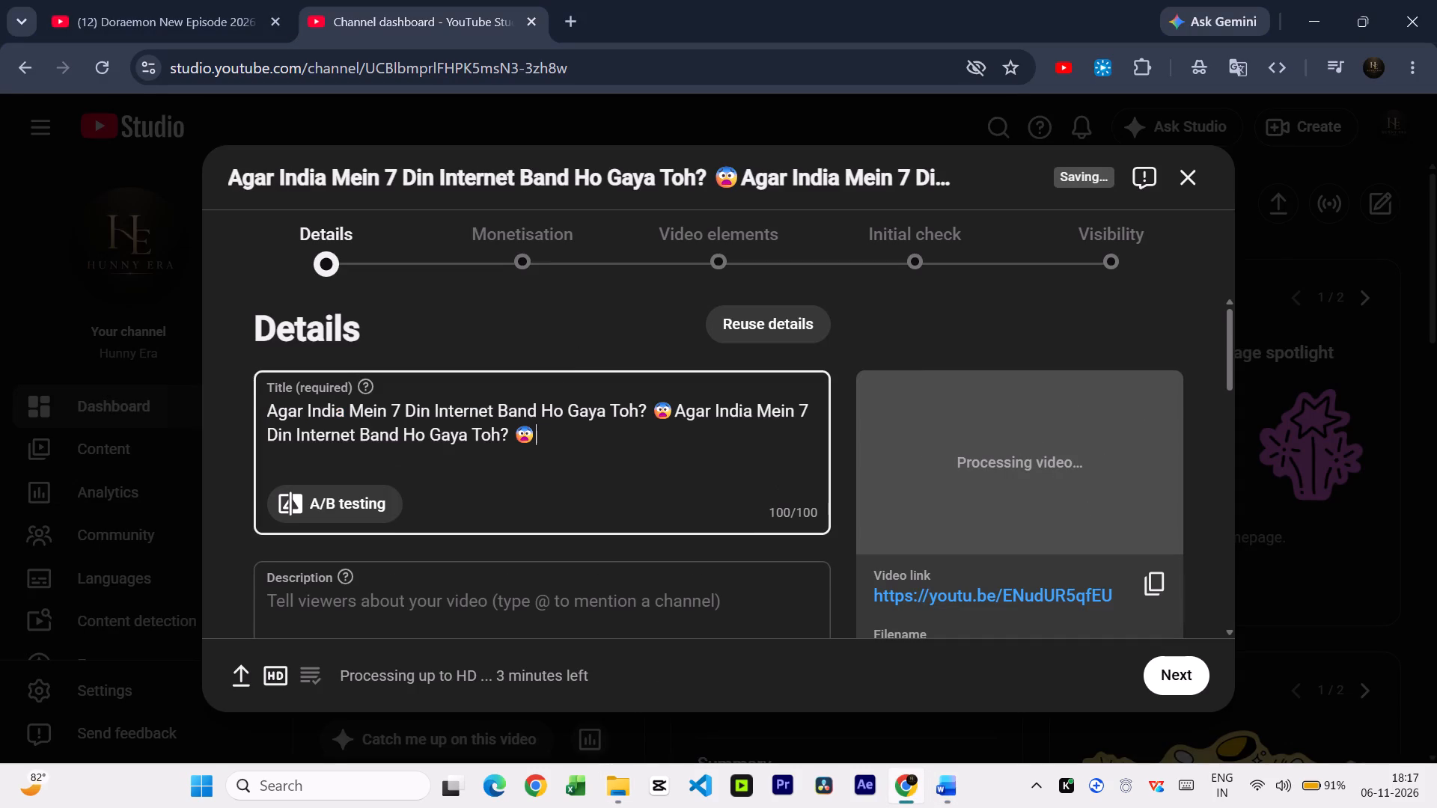
key(ctrl+z)
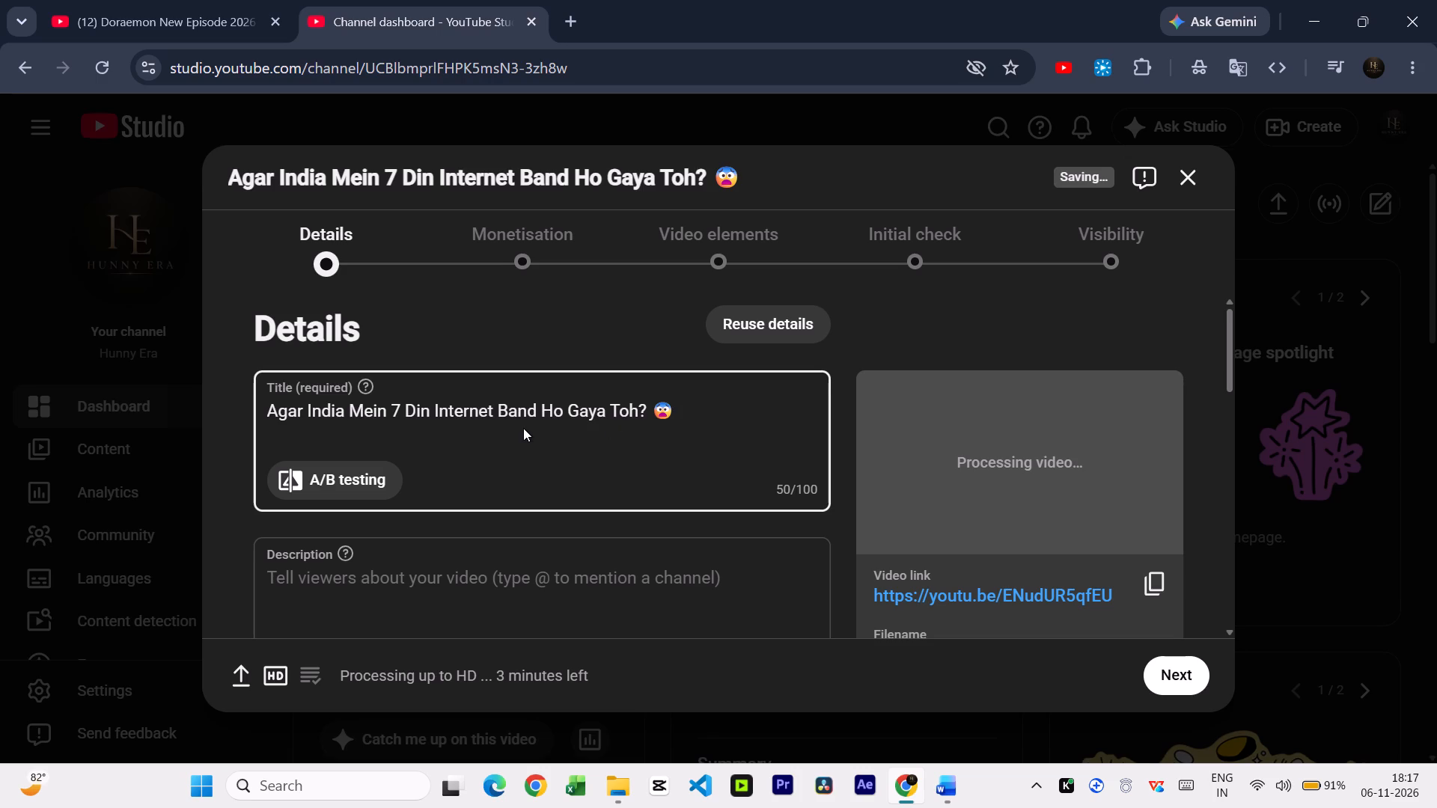
Append "Hunny Era" to the end of the video title, following the 😨 emoji.
key(Left)
key(Right)
key(space)
text(HU)
key(BackSpace)
key(shift+n)
key(BackSpace)
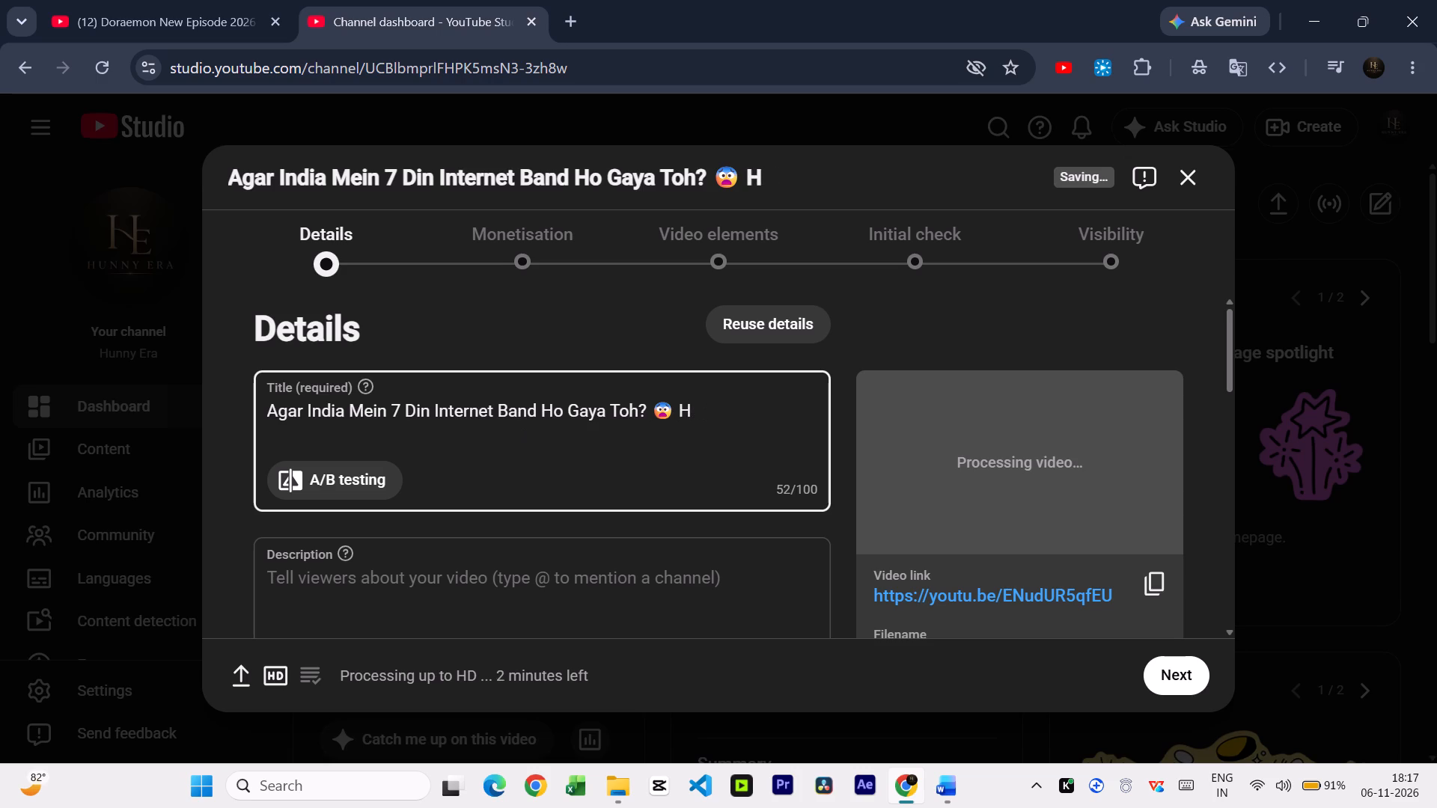
text(unny ER)
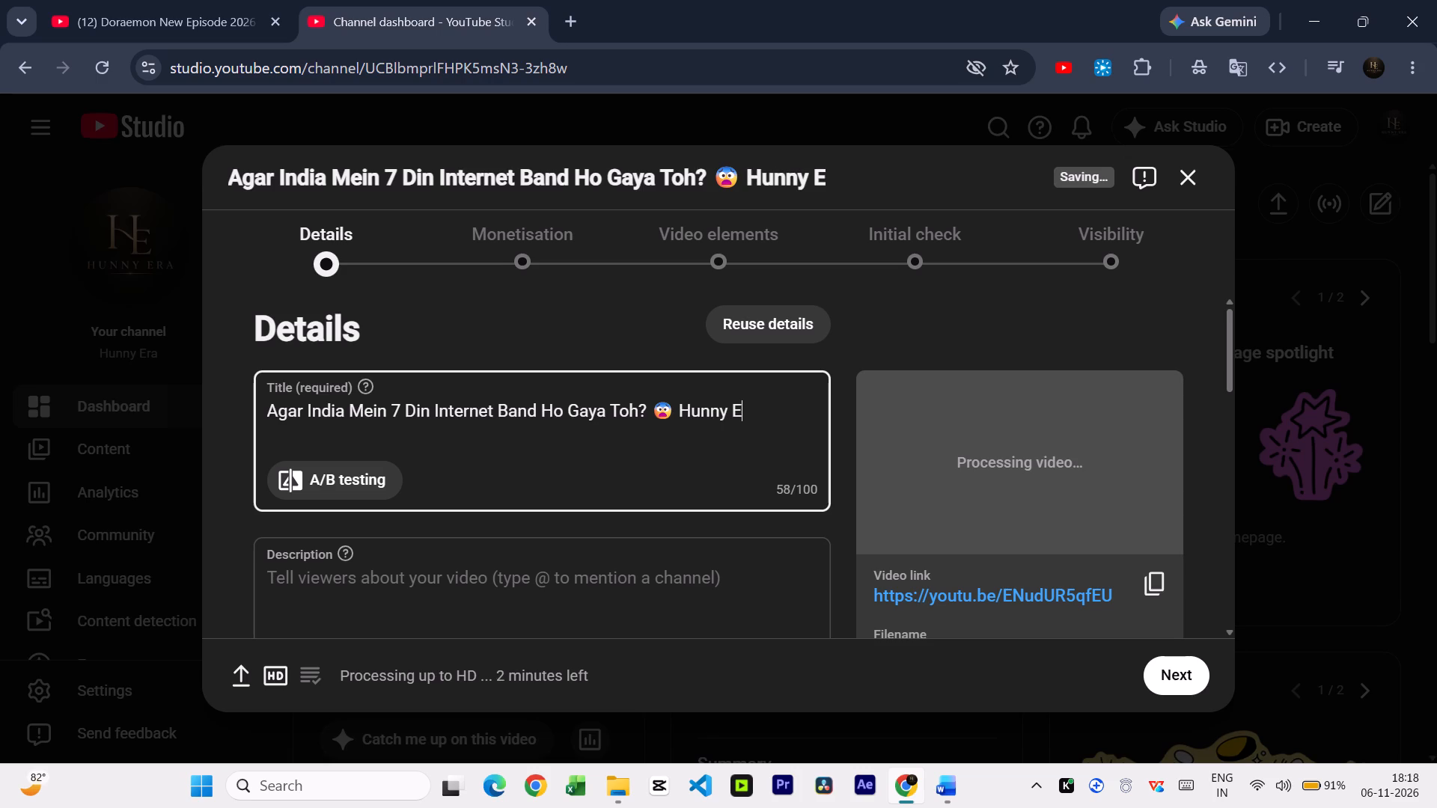
key(BackSpace)
text(ra)
Insert the "face screaming in fear" emoji 😱 in the title, directly before the 😨 emoji.
click(682, 418)
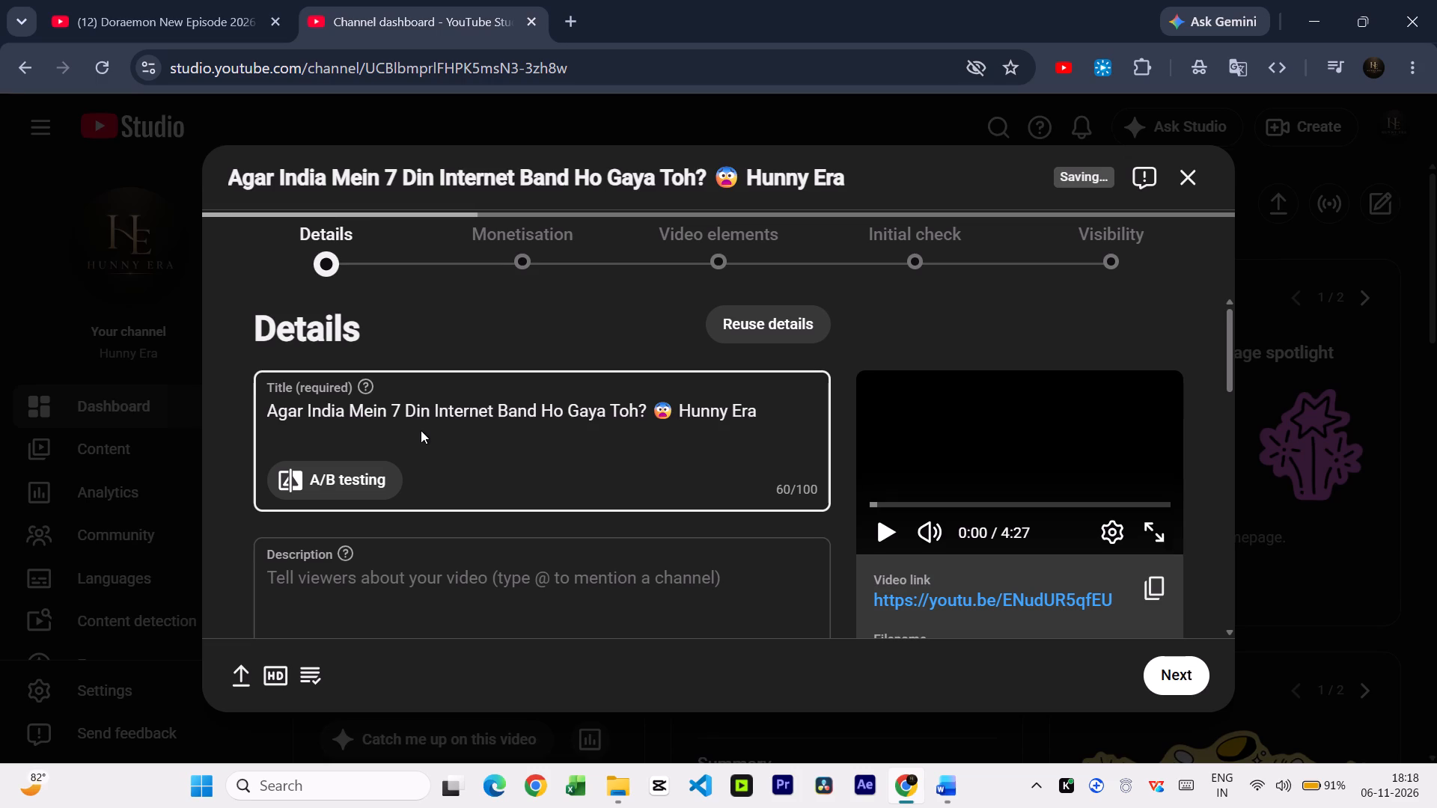
click(655, 415)
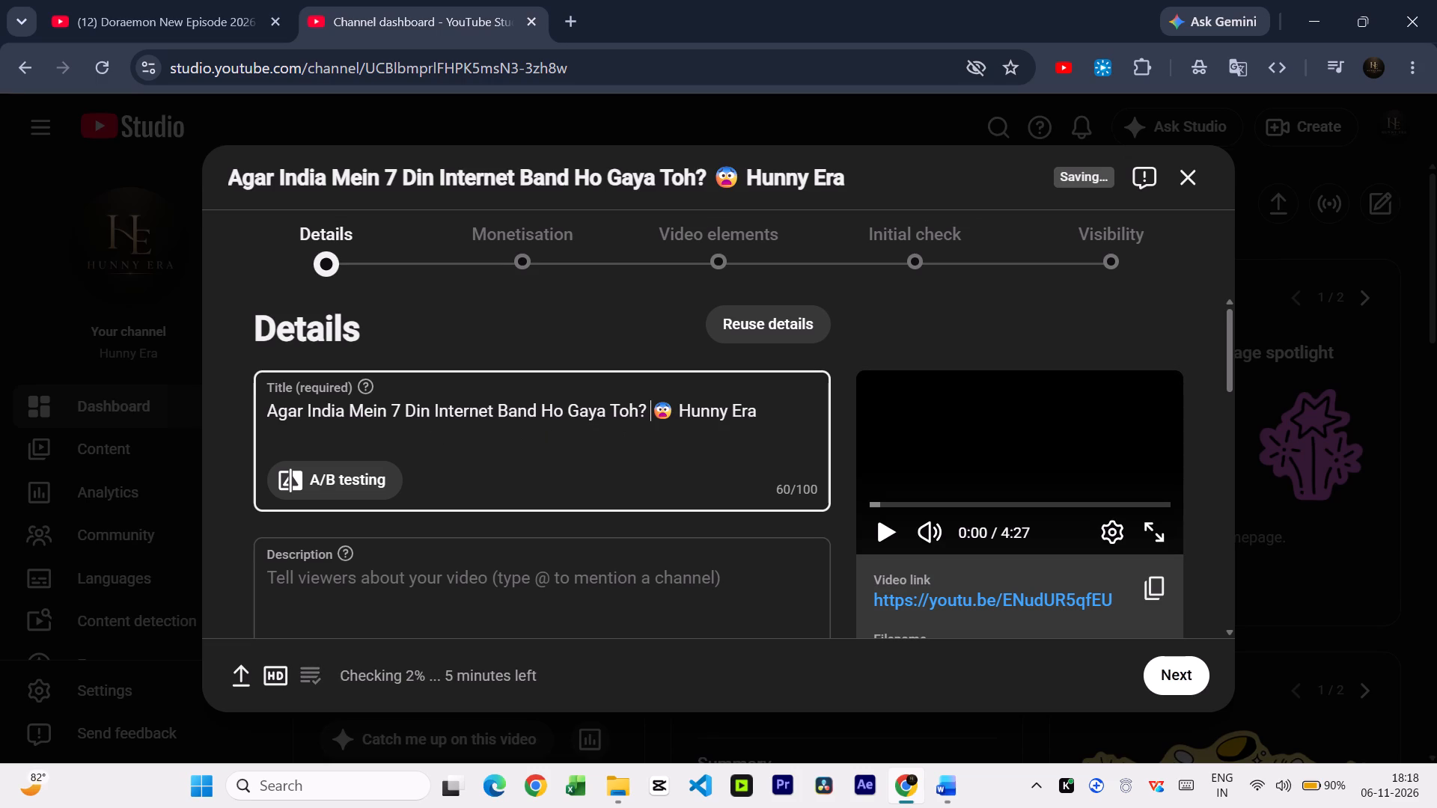
key(super+semicolon)
scroll(632, 422, up, 1)
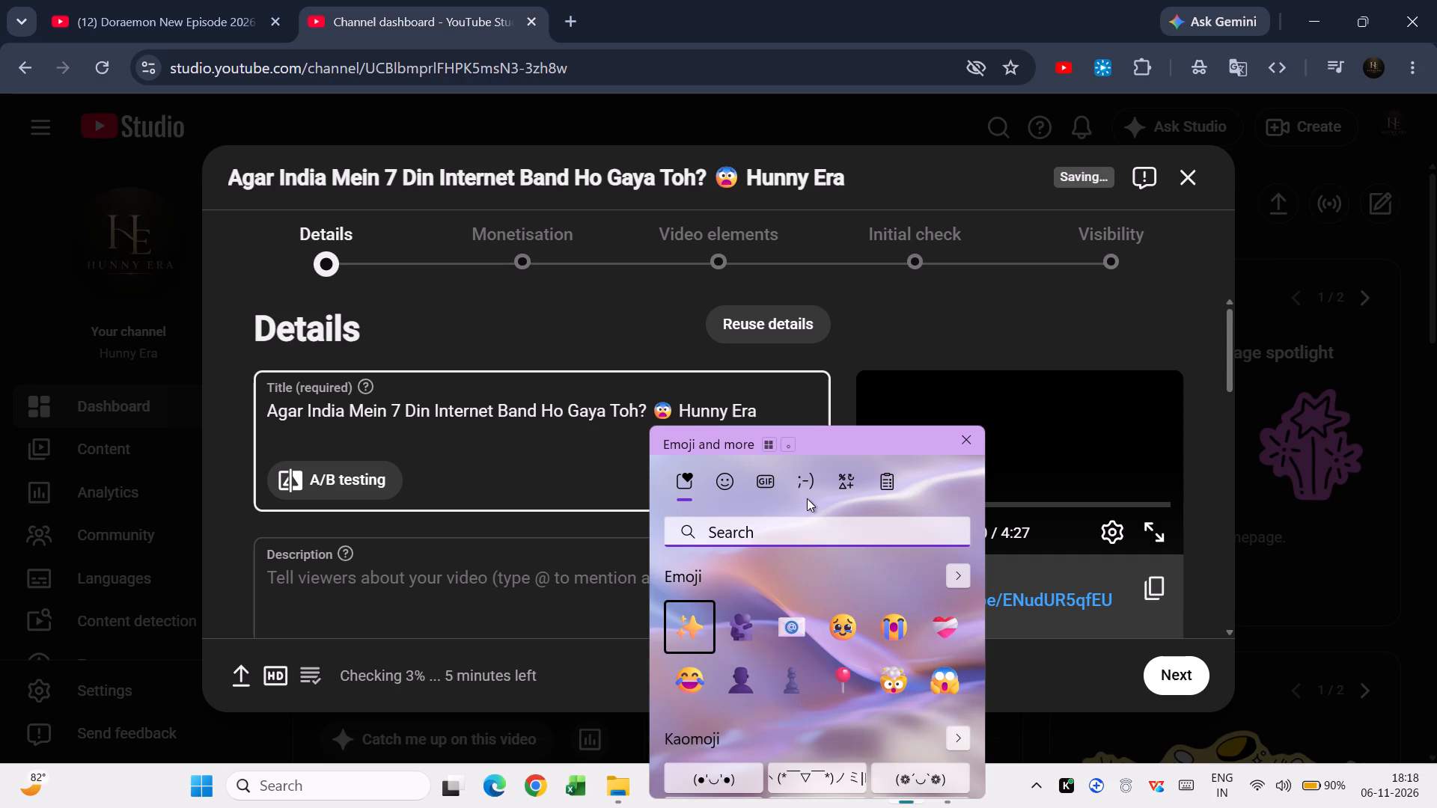
drag(853, 447, 1077, 299)
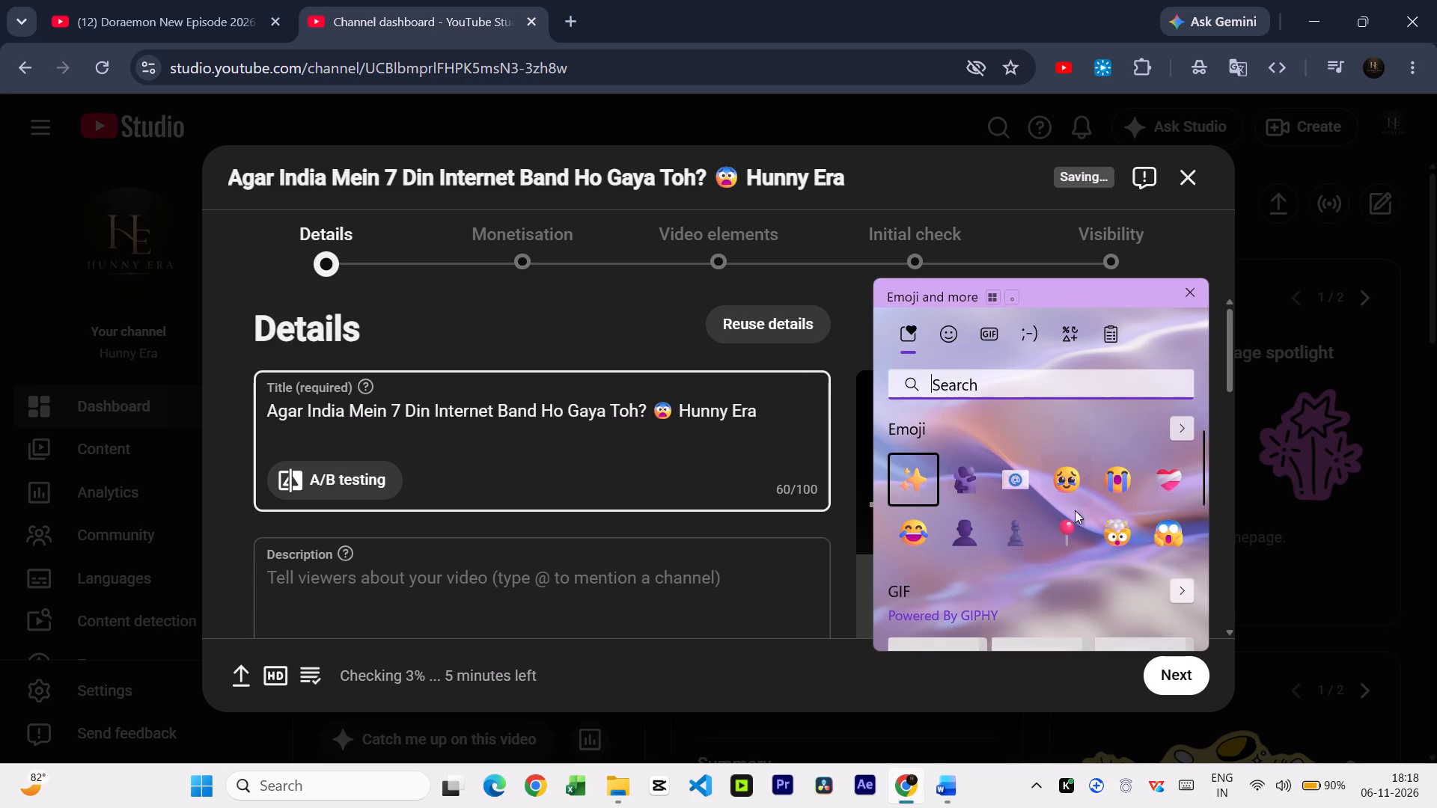
scroll(1010, 535, down, 1)
click(945, 325)
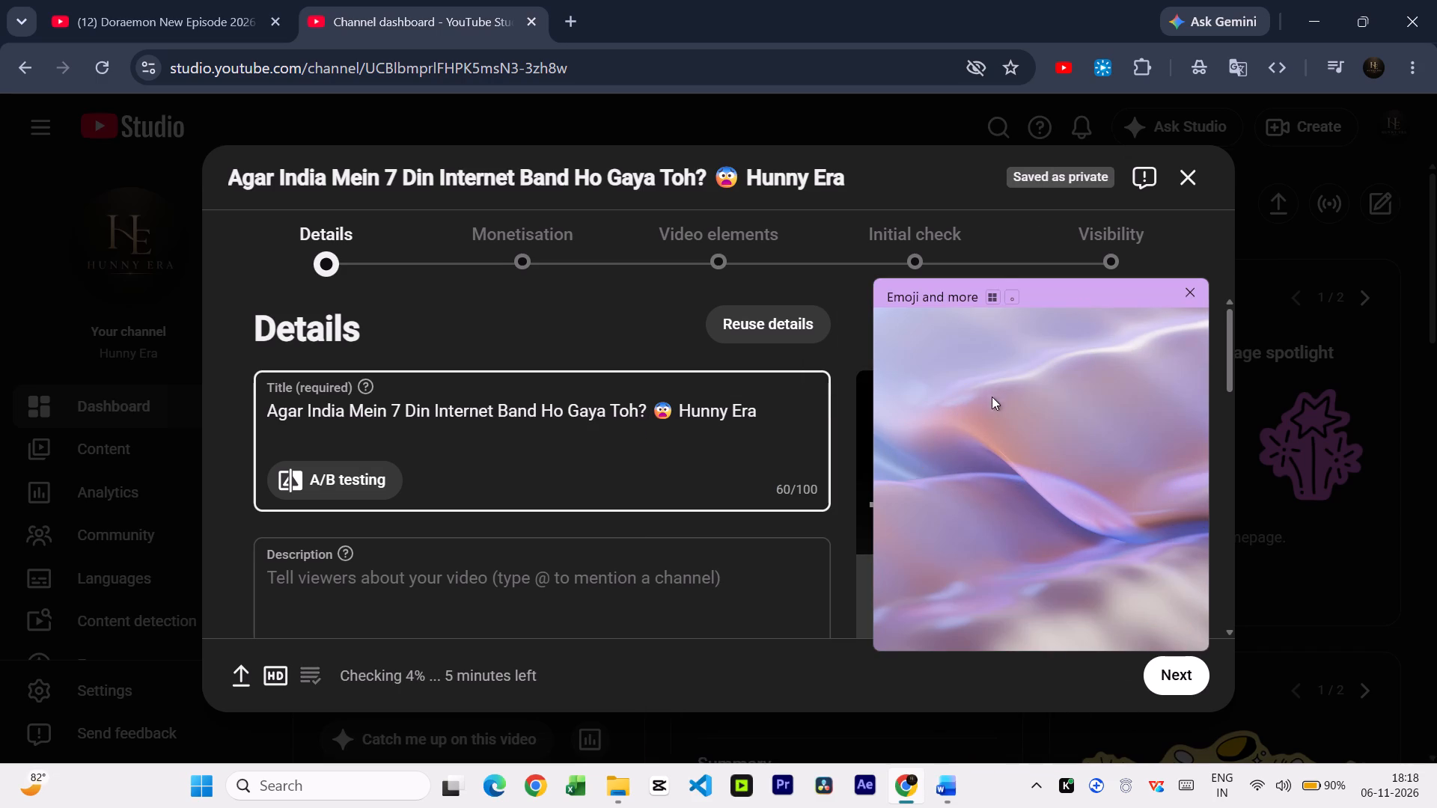
scroll(1009, 504, down, 2)
scroll(1069, 516, down, 3)
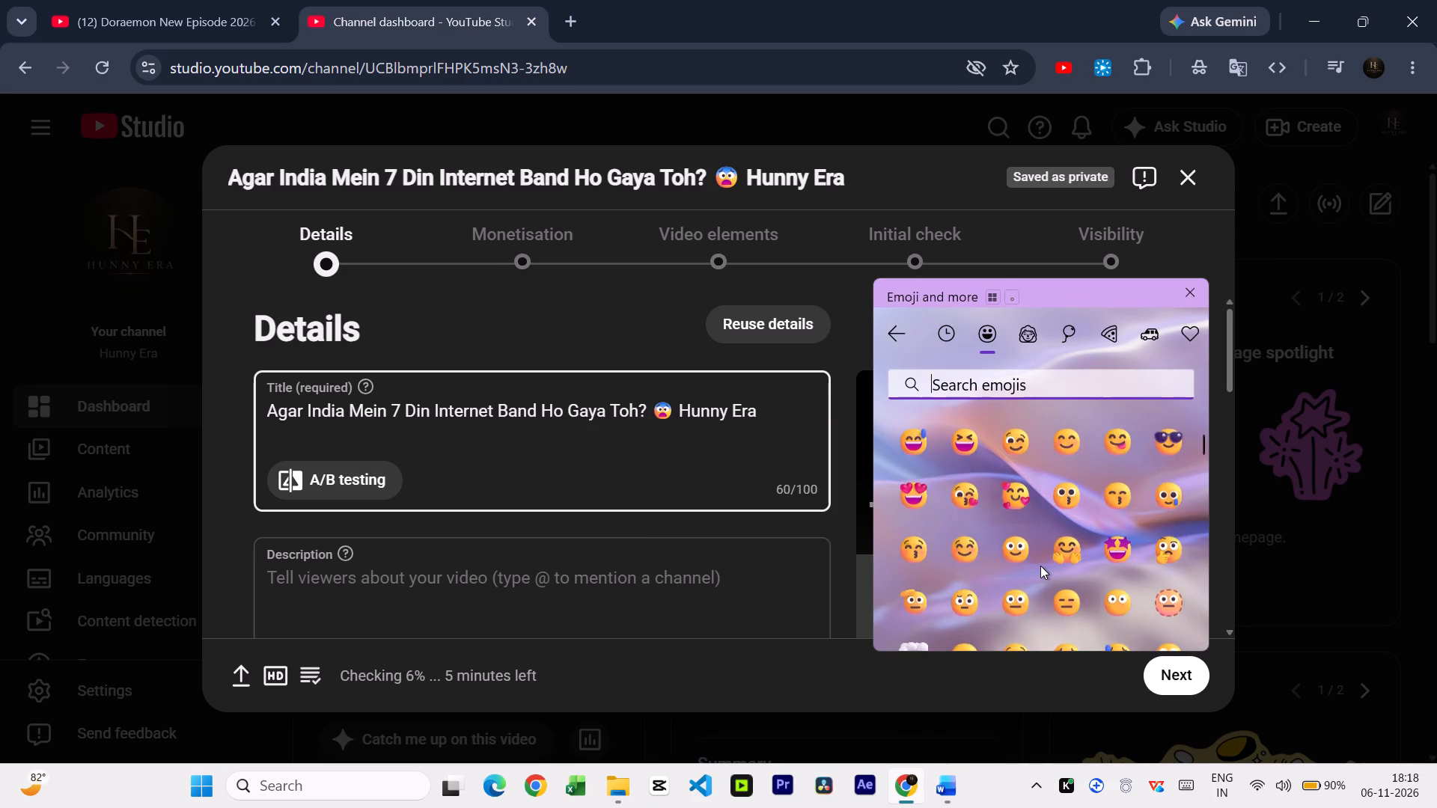
scroll(1040, 566, down, 2)
scroll(1088, 497, down, 1)
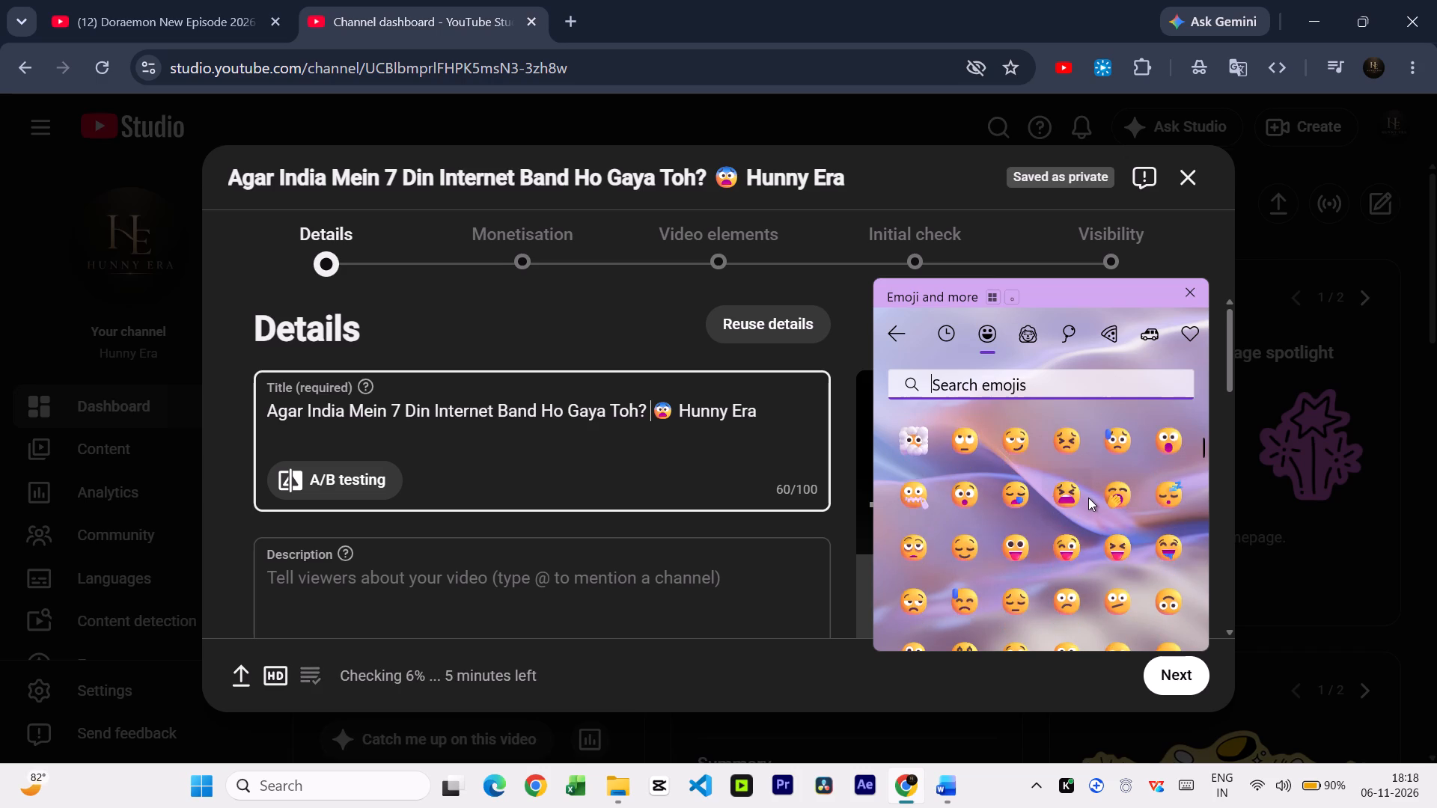
scroll(1088, 498, down, 2)
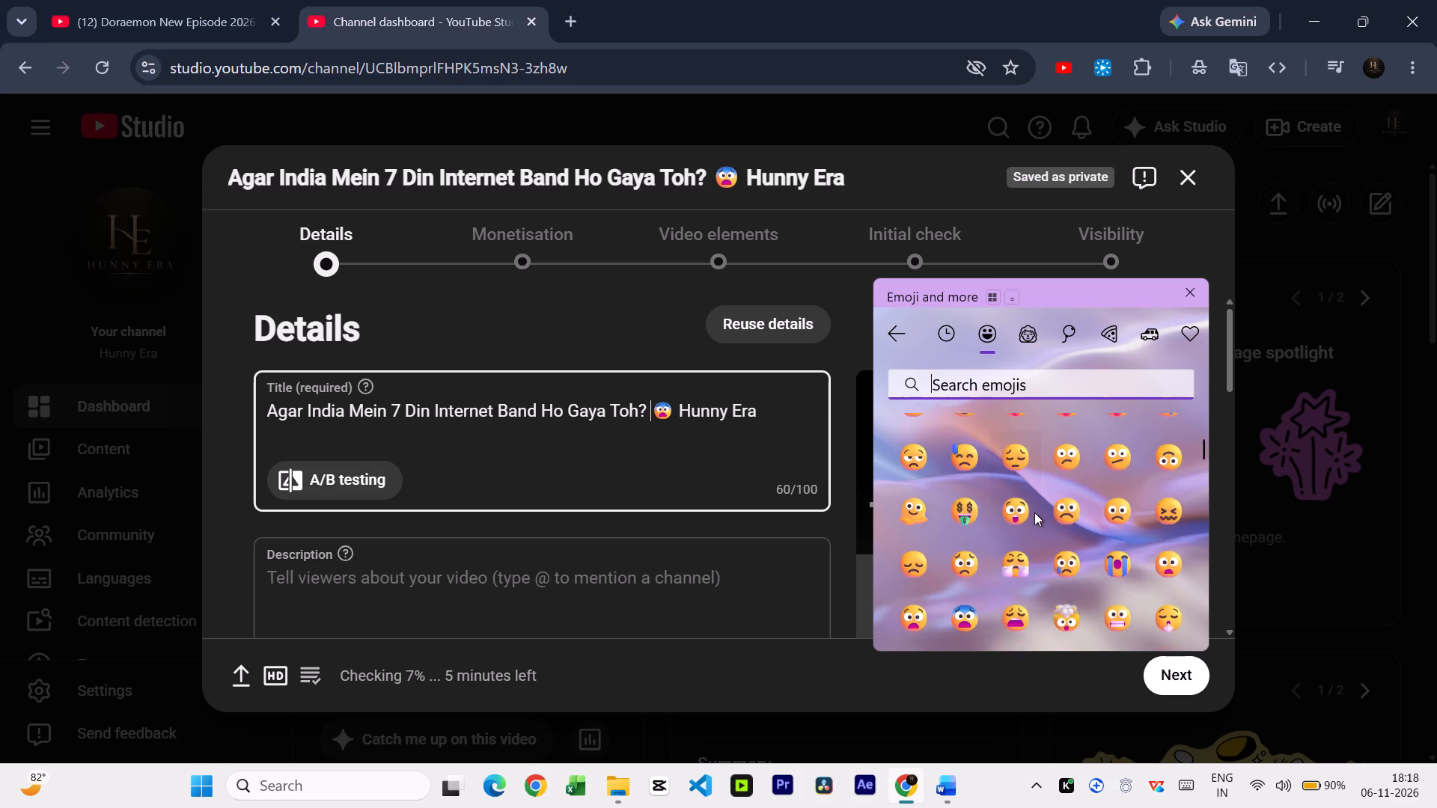
scroll(1034, 512, down, 2)
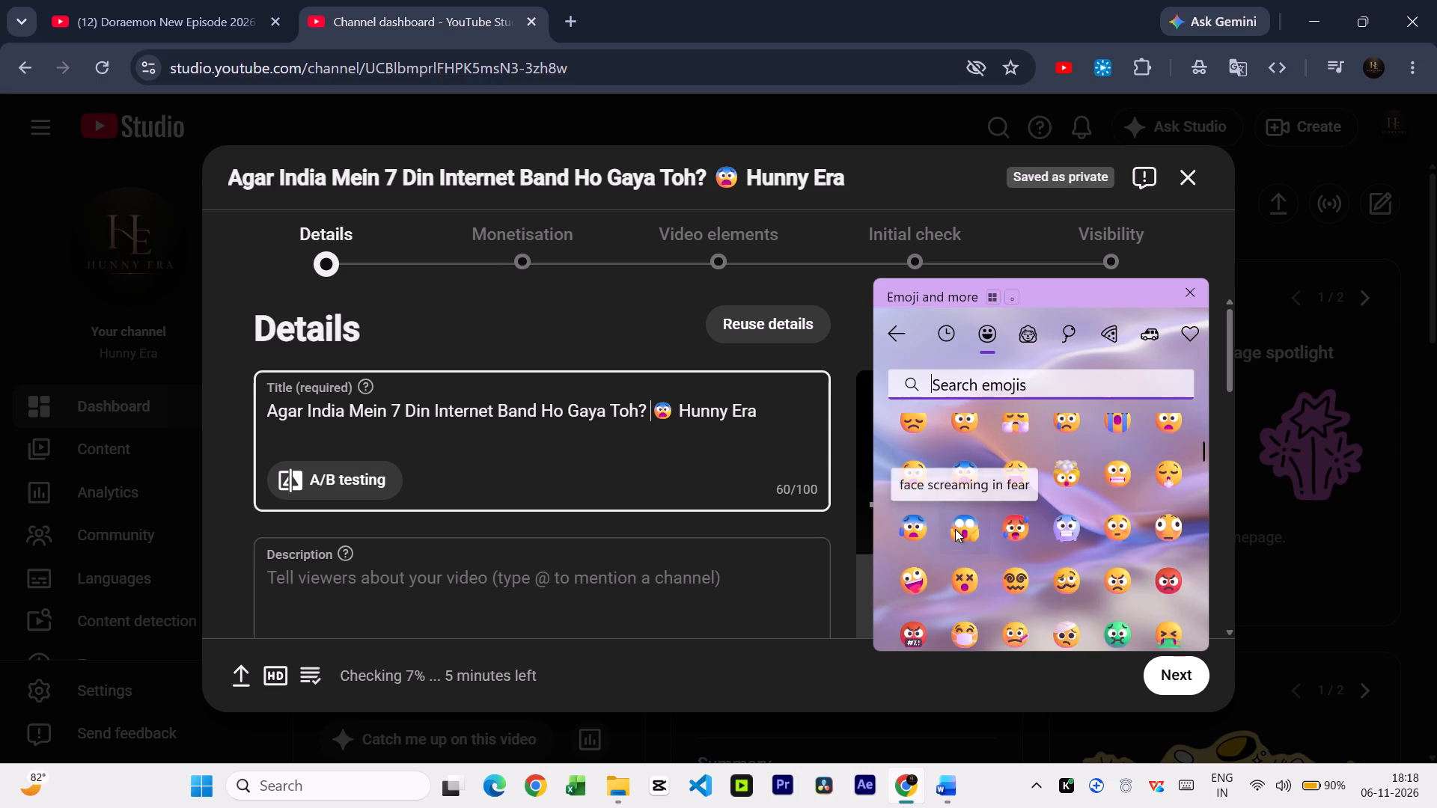
click(955, 529)
click(658, 432)
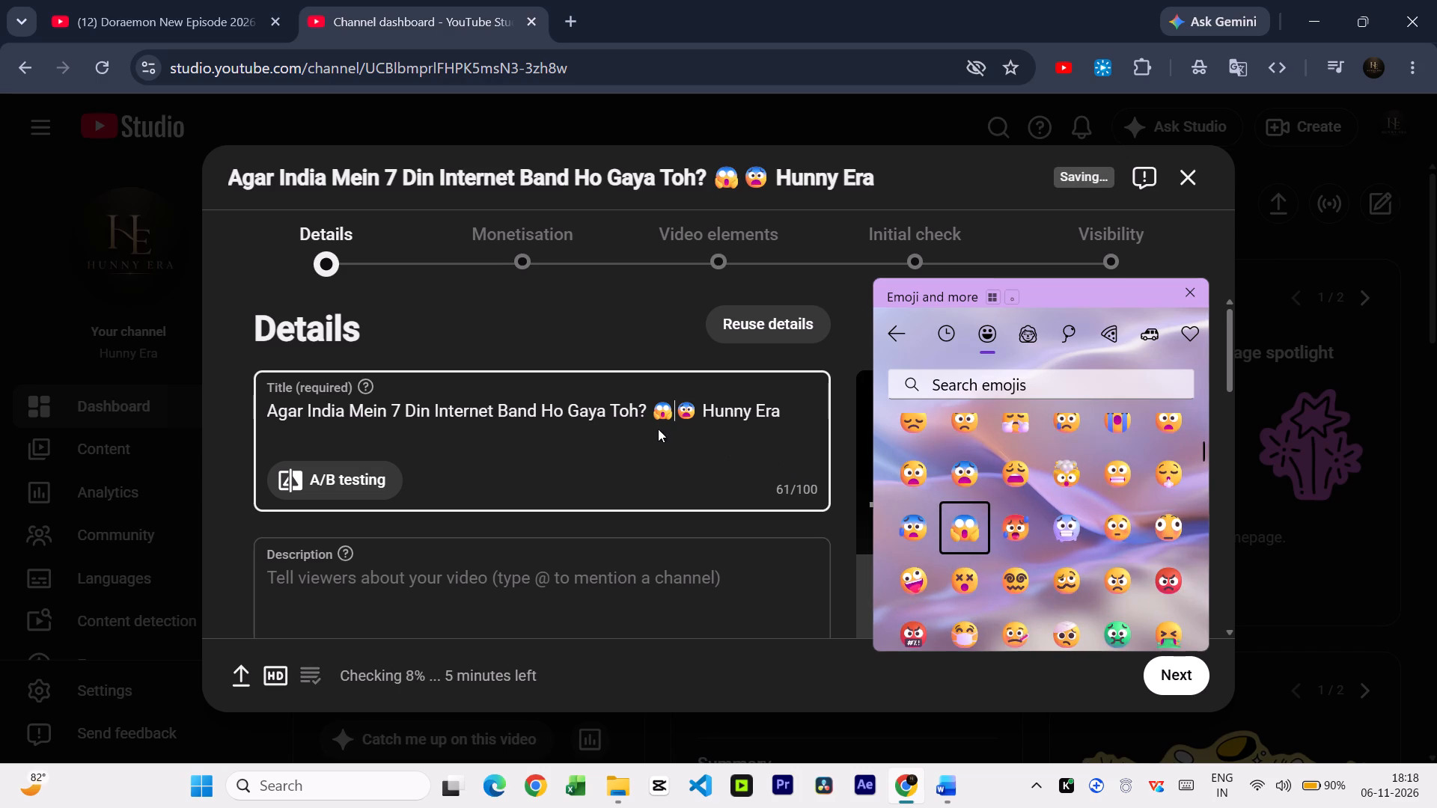
Add the text "Kya Hoga ?" between the 😱 and 😨 emojis in the video title.
click(678, 414)
key(space)
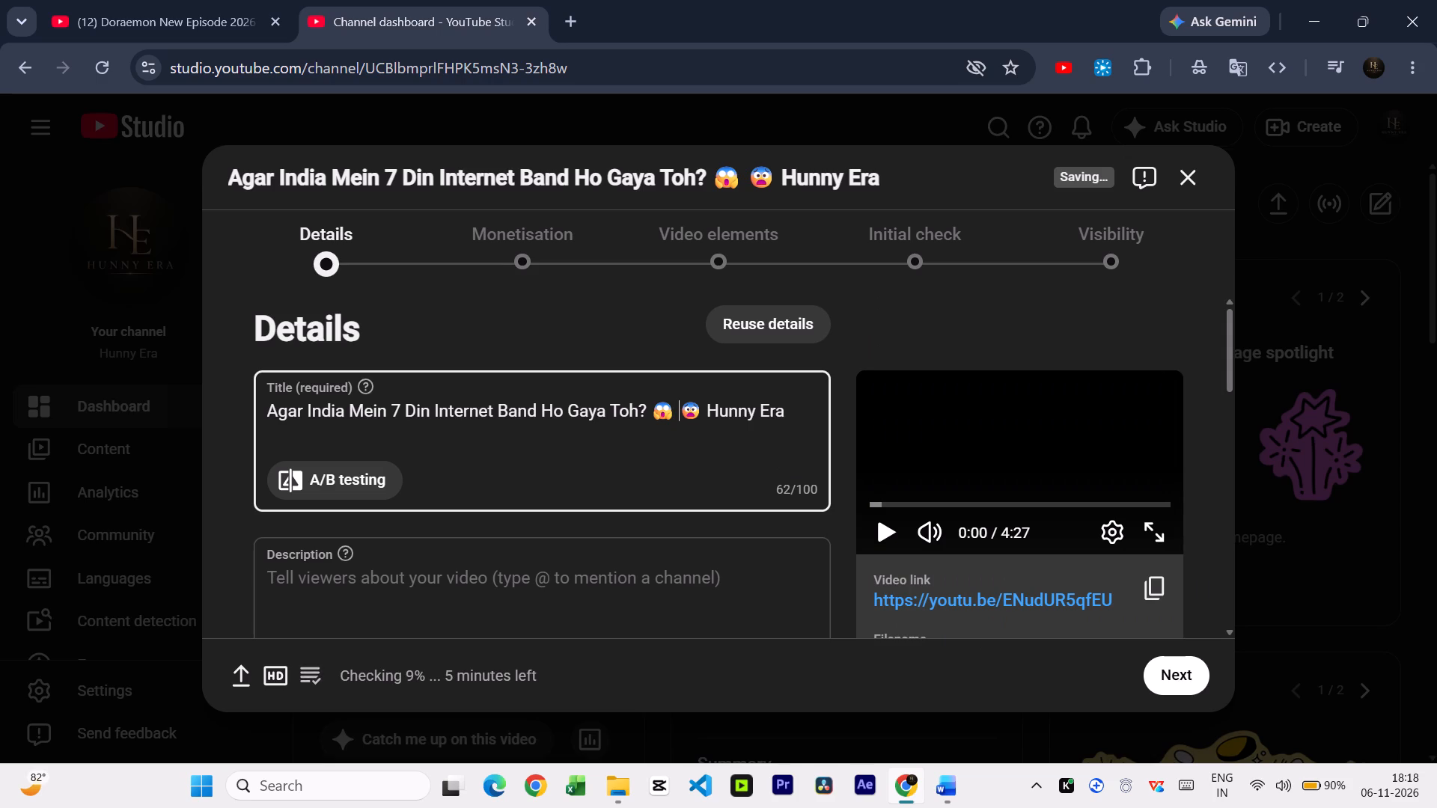
text(Kya Hoga)
key(space)
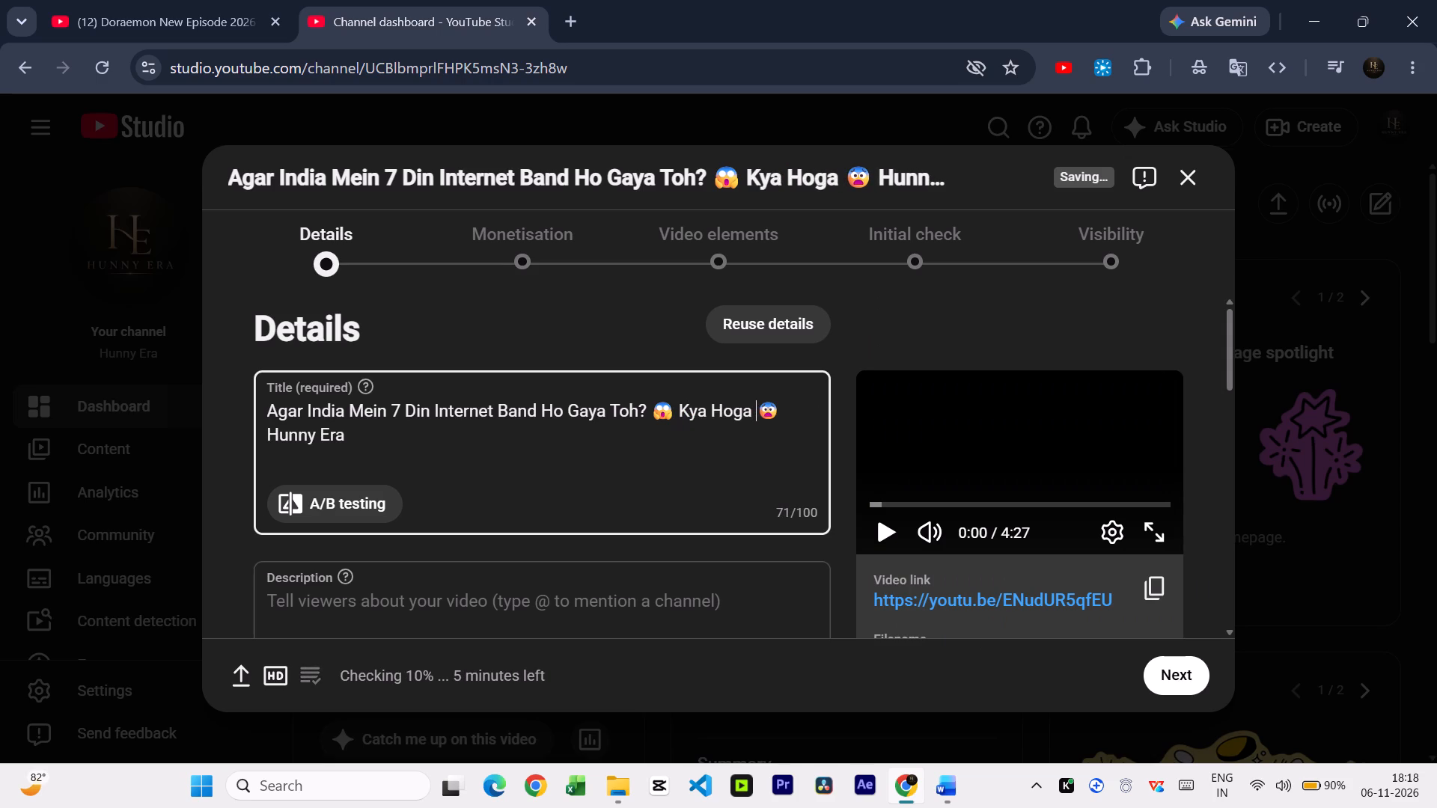
text(?)
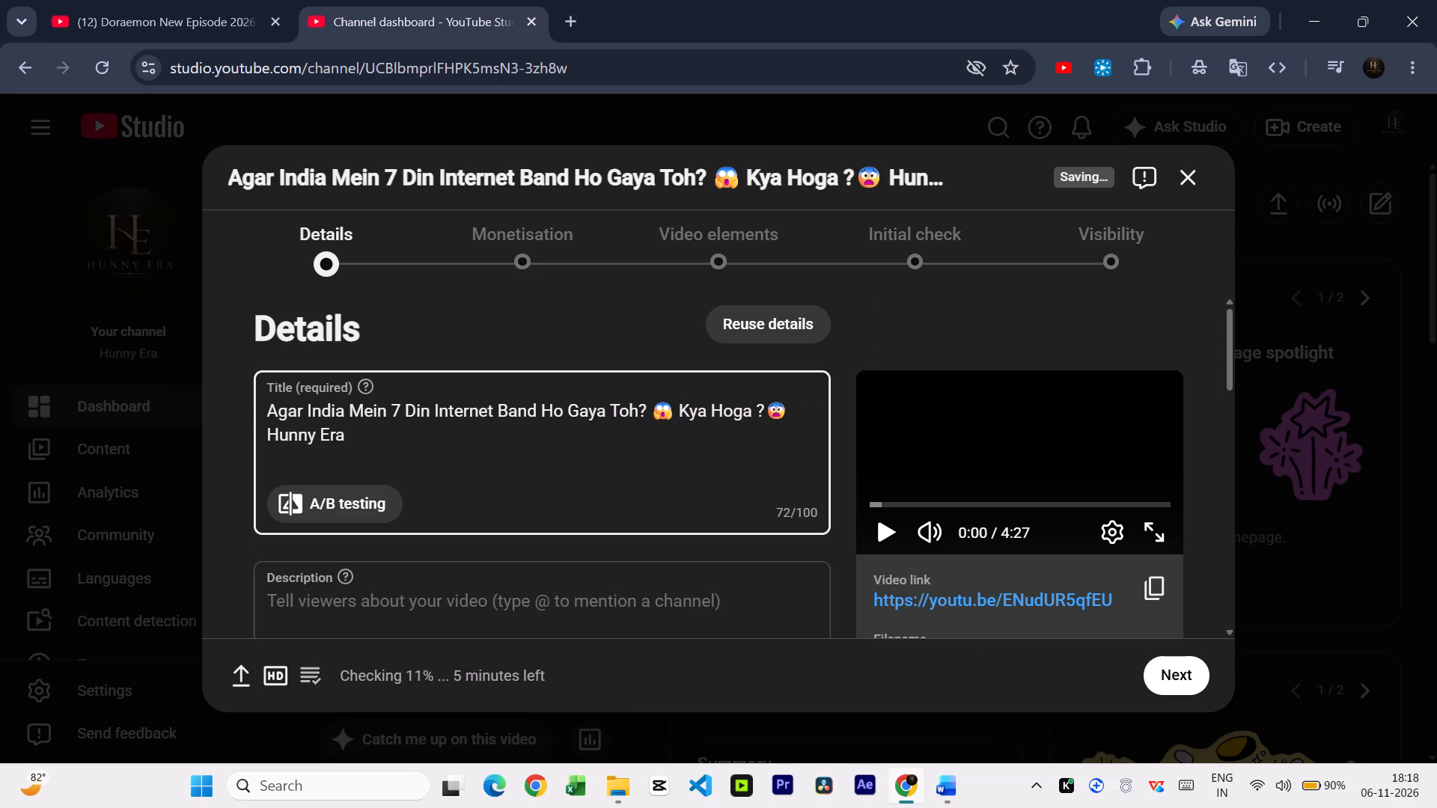
click(397, 429)
scroll(424, 445, down, 1)
scroll(424, 445, up, 1)
scroll(424, 447, down, 1)
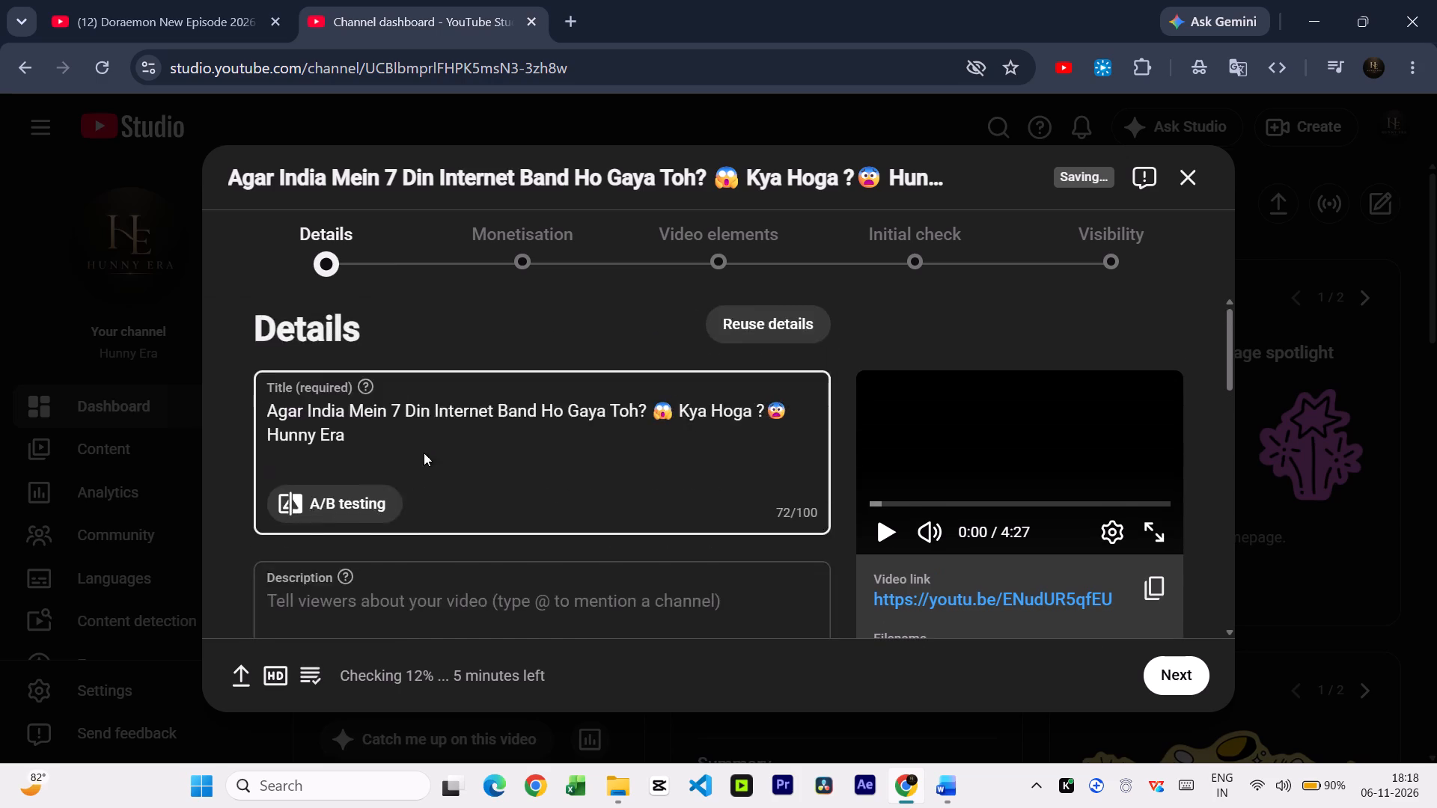
click(425, 394)
In the Word document, copy the description text from "Kya hoga agar India mein 7 din" through the closing hashtags ending in #TechExplained.
key(alt+Tab)
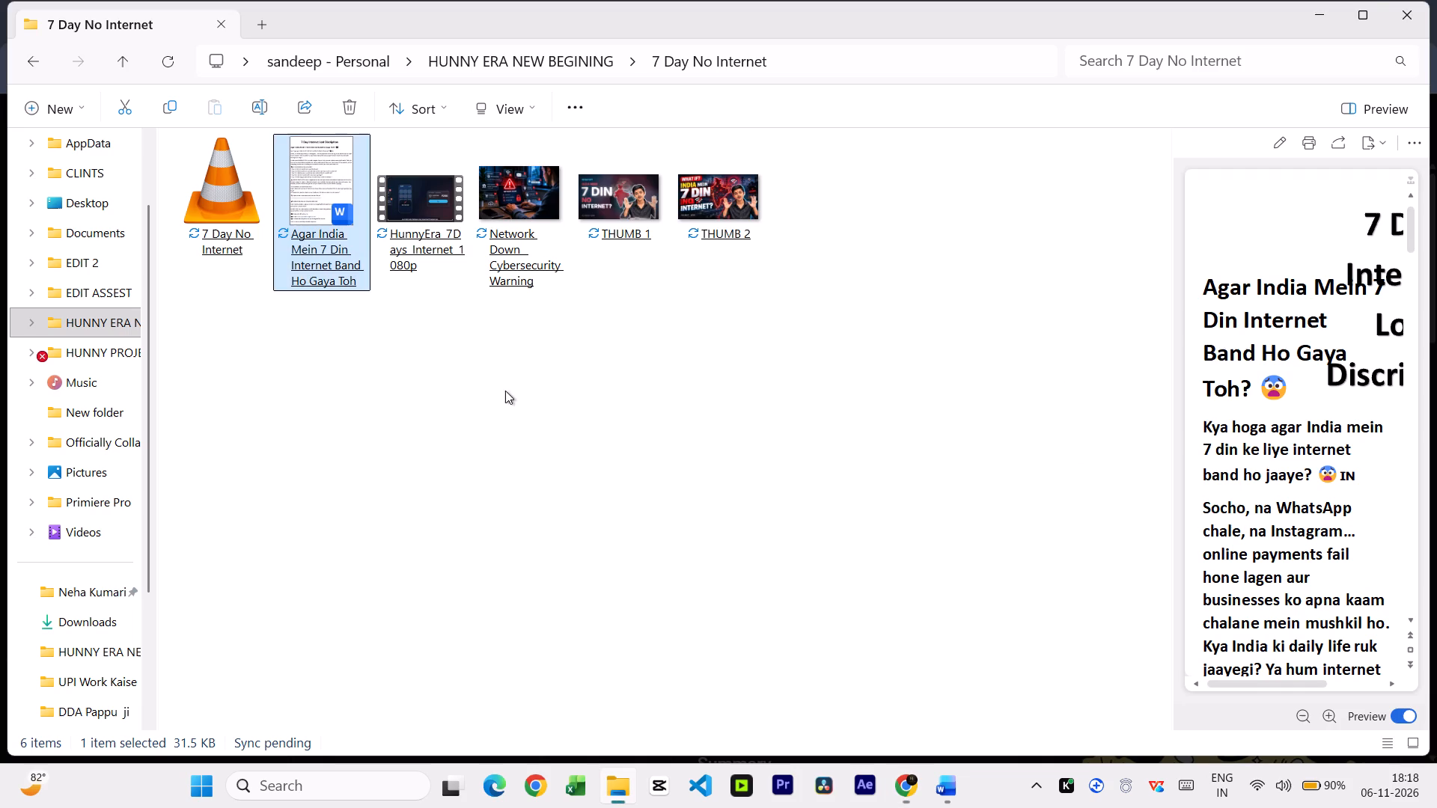
key(alt+Tab)
key(alt+Tab)
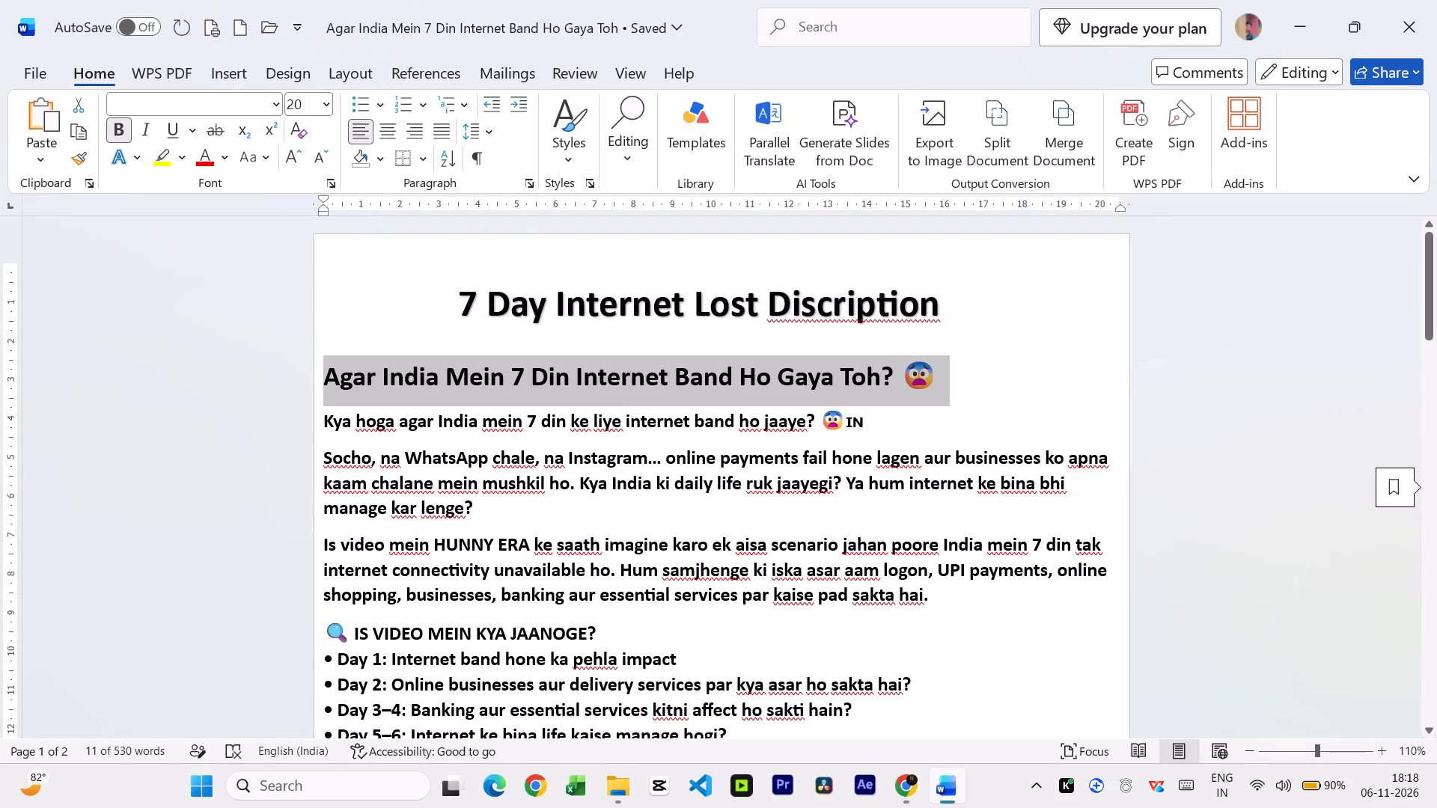
drag(325, 422, 365, 639)
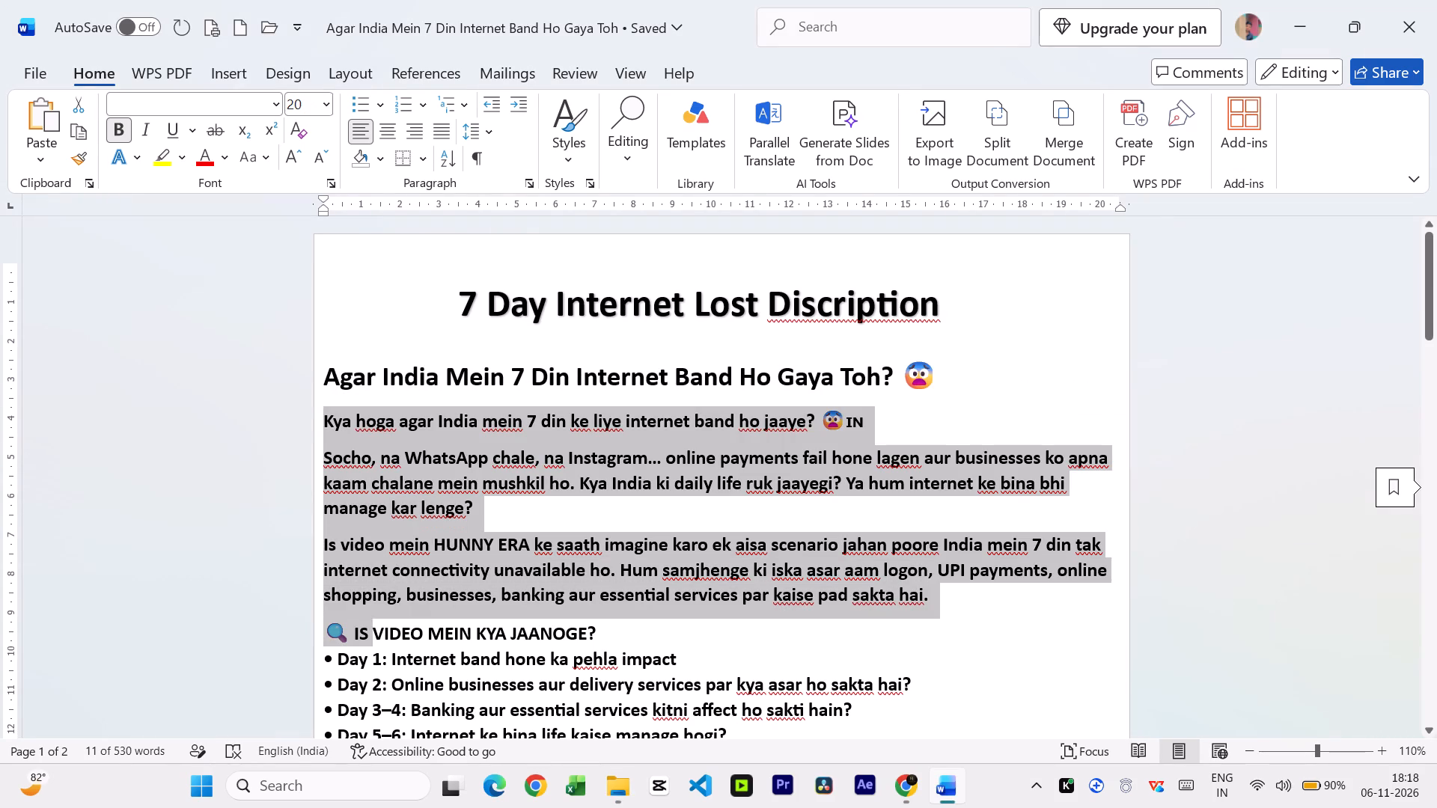
drag(365, 639, 407, 625)
scroll(365, 713, down, 3)
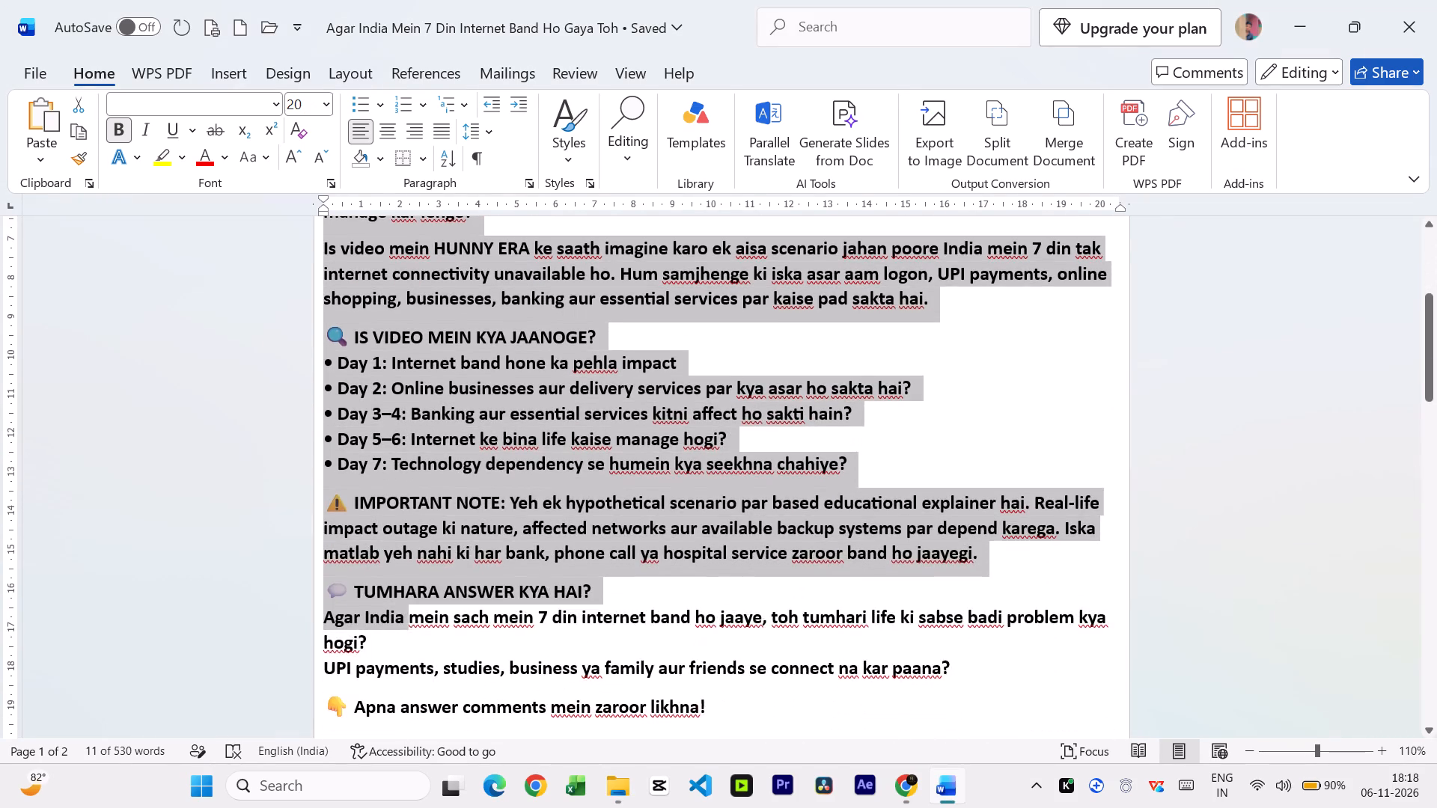
drag(407, 625, 444, 536)
scroll(407, 625, down, 7)
scroll(444, 536, down, 7)
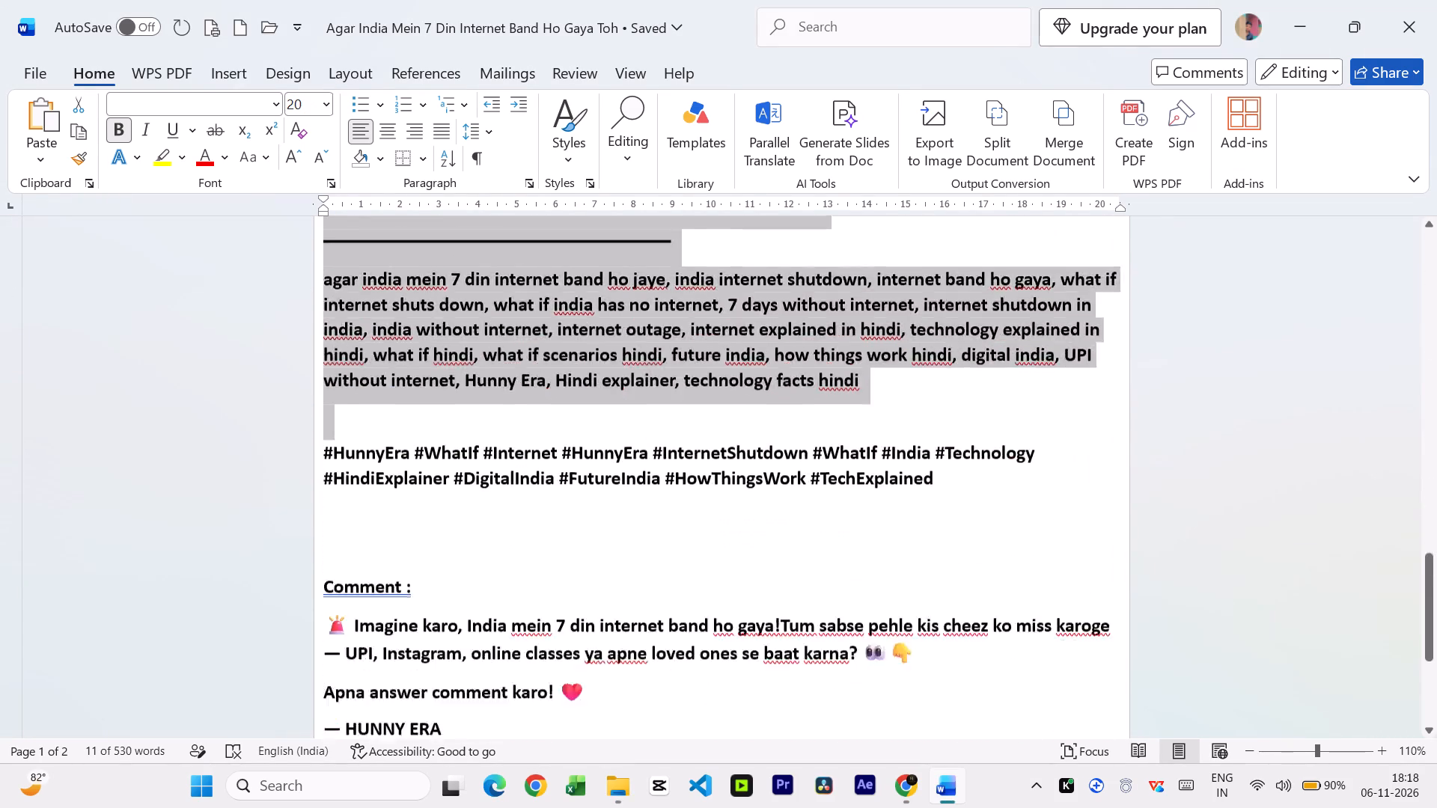
drag(444, 536, 445, 531)
scroll(444, 535, down, 7)
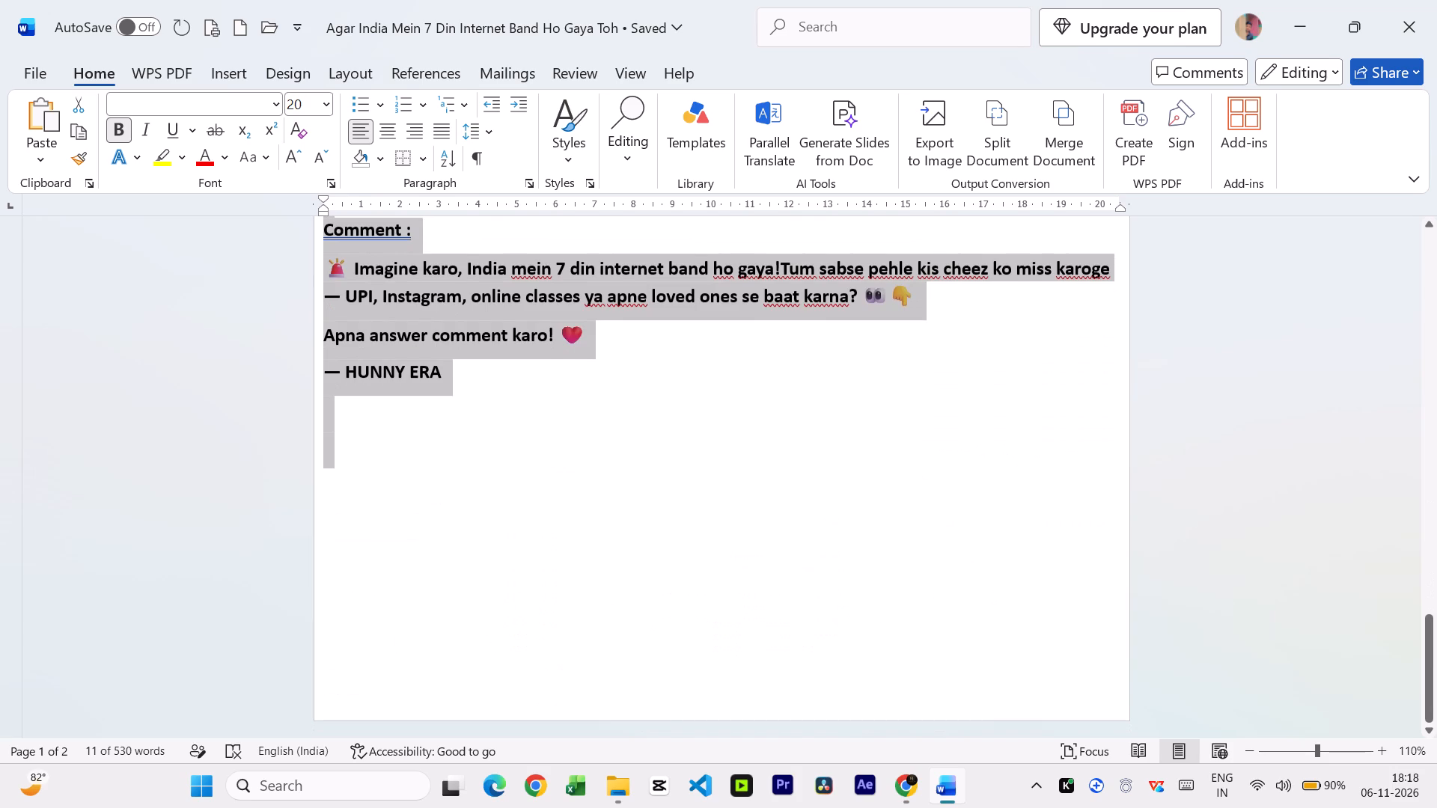
drag(445, 531, 455, 465)
scroll(446, 530, down, 2)
scroll(447, 526, up, 1)
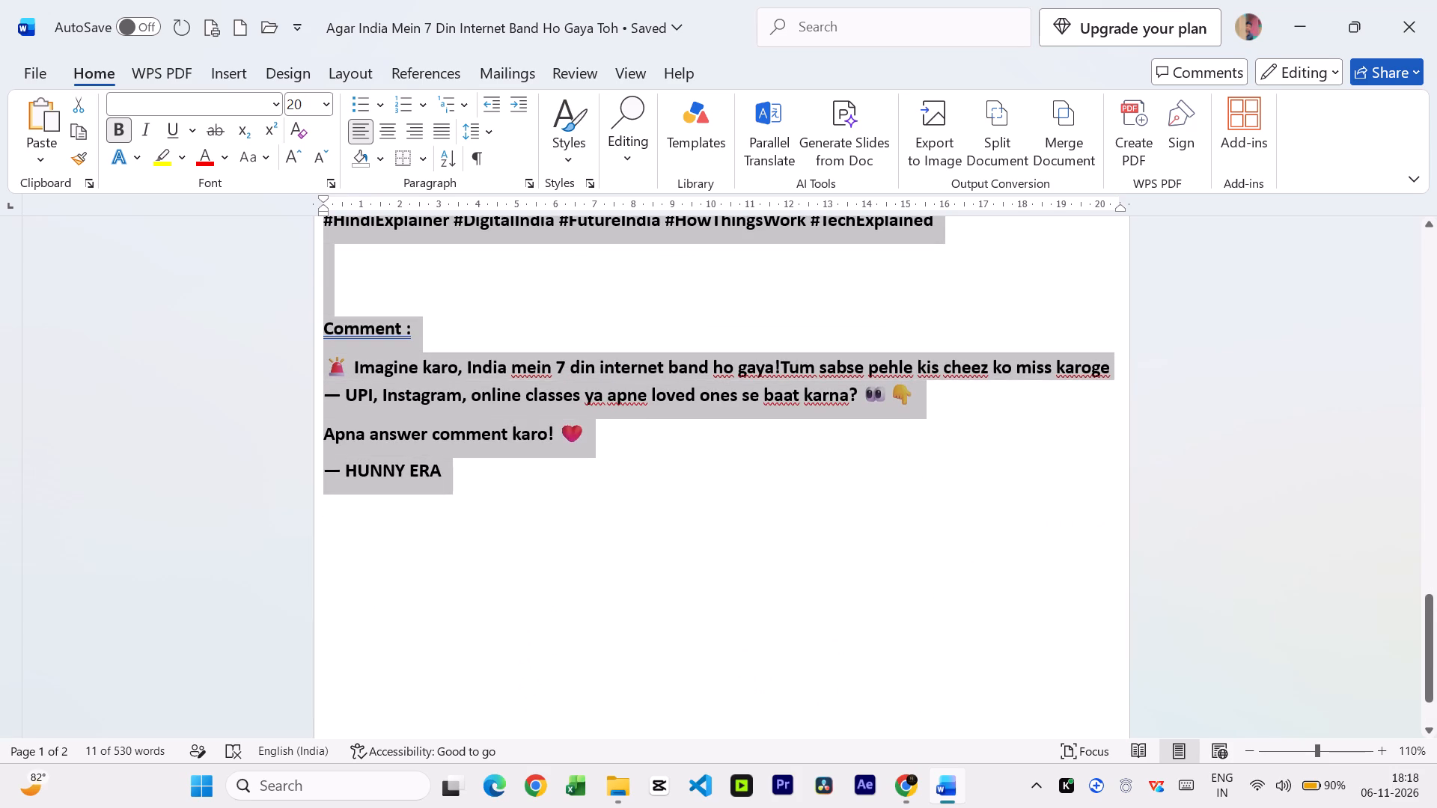
drag(455, 465, 454, 485)
drag(454, 485, 521, 242)
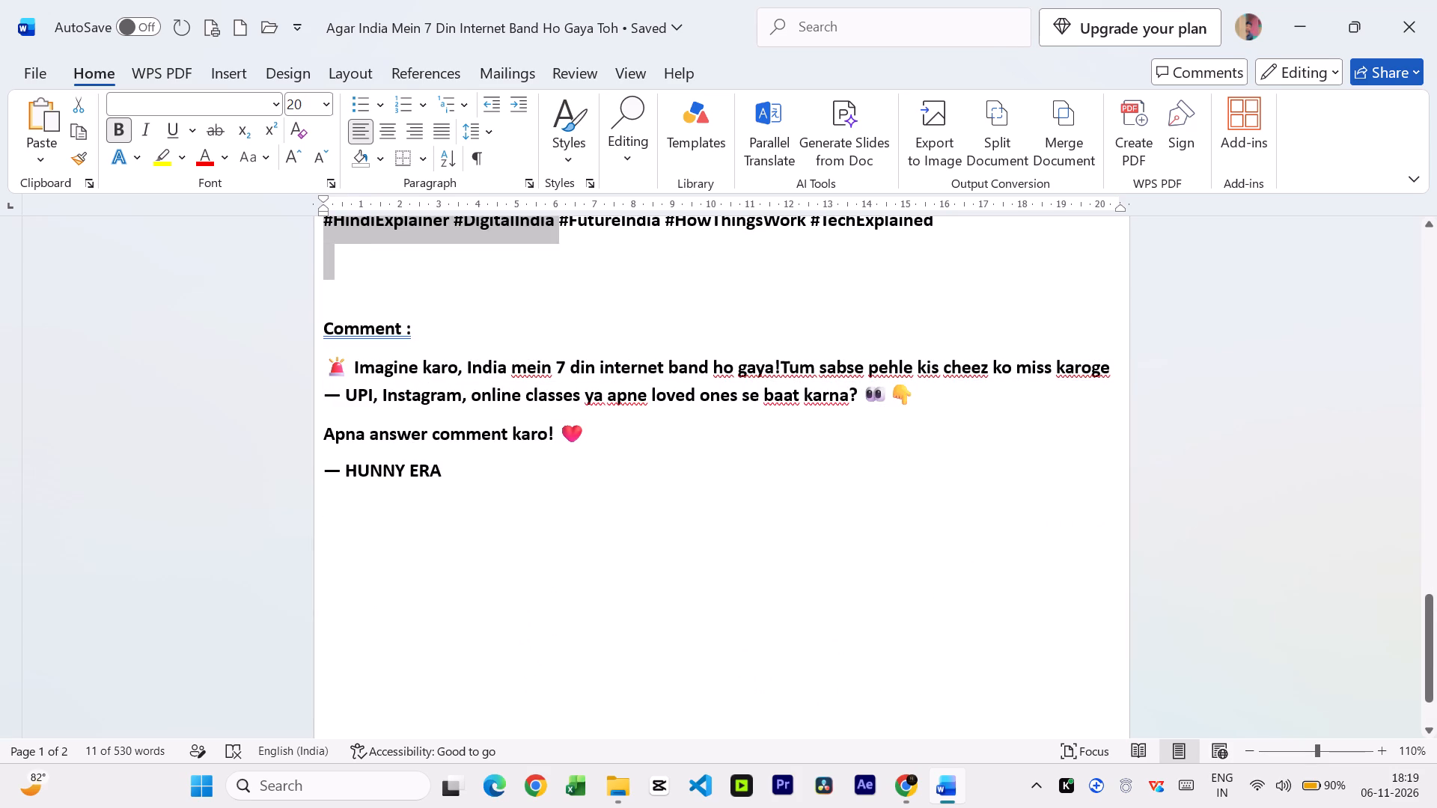
drag(521, 242, 939, 224)
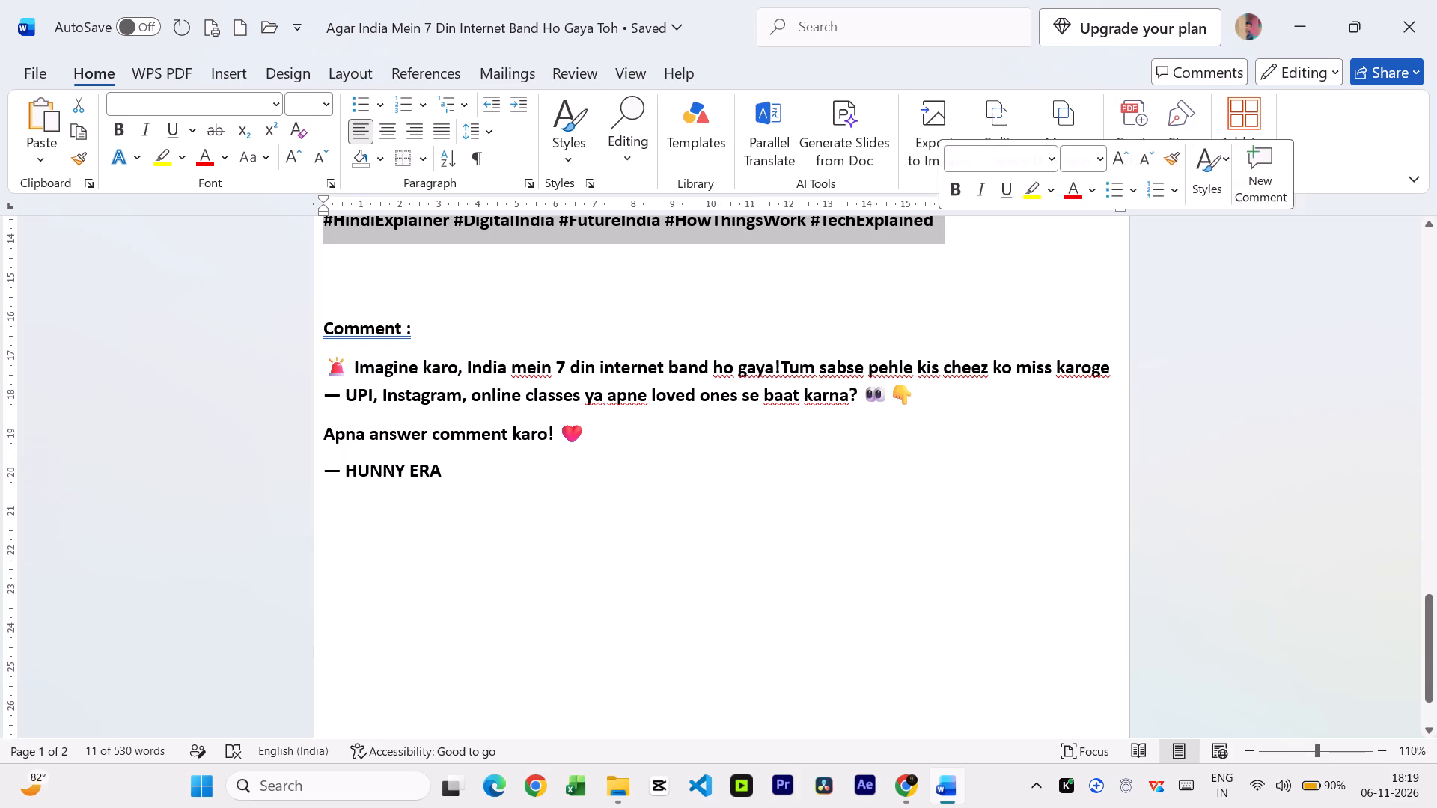
scroll(930, 264, up, 2)
key(ctrl+c)
key(ctrl+c)
key(ctrl+c)
key(ctrl+c)
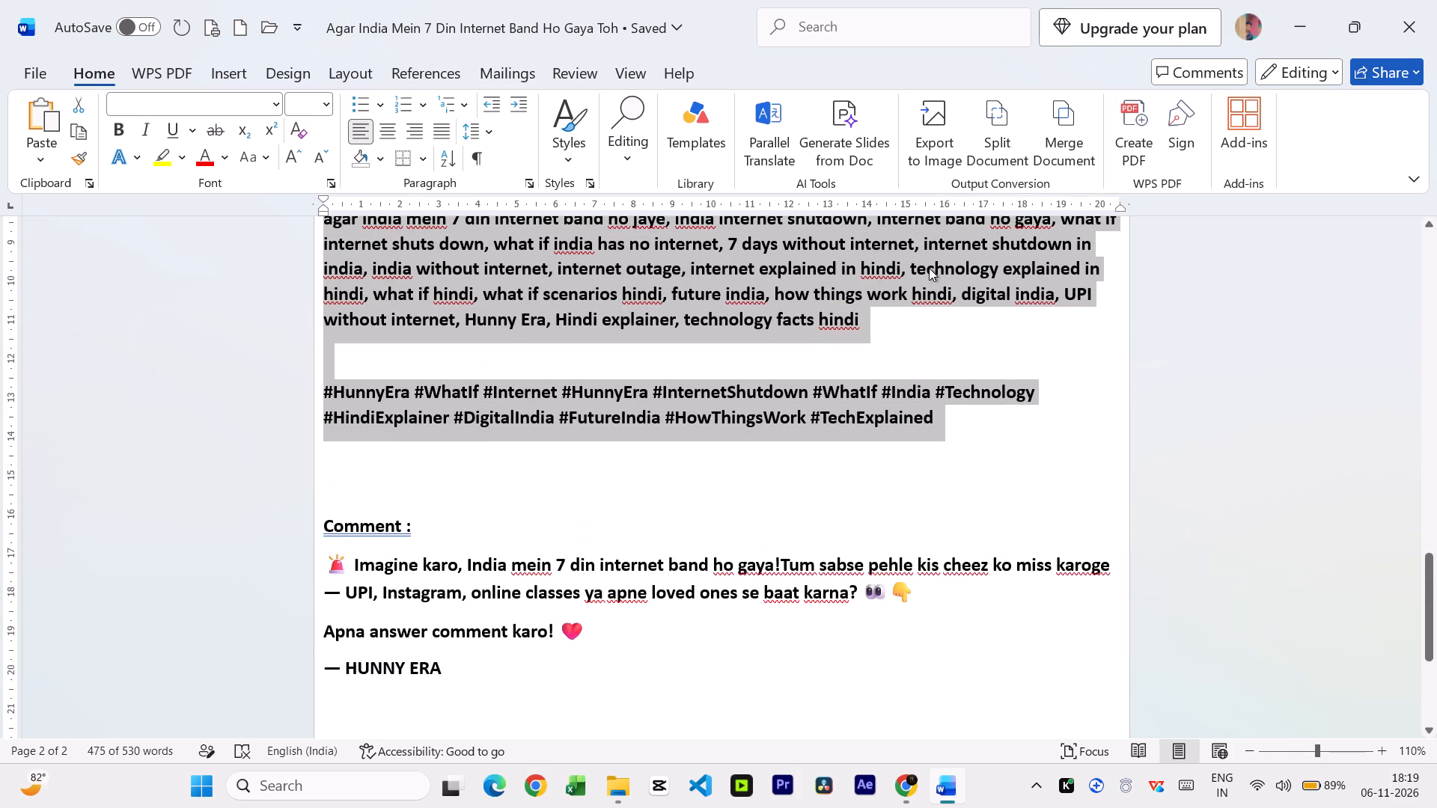
Switch to YouTube Studio in Chrome and paste the copied description text into the video's empty Description field.
key(alt+Tab)
key(alt+Tab)
key(alt+Tab)
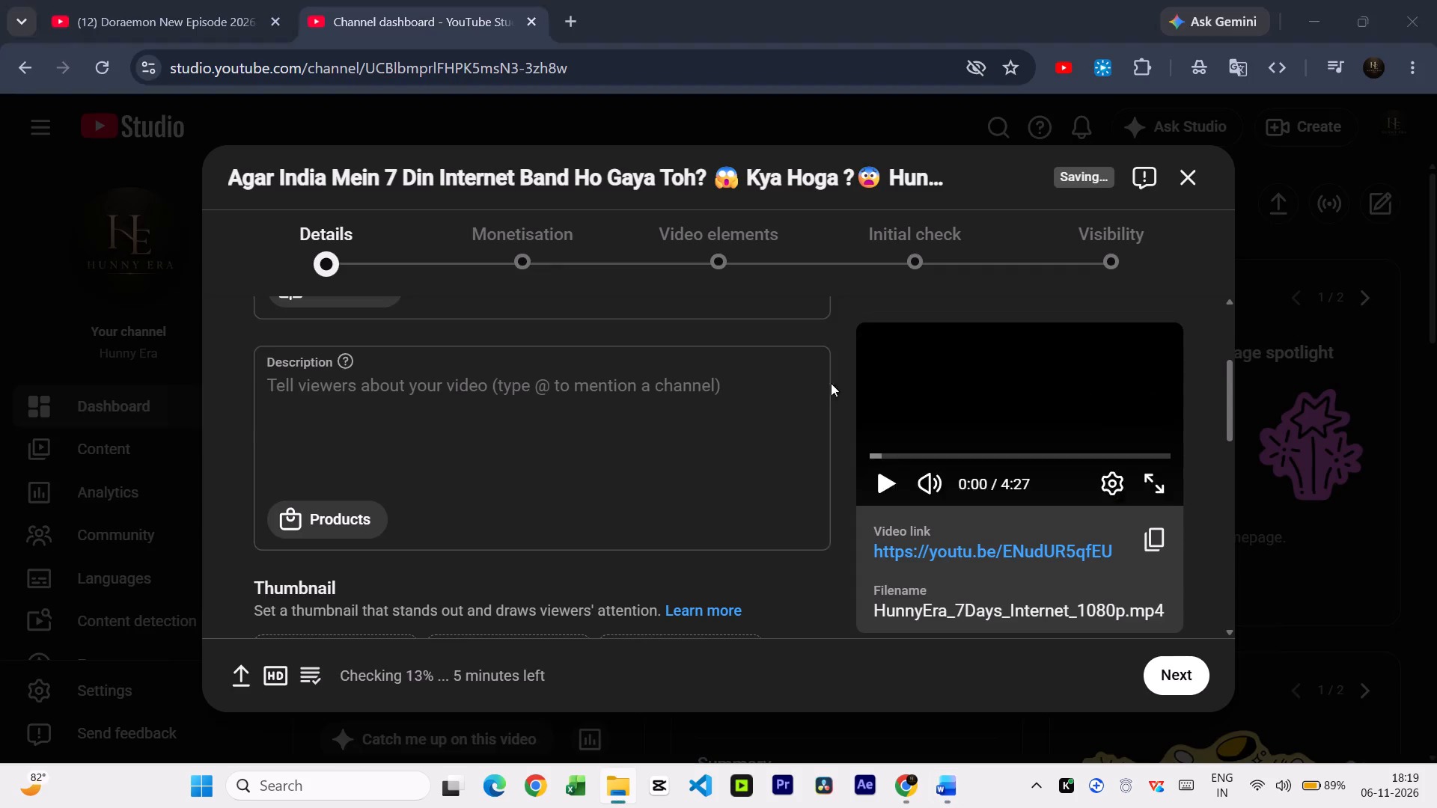
click(565, 405)
key(ctrl+v)
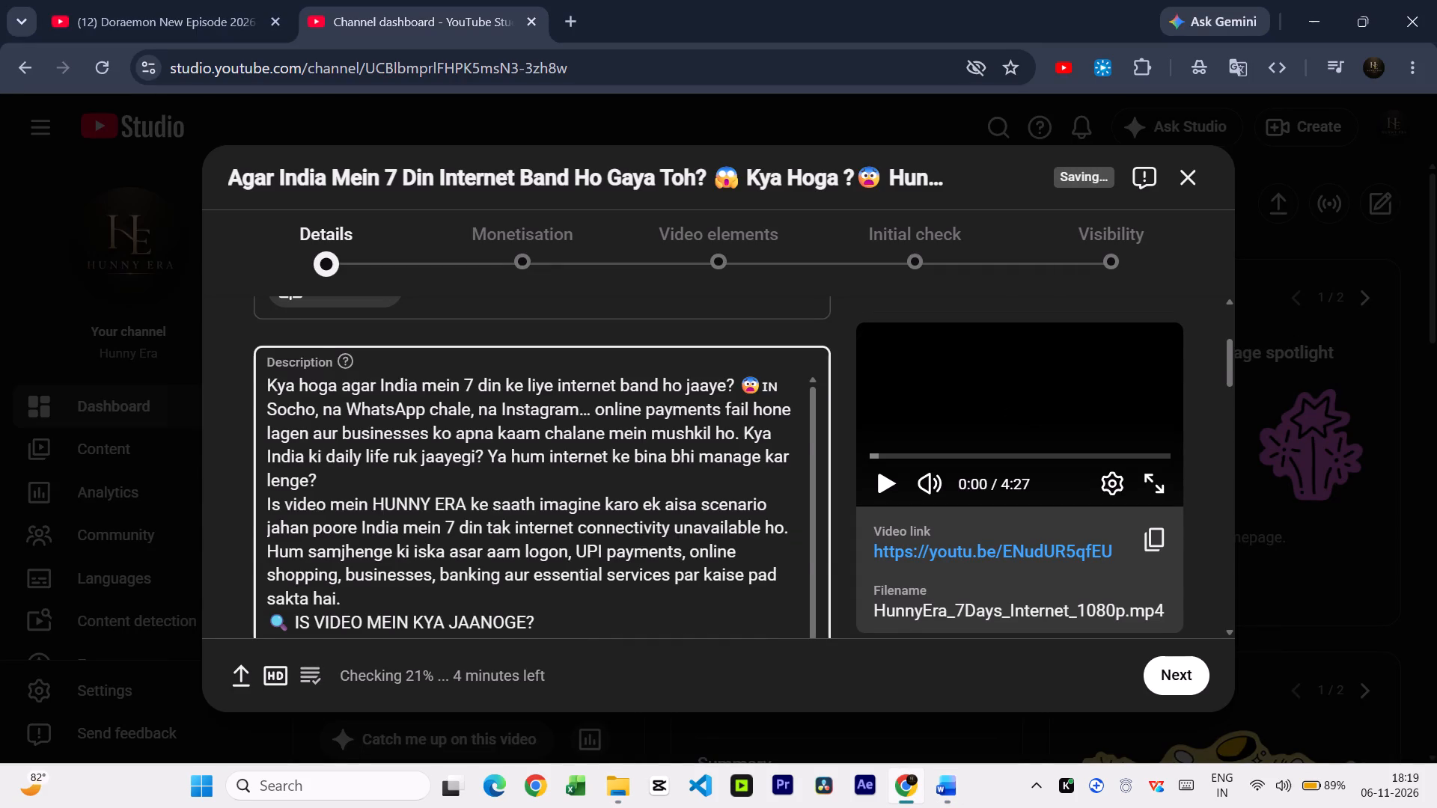
In the description, start a new line at "Kya India ki daily life" and add blank lines before "Is video mein" and "Hum samjhenge".
scroll(525, 461, up, 2)
scroll(525, 461, down, 1)
click(745, 437)
key(BackSpace)
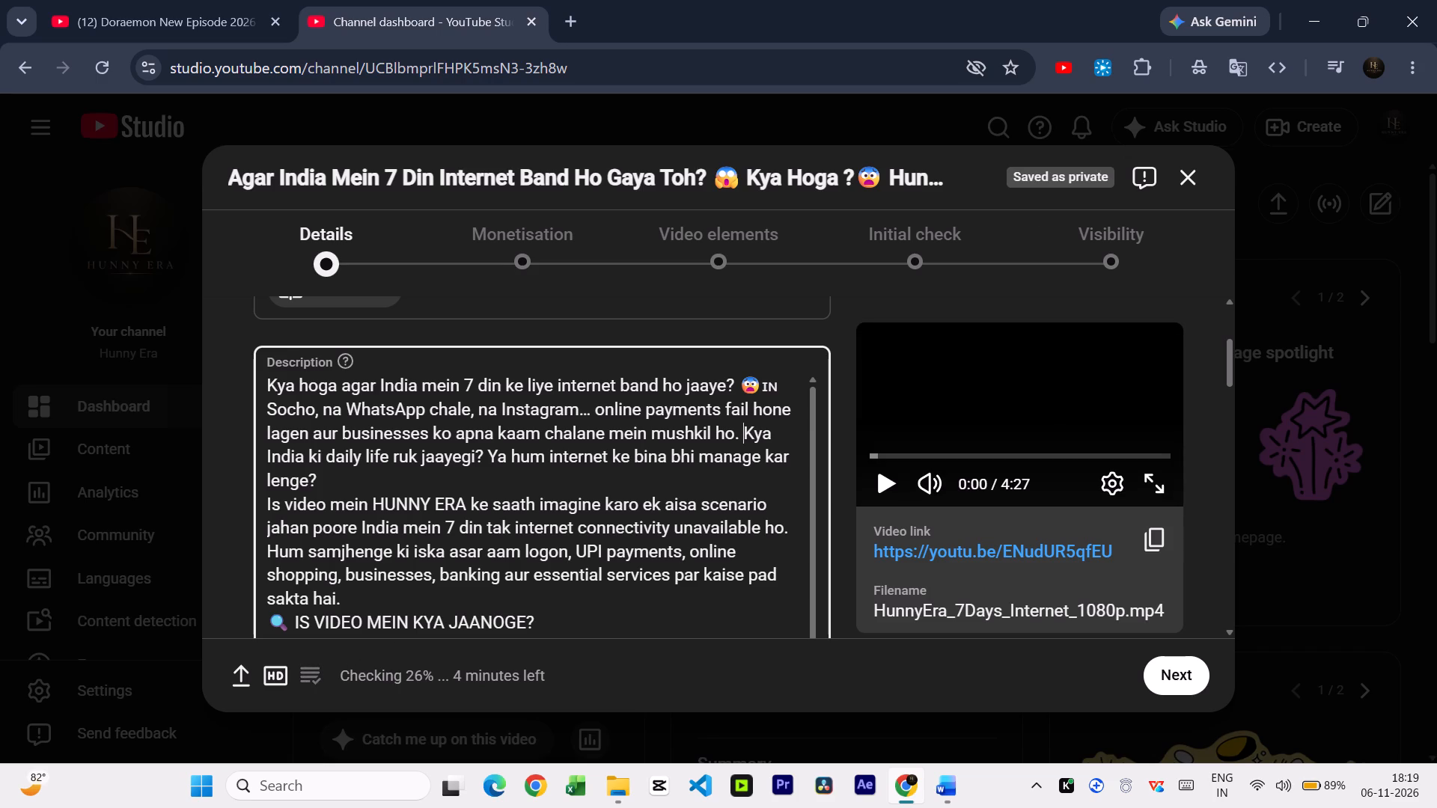
key(shift+Return)
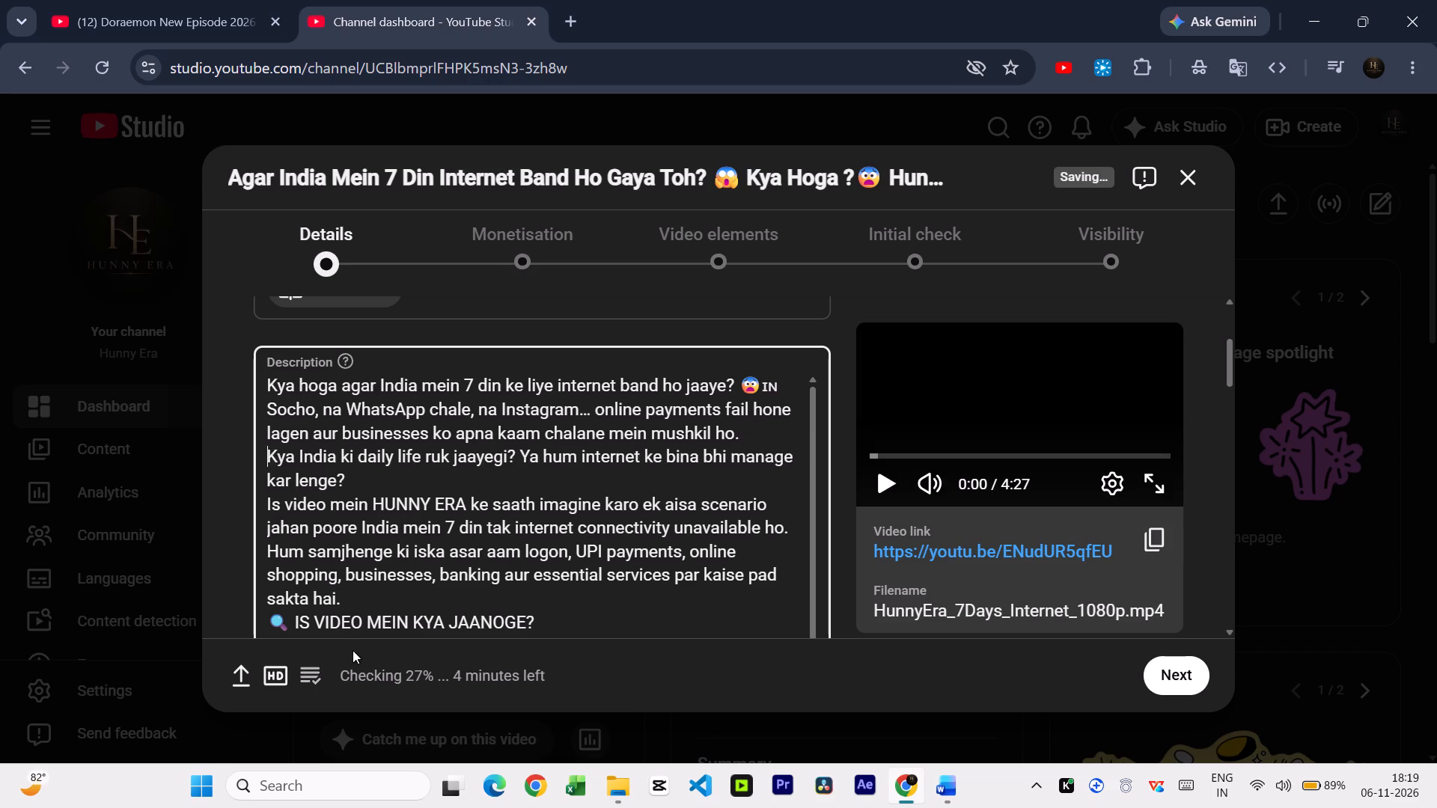
click(361, 477)
key(shift+Return)
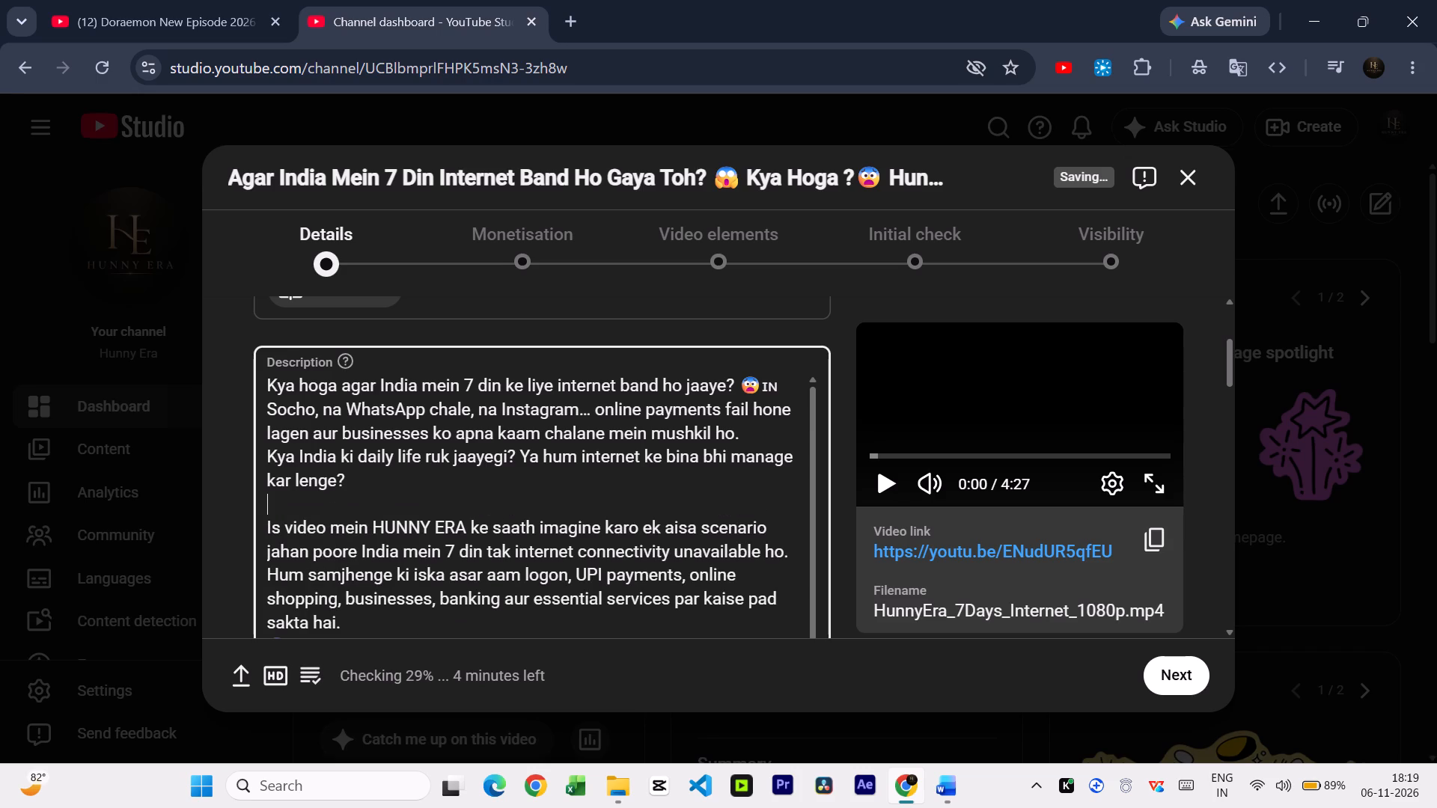
click(267, 574)
key(shift+Return)
scroll(267, 570, down, 1)
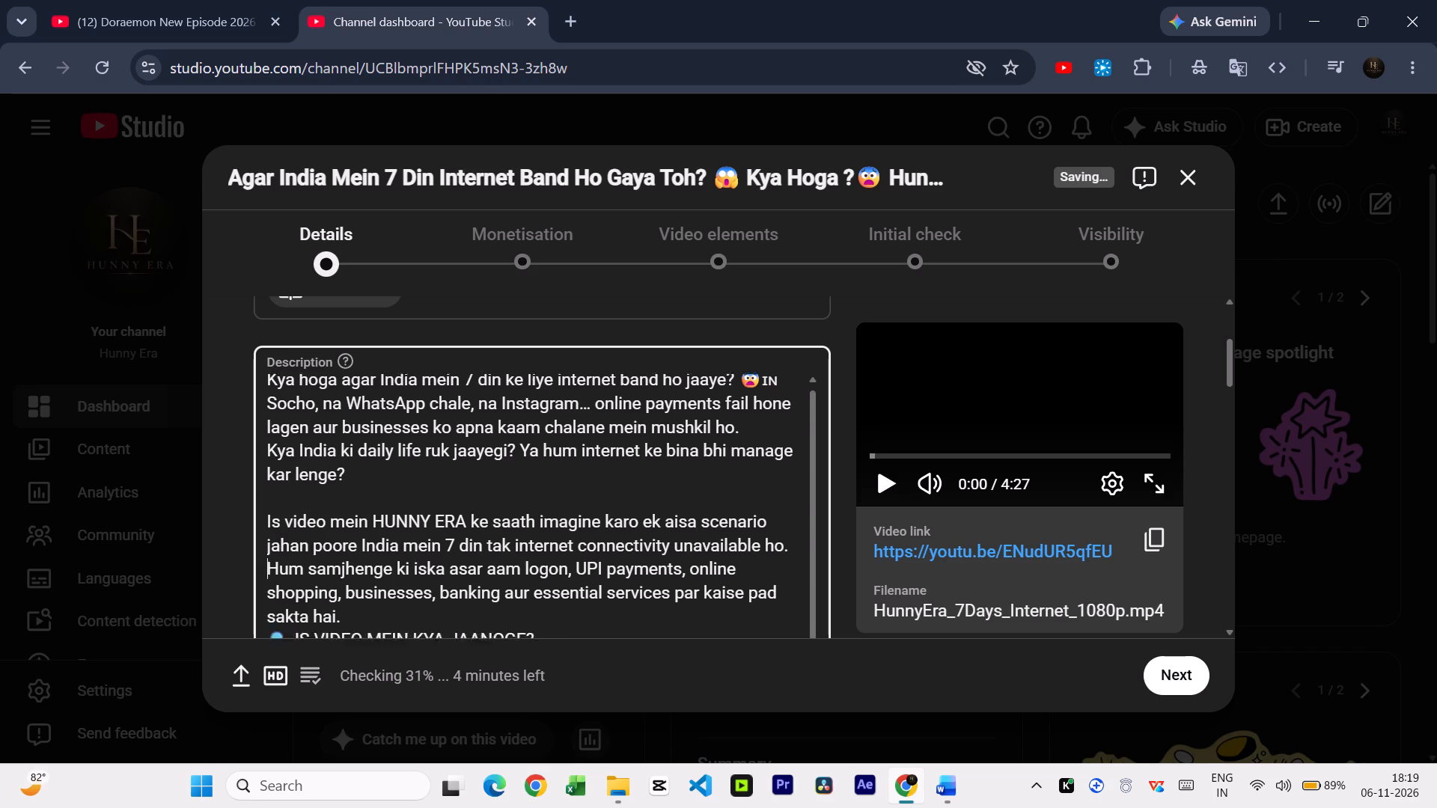
scroll(305, 491, up, 1)
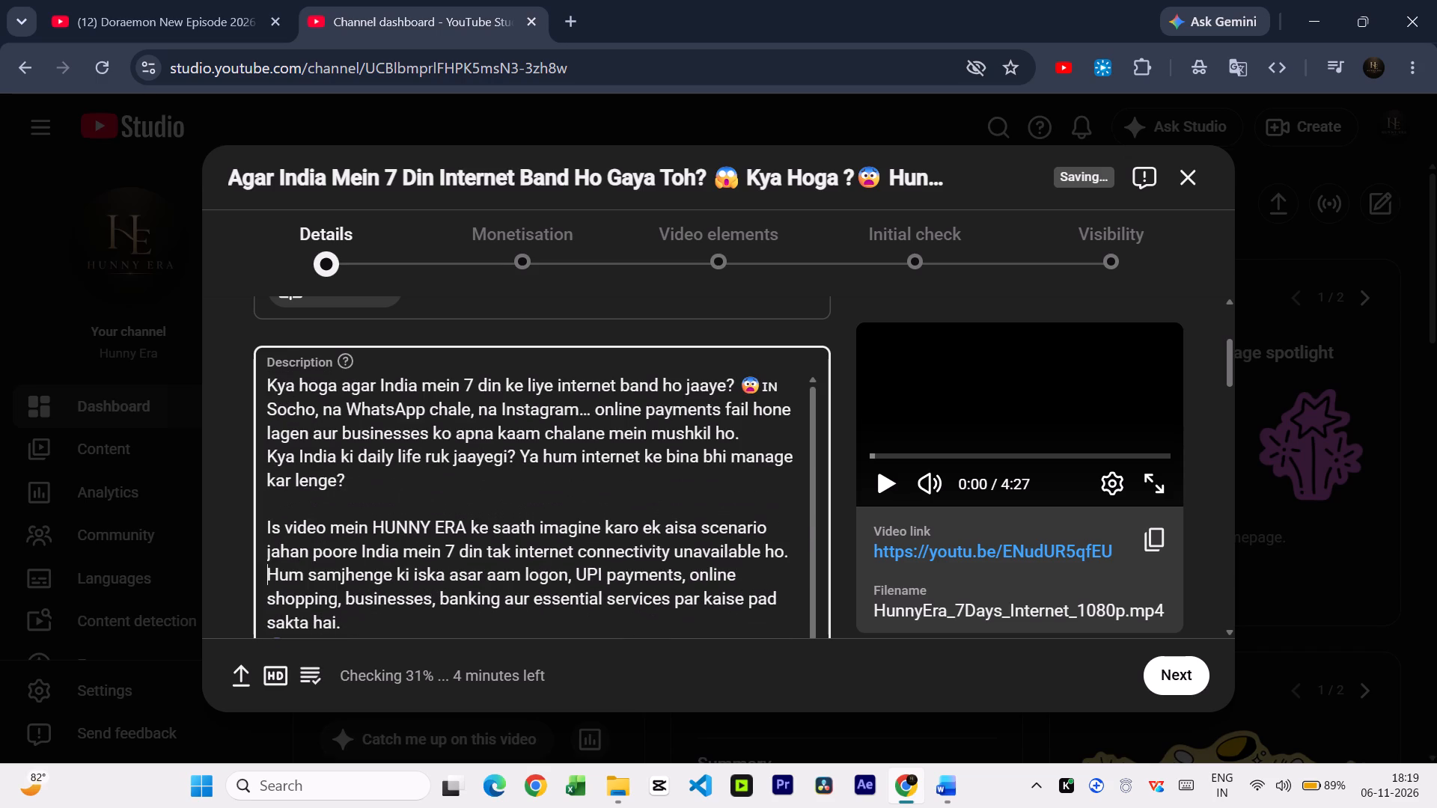
key(shift+Return)
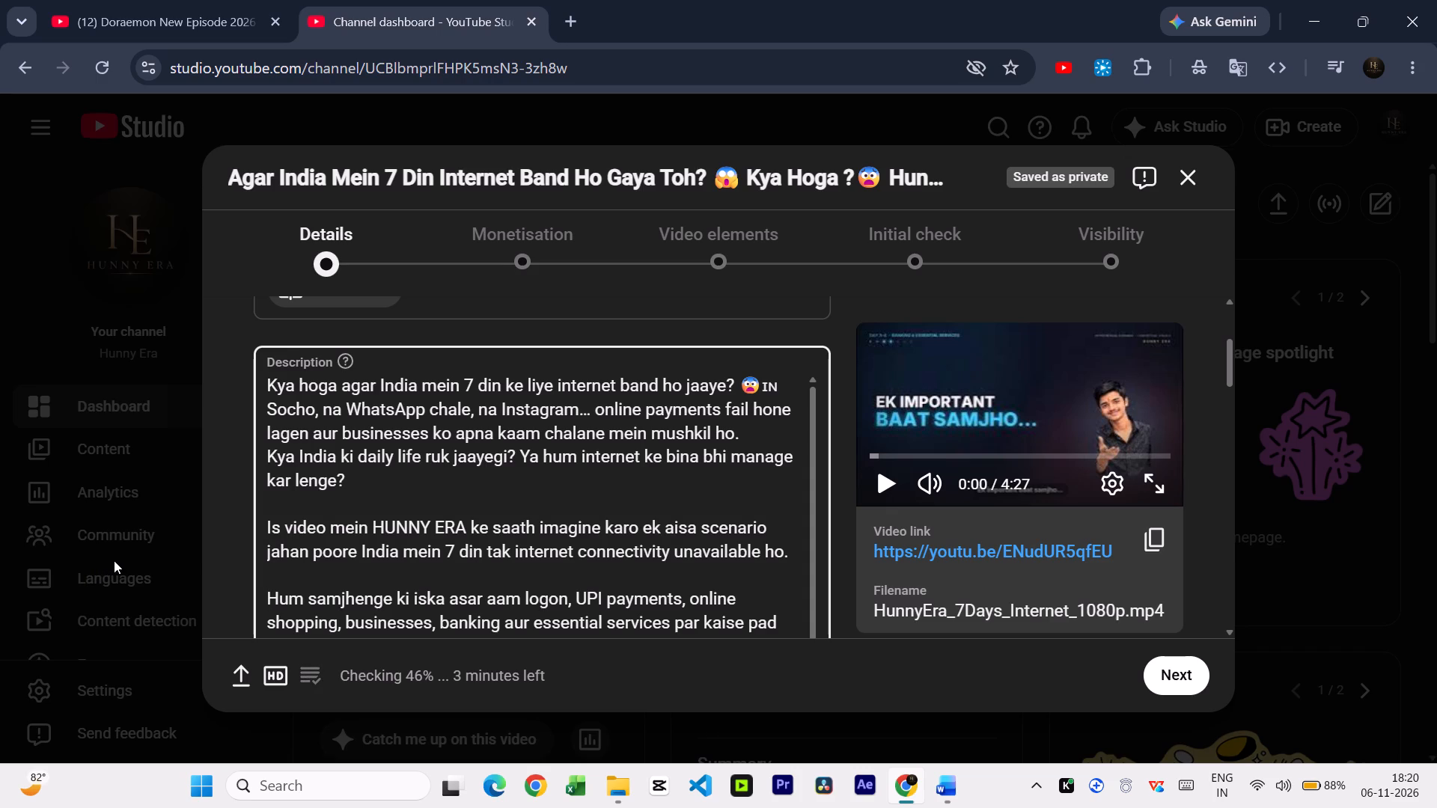
Add a blank line before each of the description headings "IS VIDEO MEIN KYA JAANOGE?", "IMPORTANT NOTE" and "TUMHARA ANSWER KYA HAI?".
scroll(520, 539, down, 1)
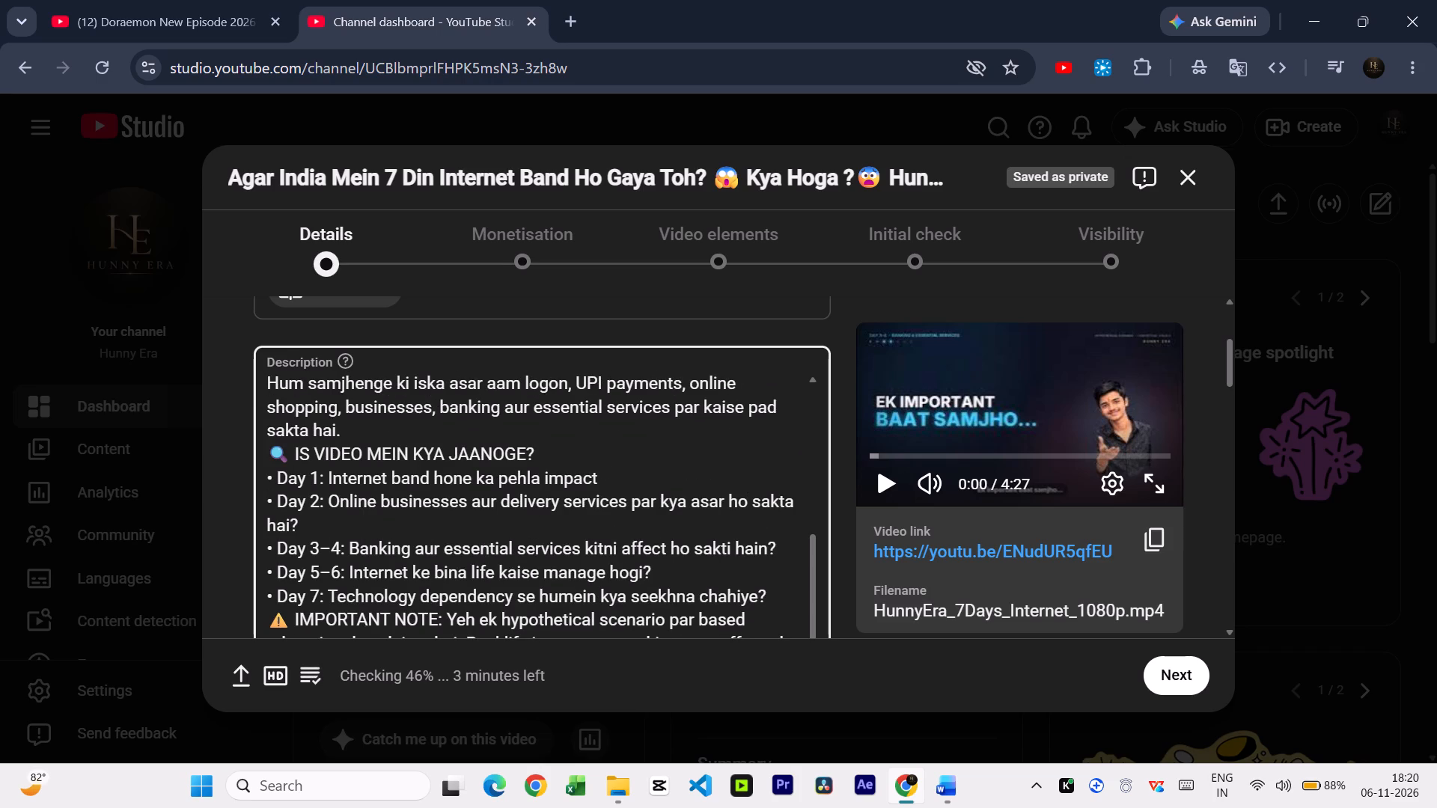
click(377, 437)
key(shift+Return)
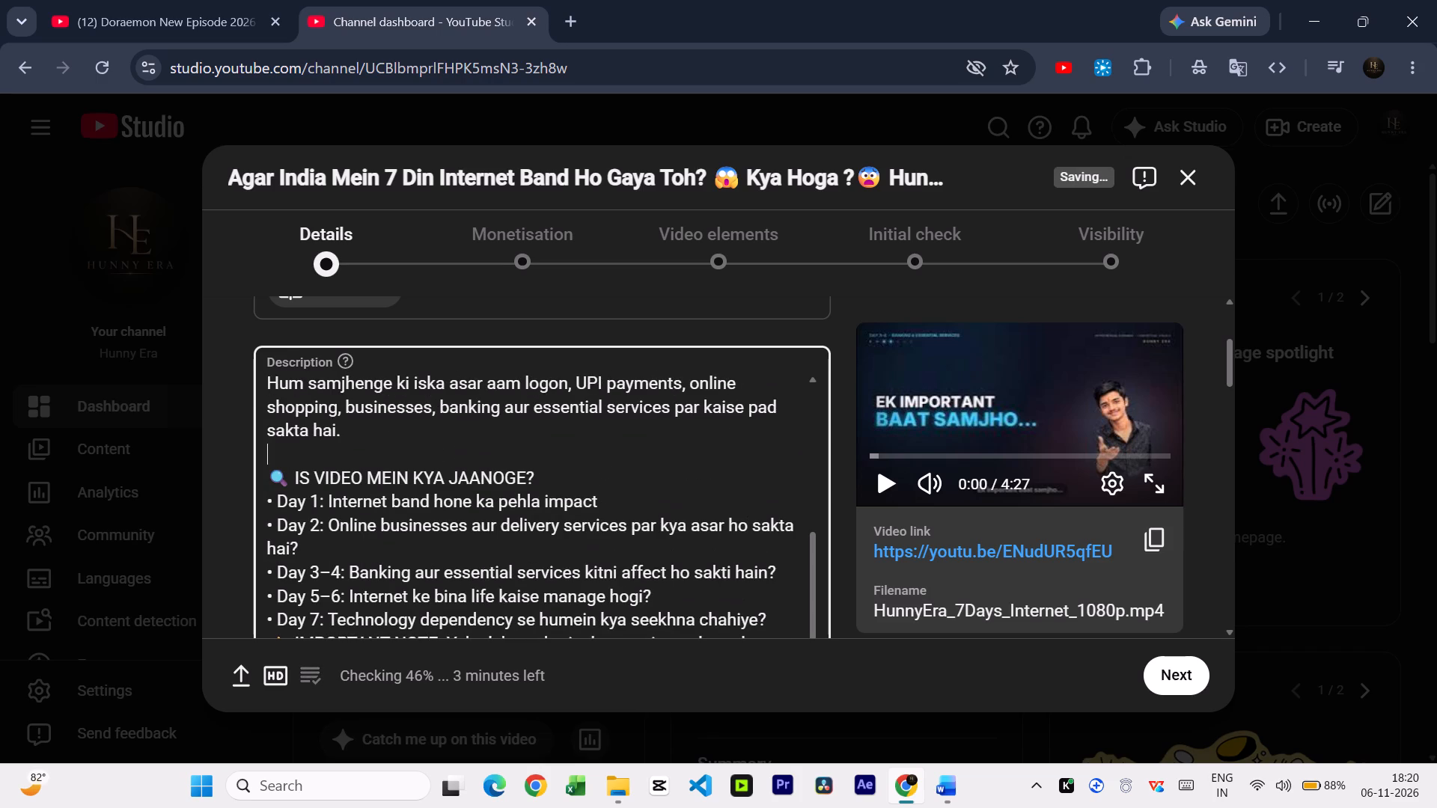
scroll(361, 535, down, 1)
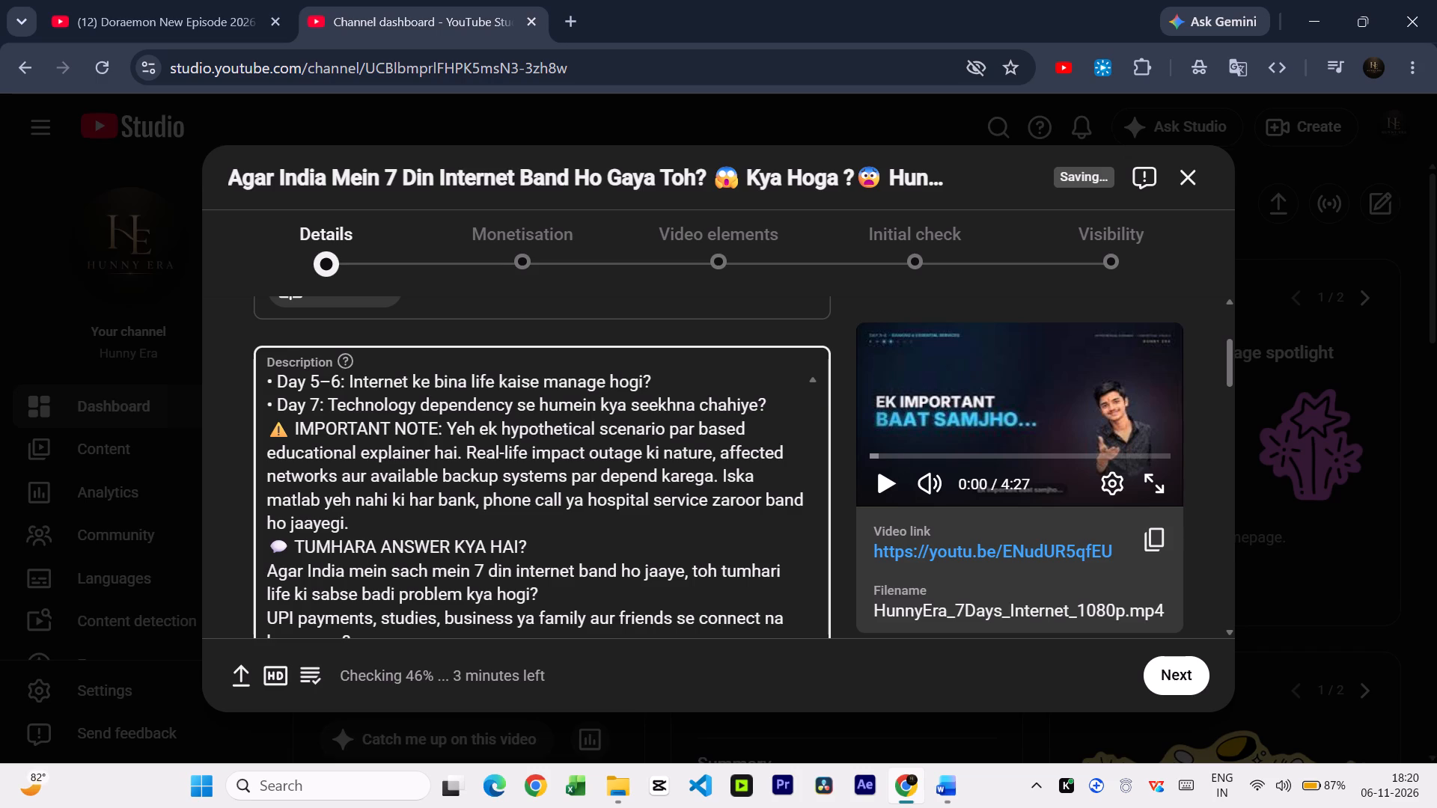
click(764, 396)
key(shift+Return)
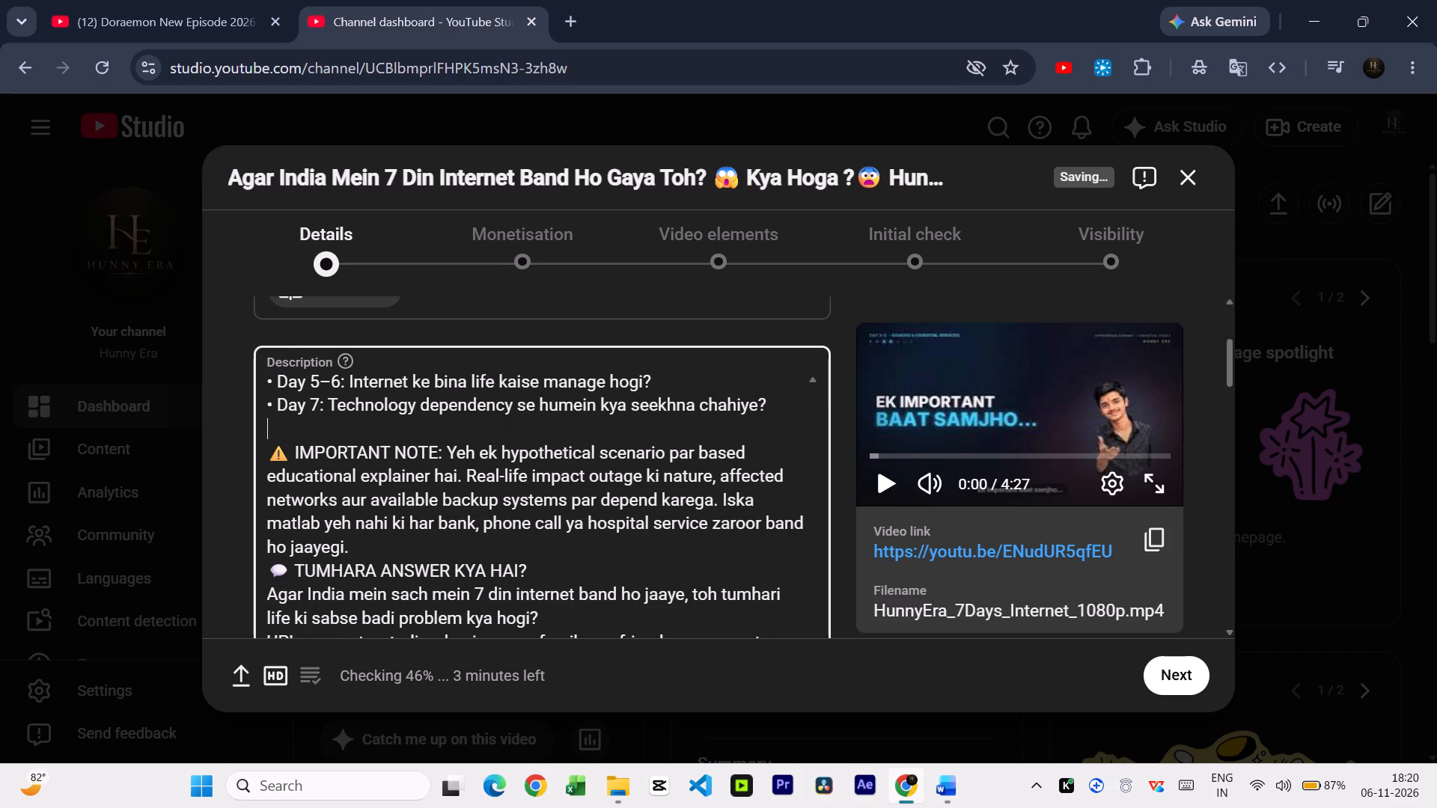
click(405, 550)
key(shift+Return)
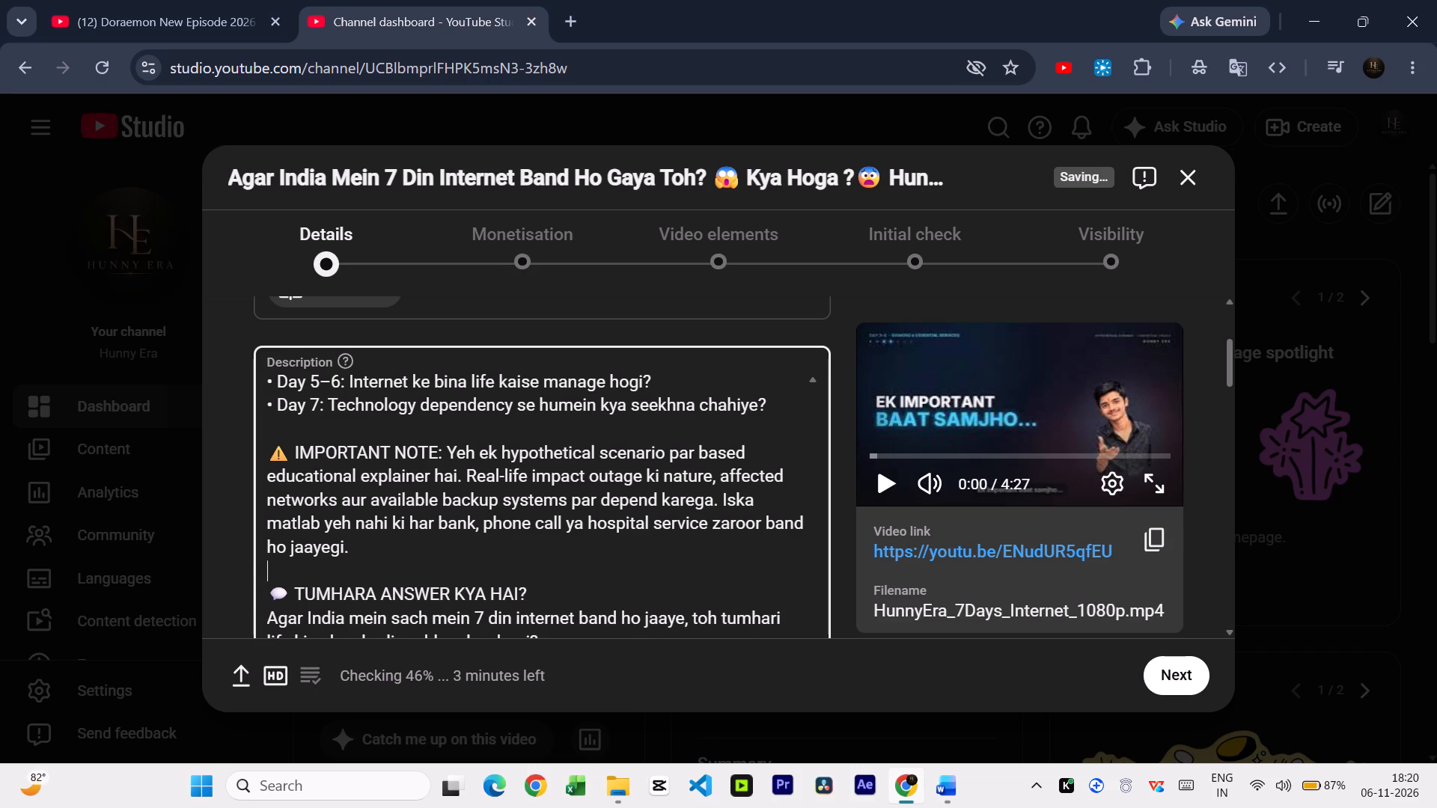
Add a blank line before and after the line "Apna answer comments mein zaroor likhna!" in the description.
scroll(433, 557, down, 1)
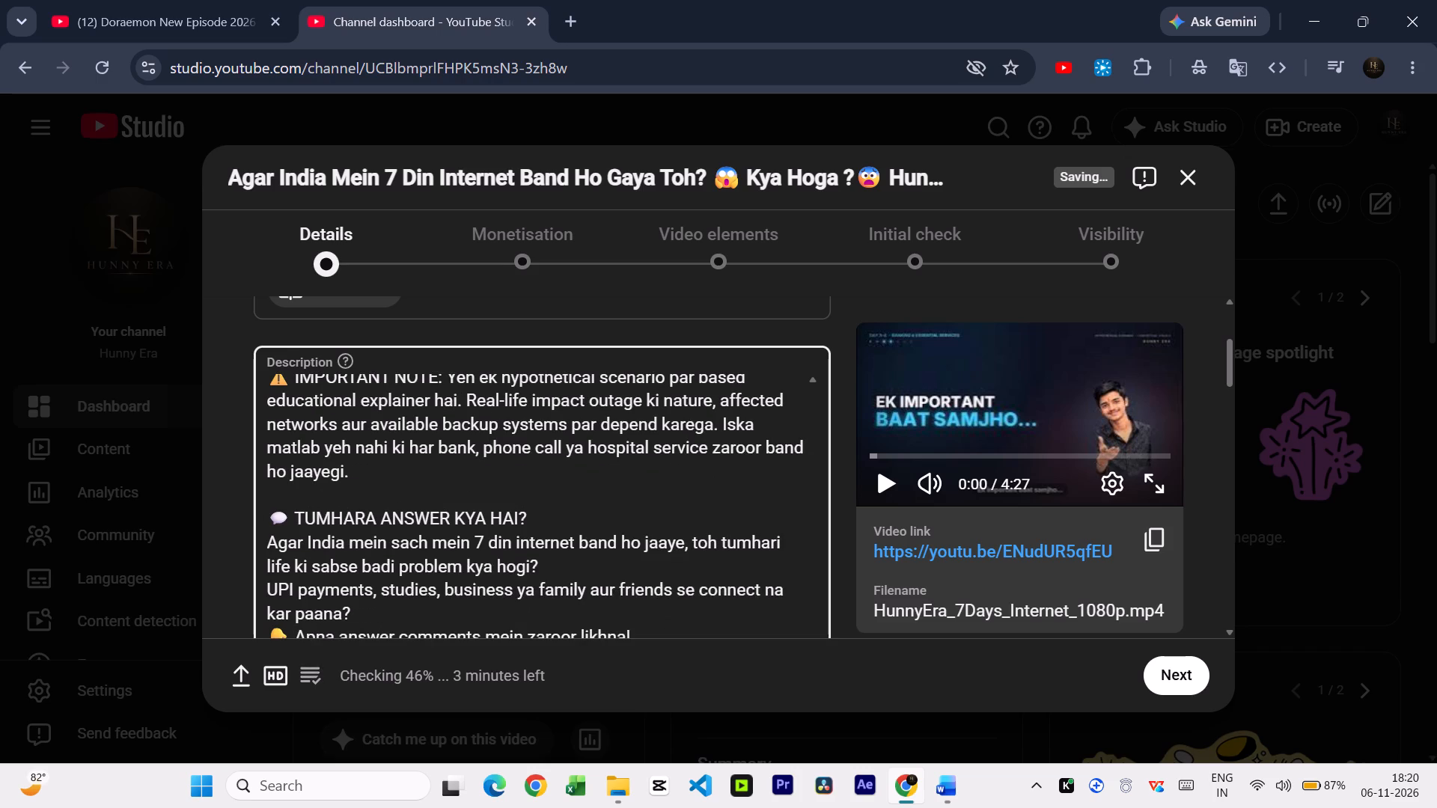
click(419, 609)
key(shift+Return)
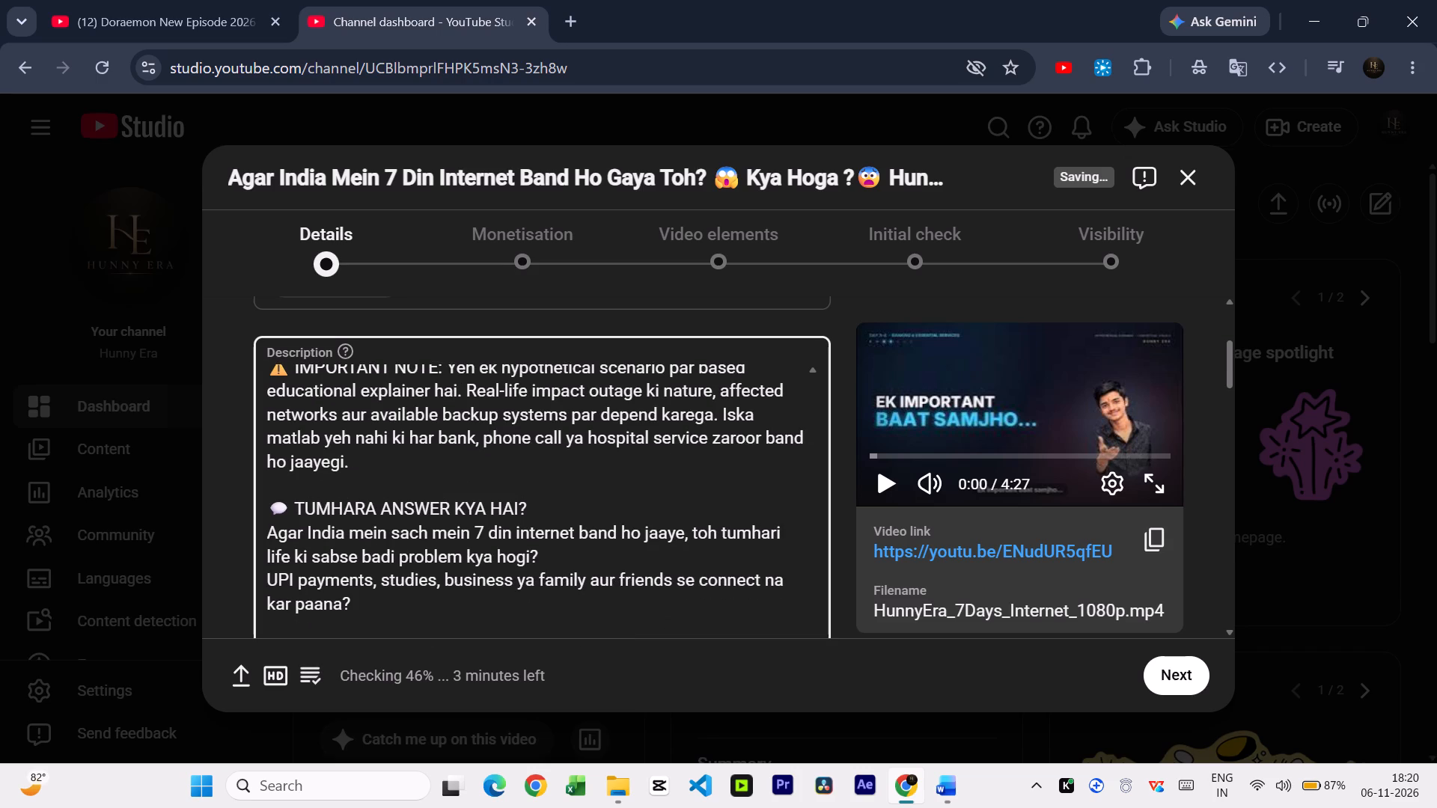
scroll(466, 551, down, 3)
scroll(483, 550, up, 1)
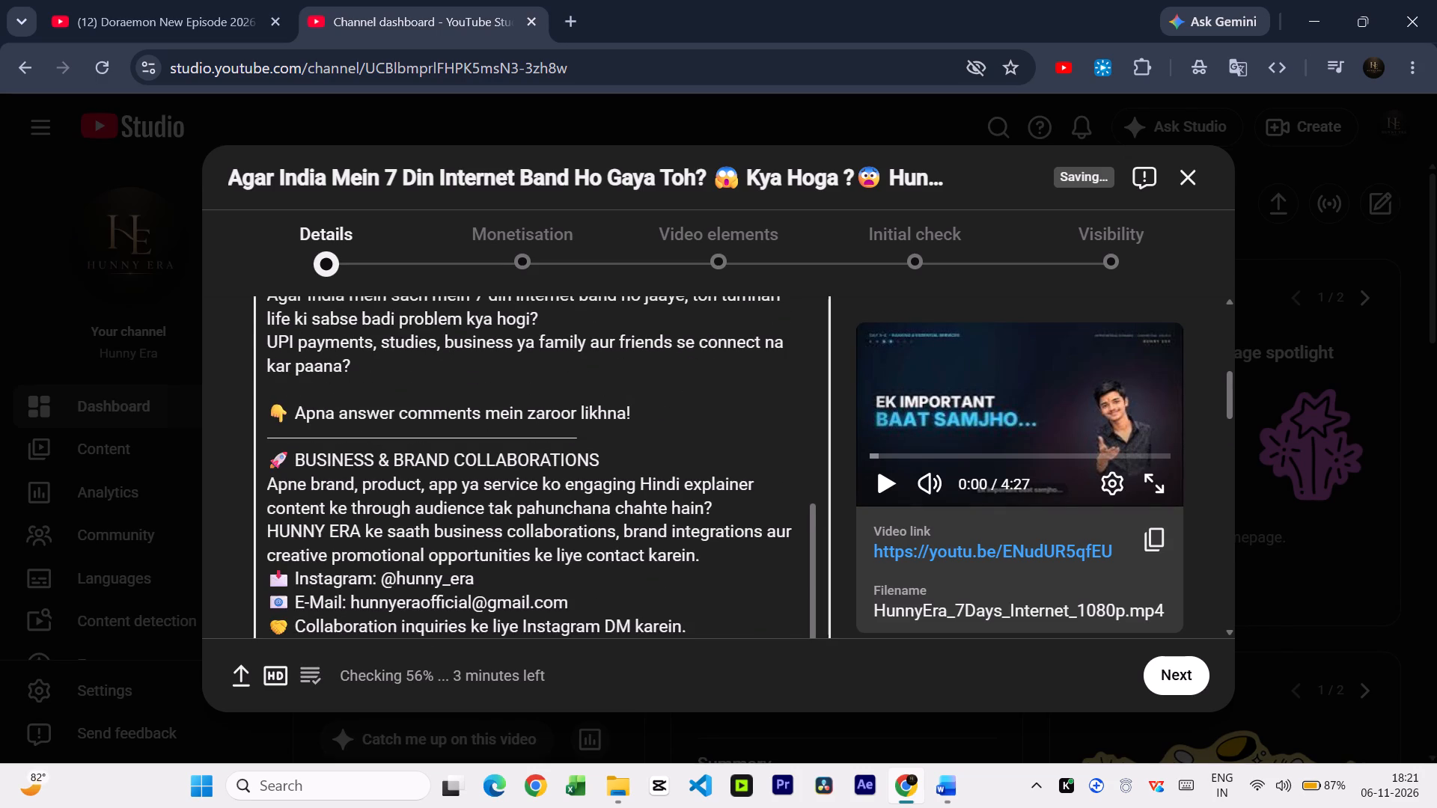
click(668, 420)
key(shift+Return)
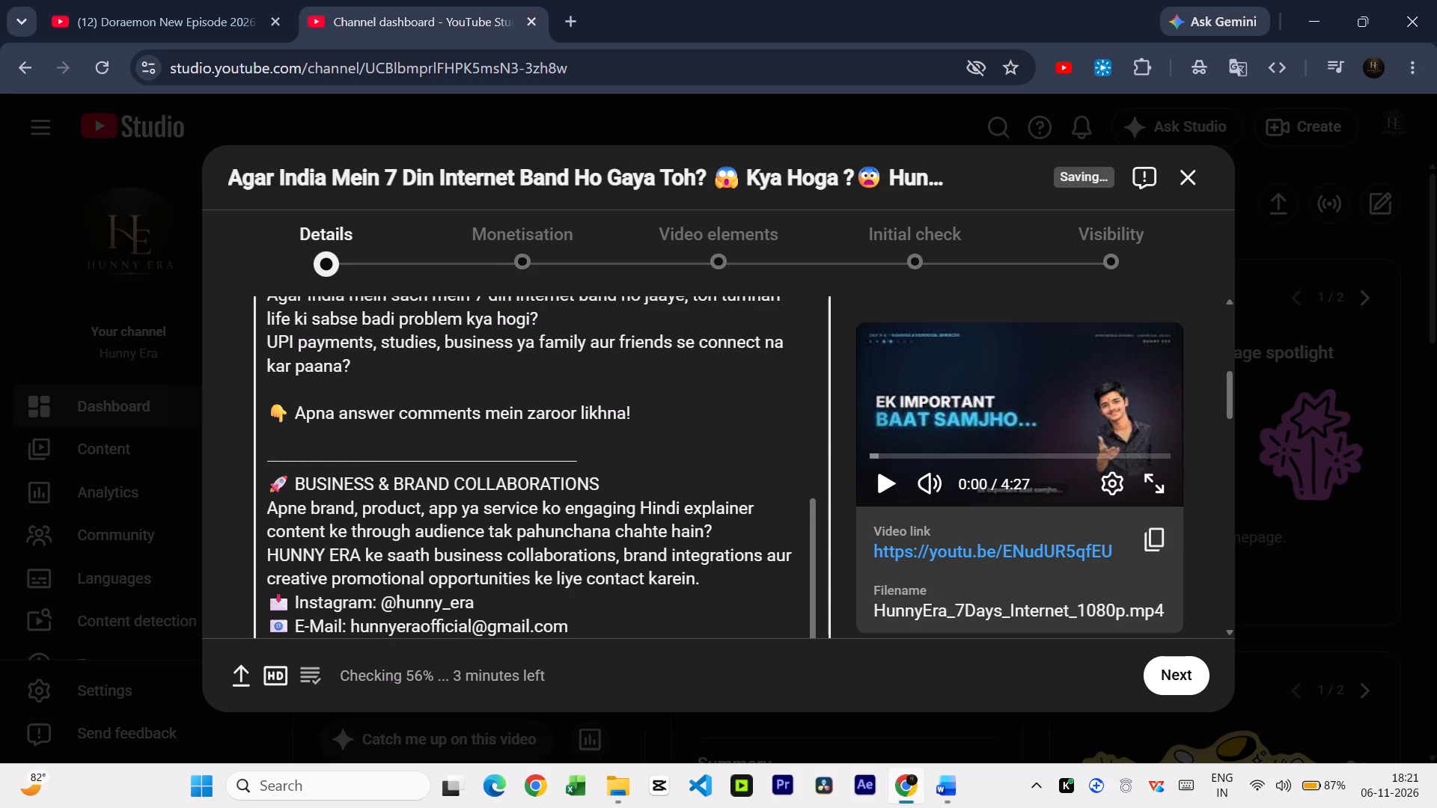
Review the spacing in the rest of the description, from the business collaborations section down past the keyword paragraph.
scroll(589, 480, down, 4)
scroll(582, 501, up, 1)
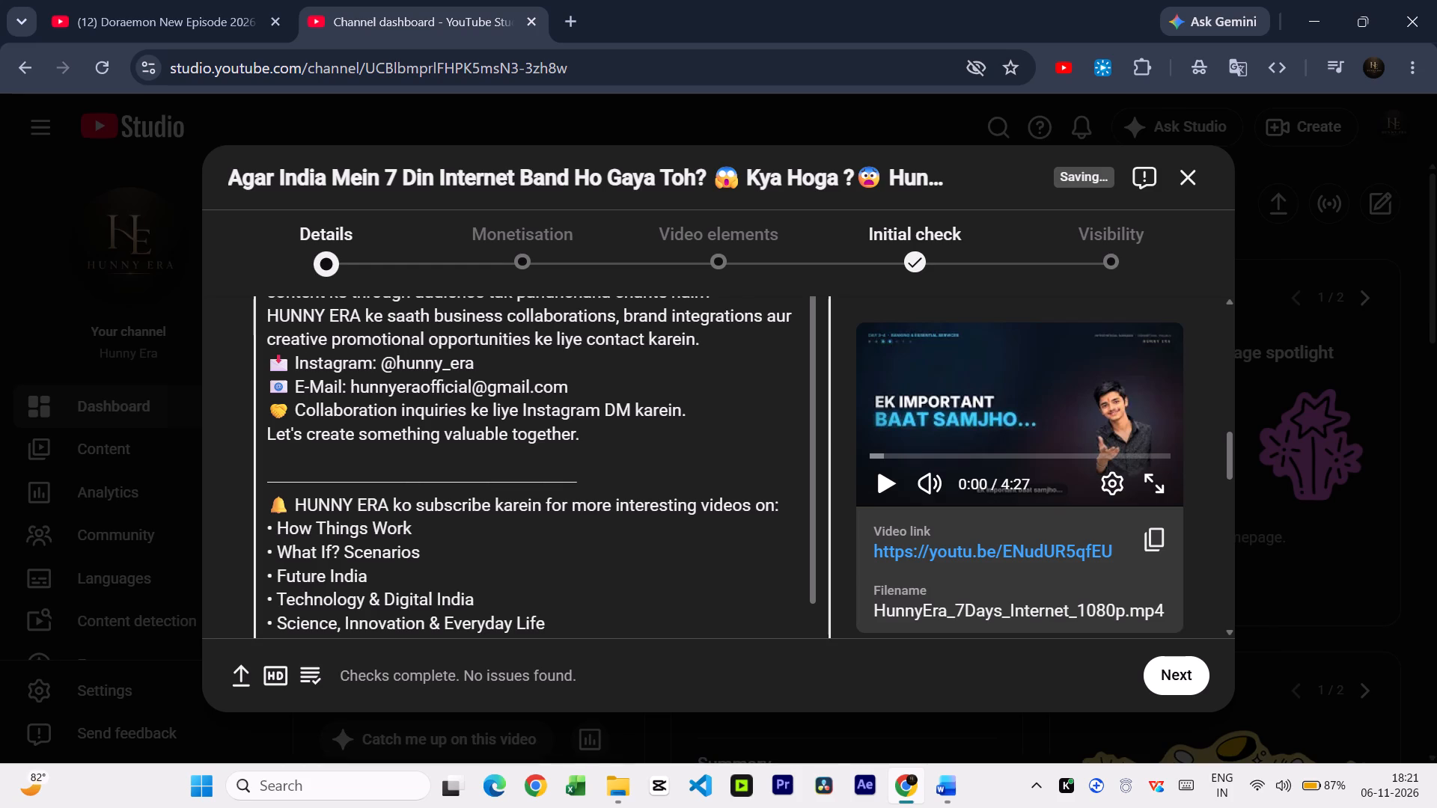
scroll(490, 526, down, 1)
scroll(490, 526, up, 1)
scroll(490, 526, down, 1)
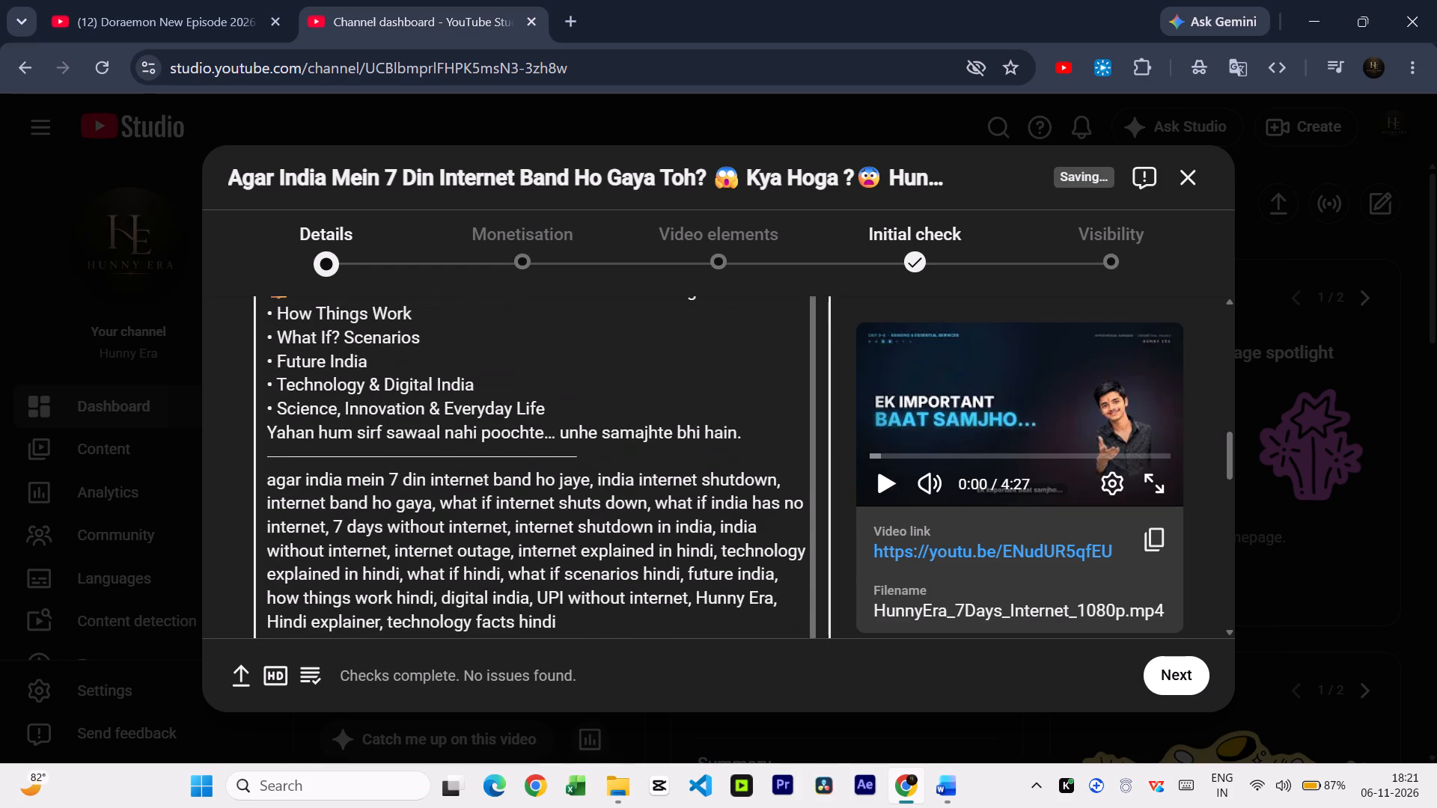
scroll(419, 480, down, 2)
scroll(419, 480, up, 2)
Copy the description's keyword paragraph from "agar india mein 7 din internet band ho jaye" through "technology facts hindi".
drag(266, 472, 342, 477)
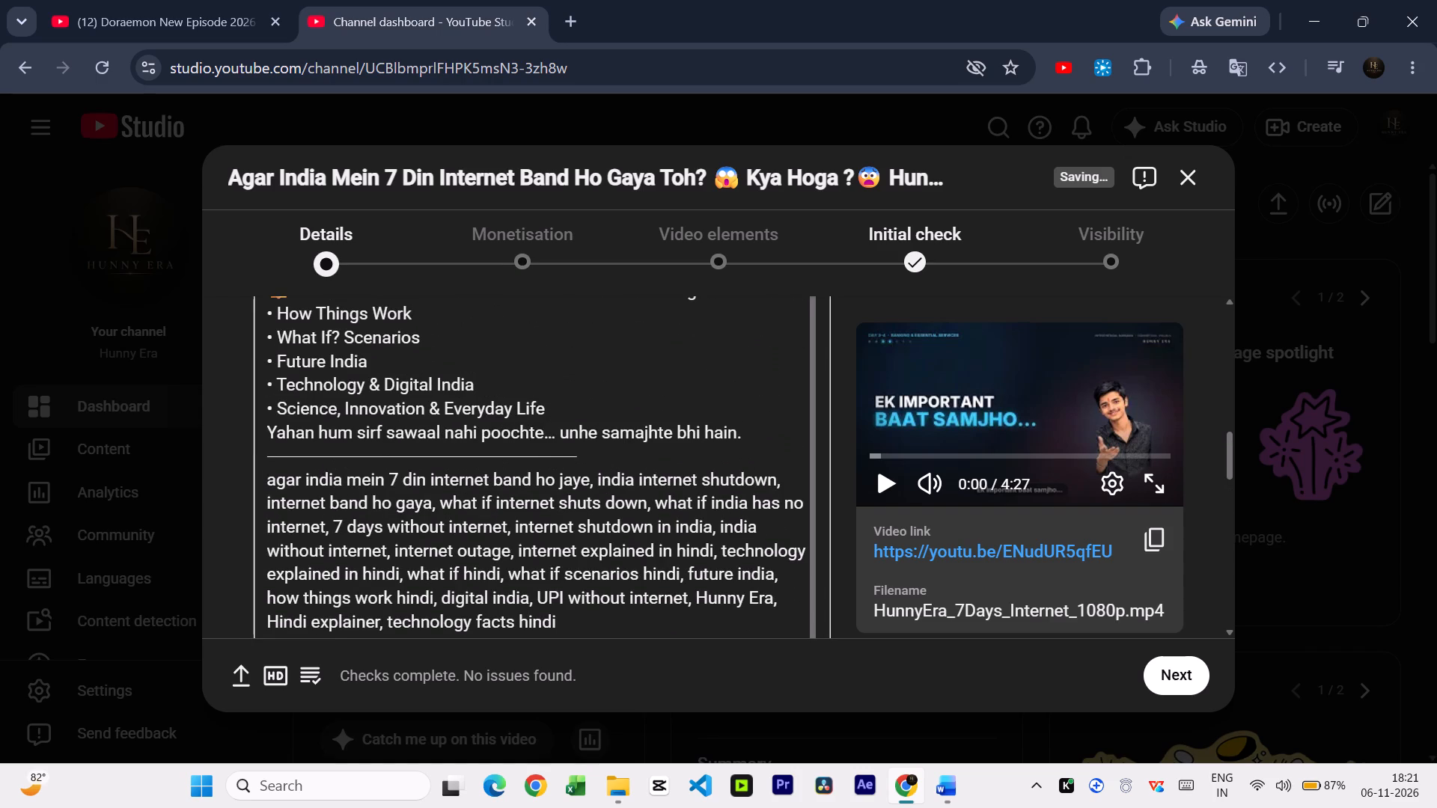
drag(342, 477, 366, 481)
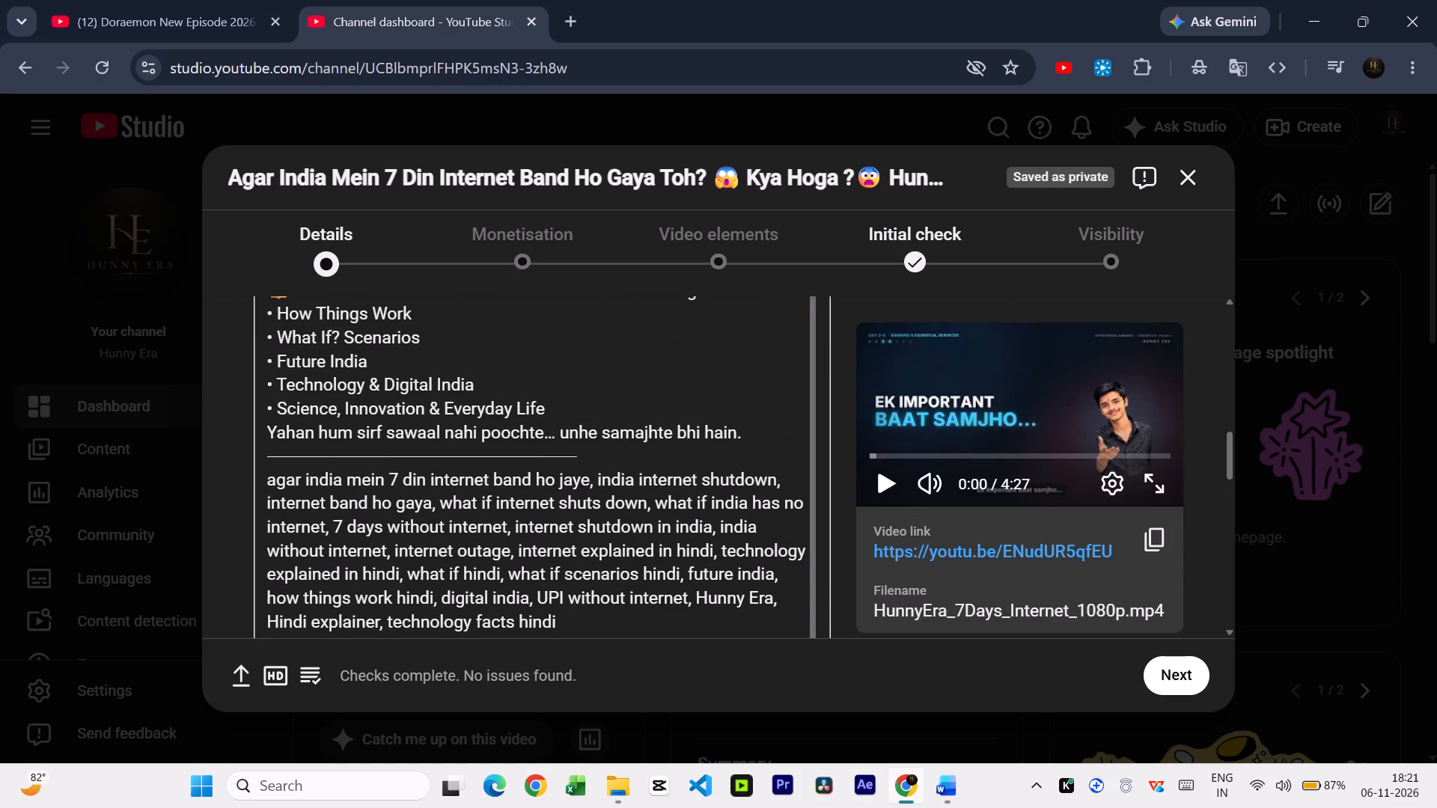
drag(269, 483, 303, 485)
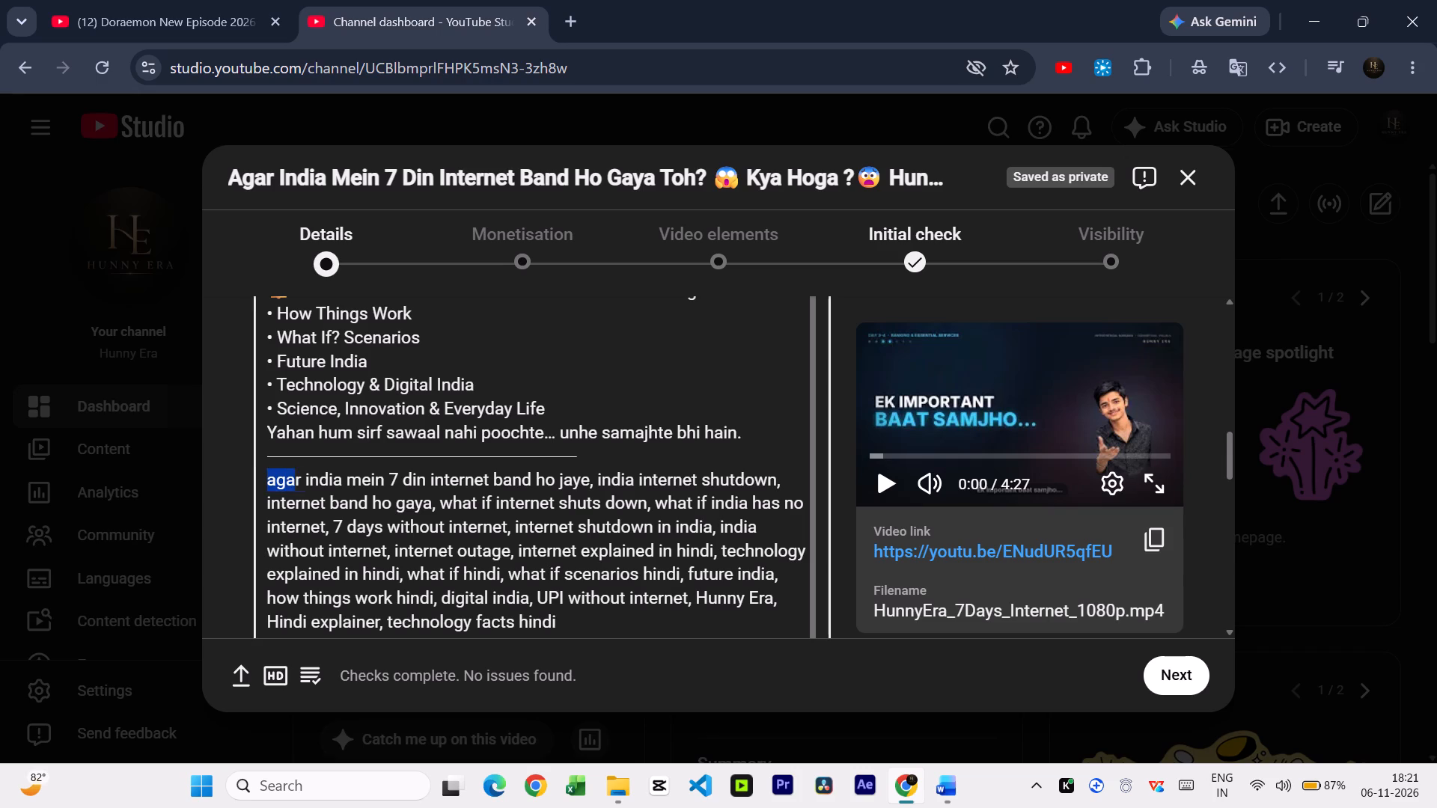
drag(303, 485, 532, 534)
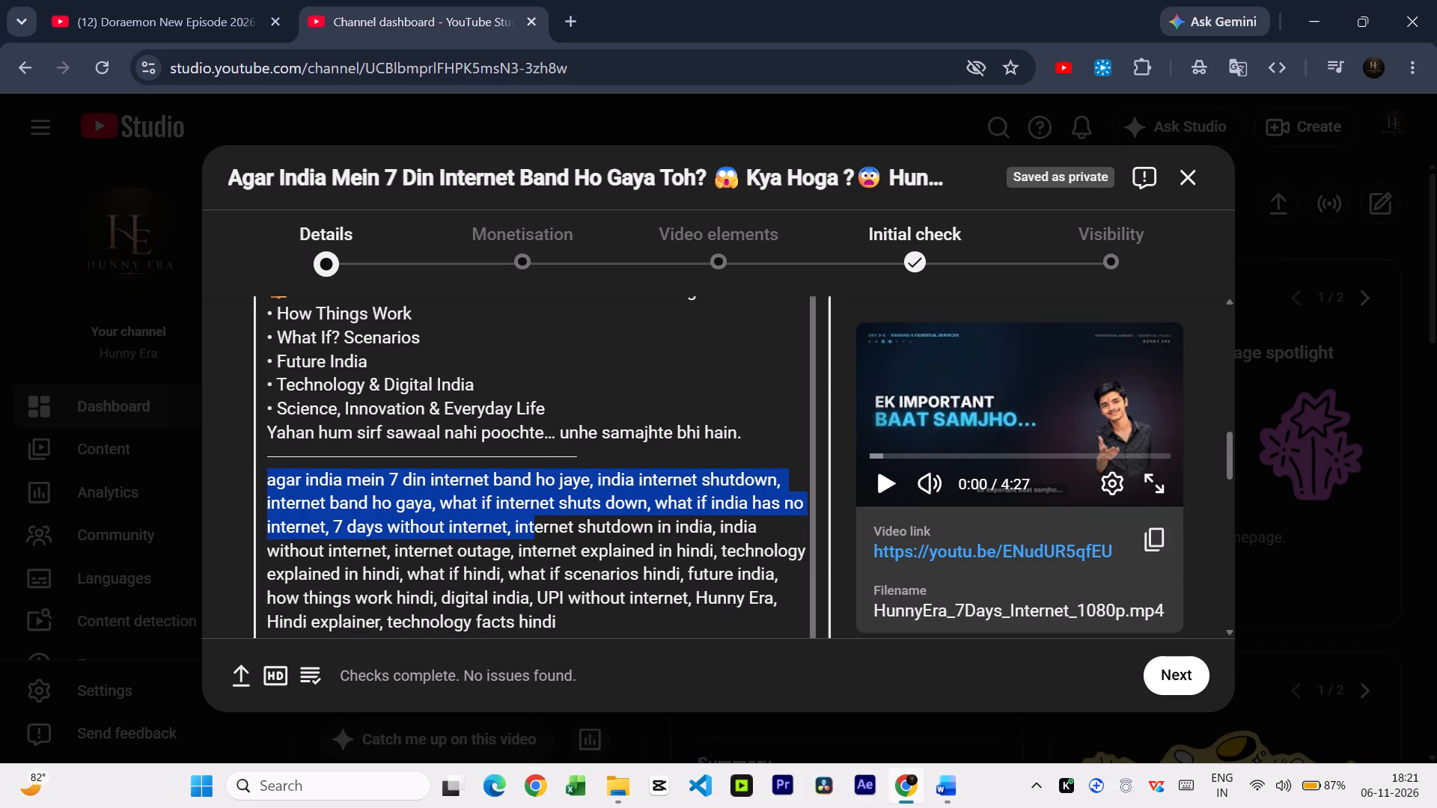
drag(532, 534, 564, 619)
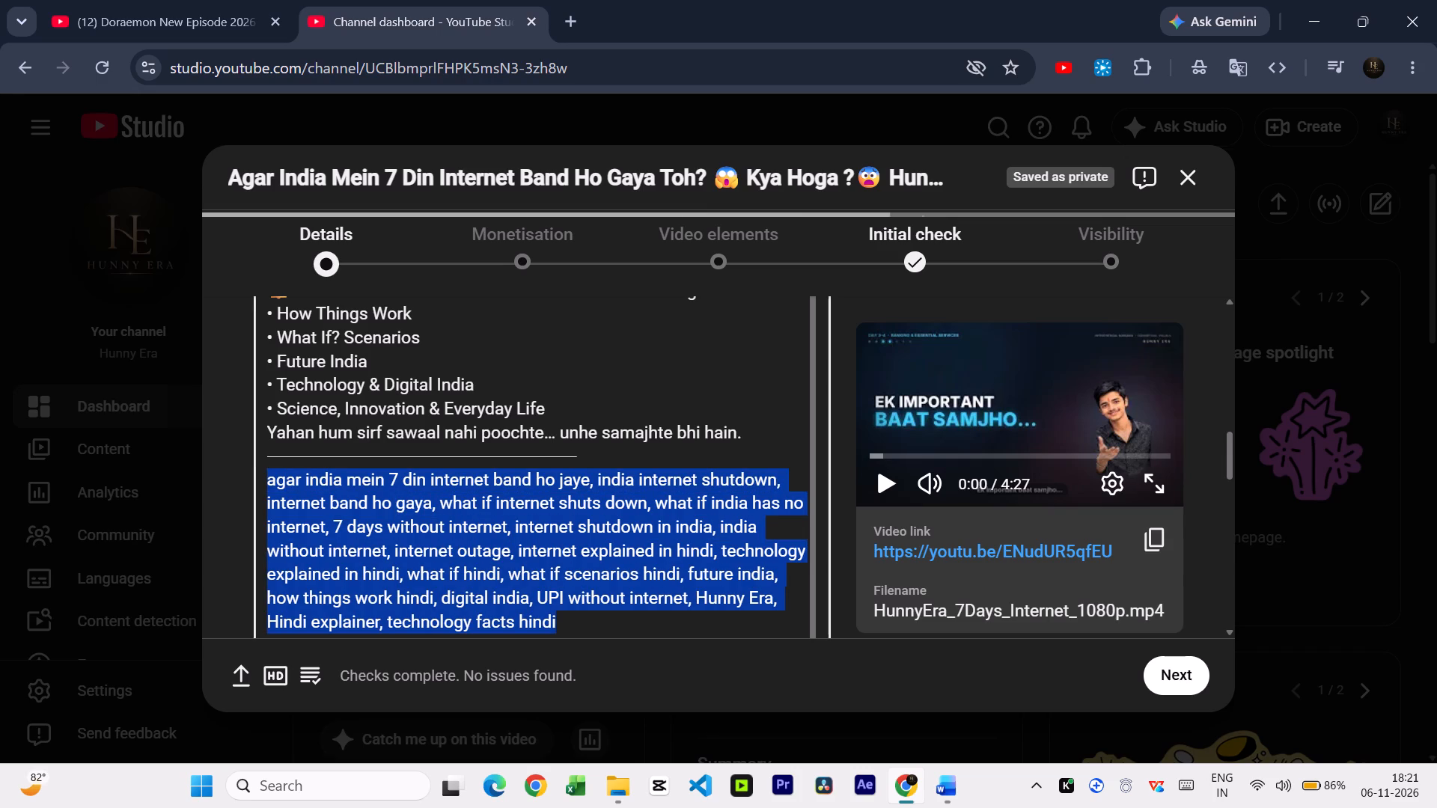
key(ctrl+c)
click(571, 619)
Expand the additional video details below Age restriction and declare that the video doesn't include paid promotion.
scroll(572, 604, down, 9)
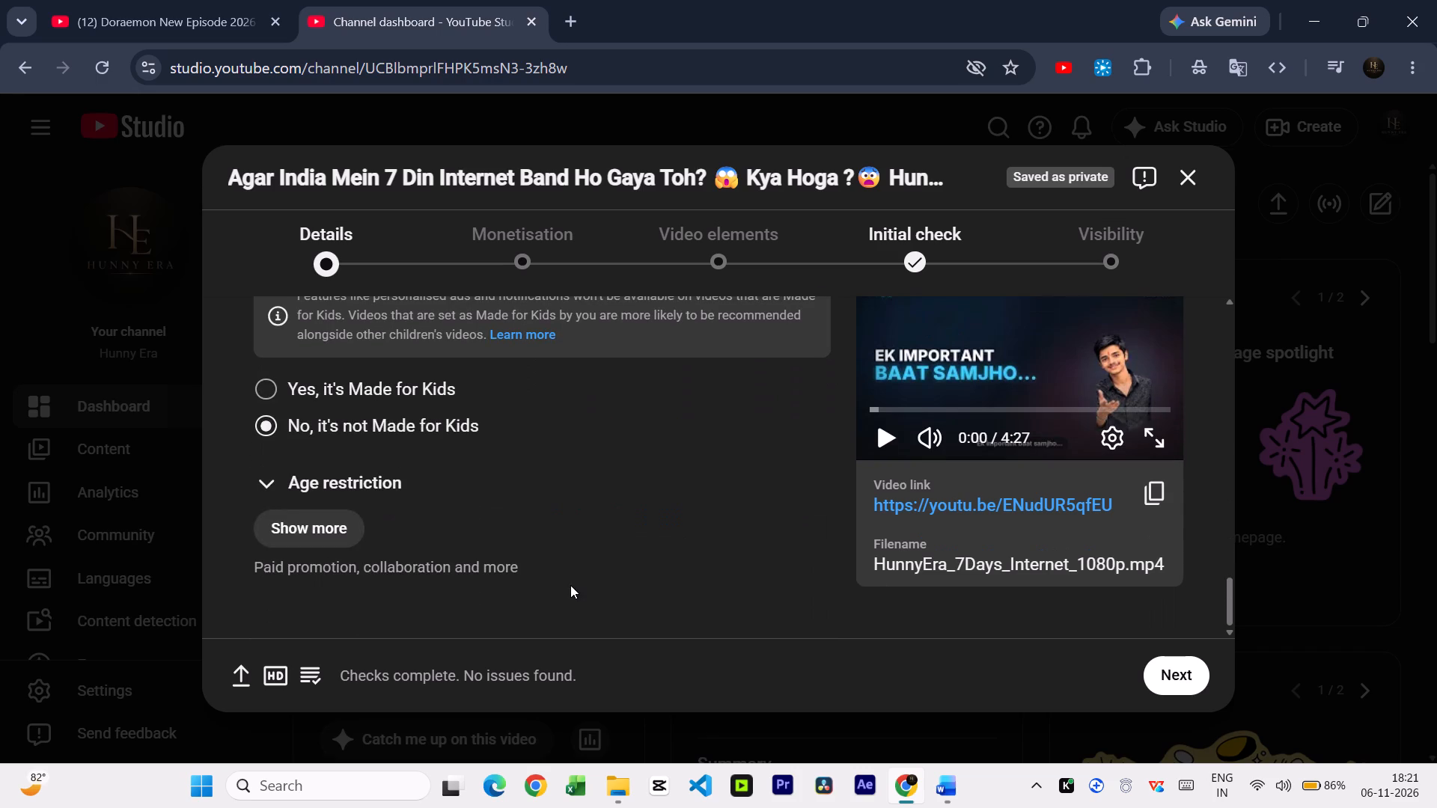
click(319, 530)
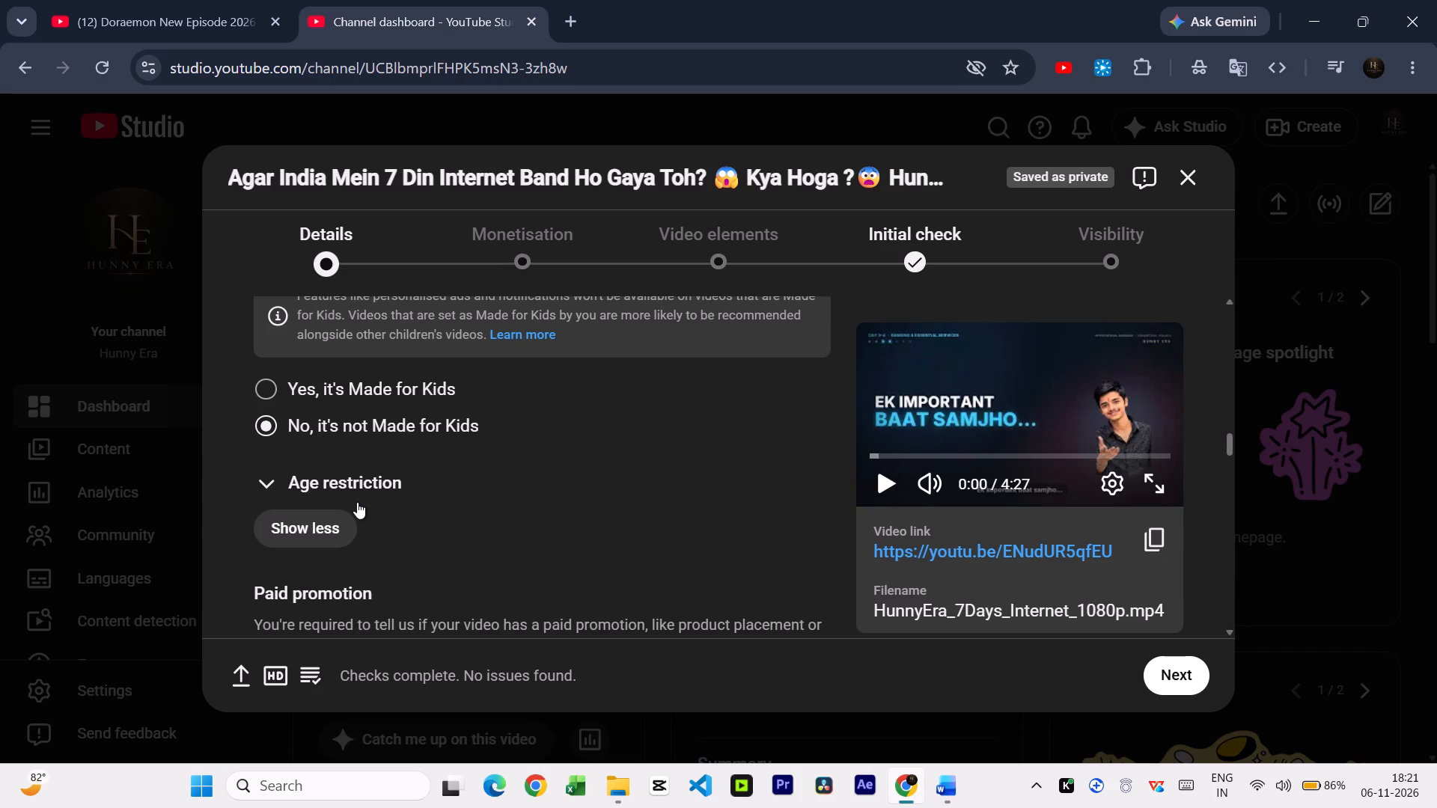
scroll(451, 483, down, 2)
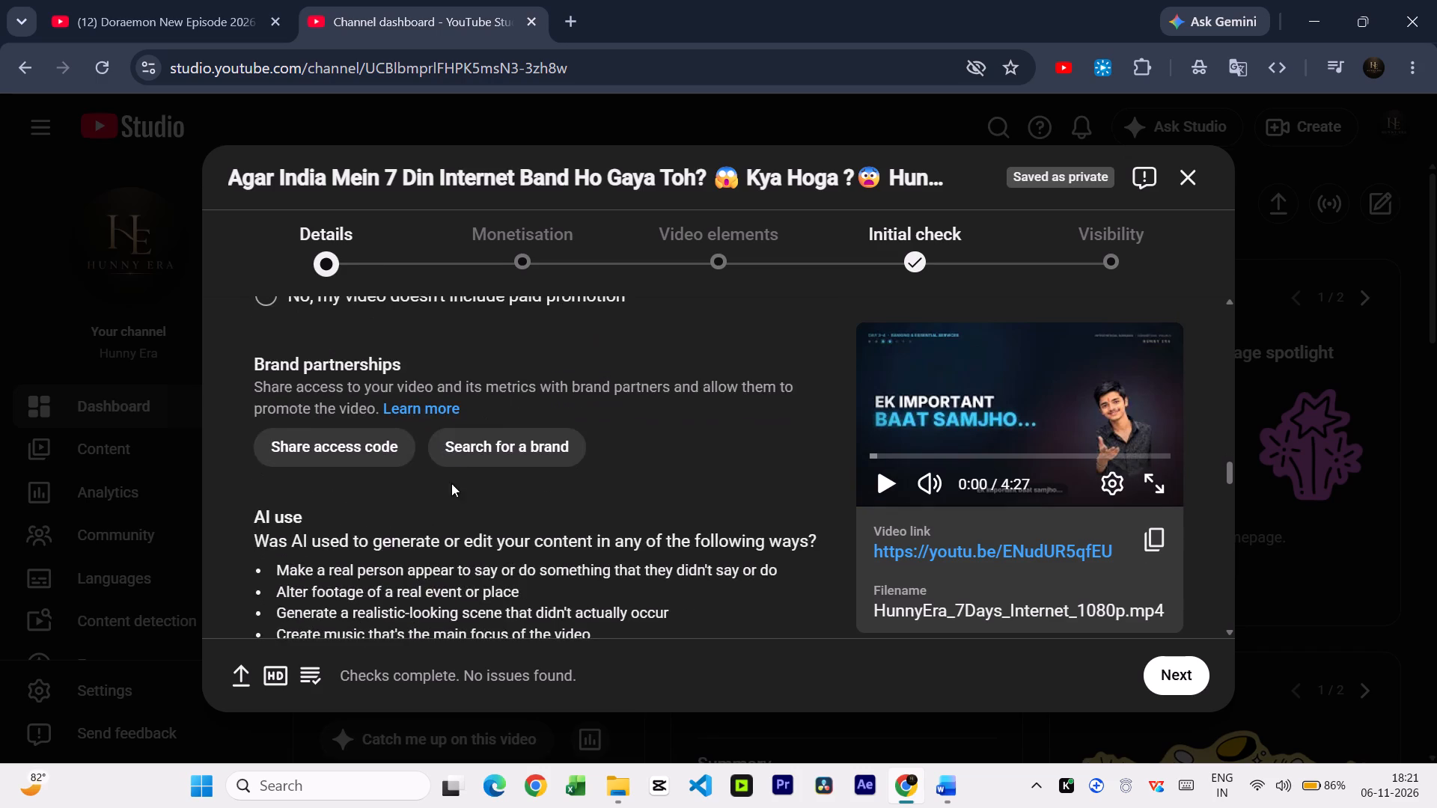
scroll(451, 483, up, 1)
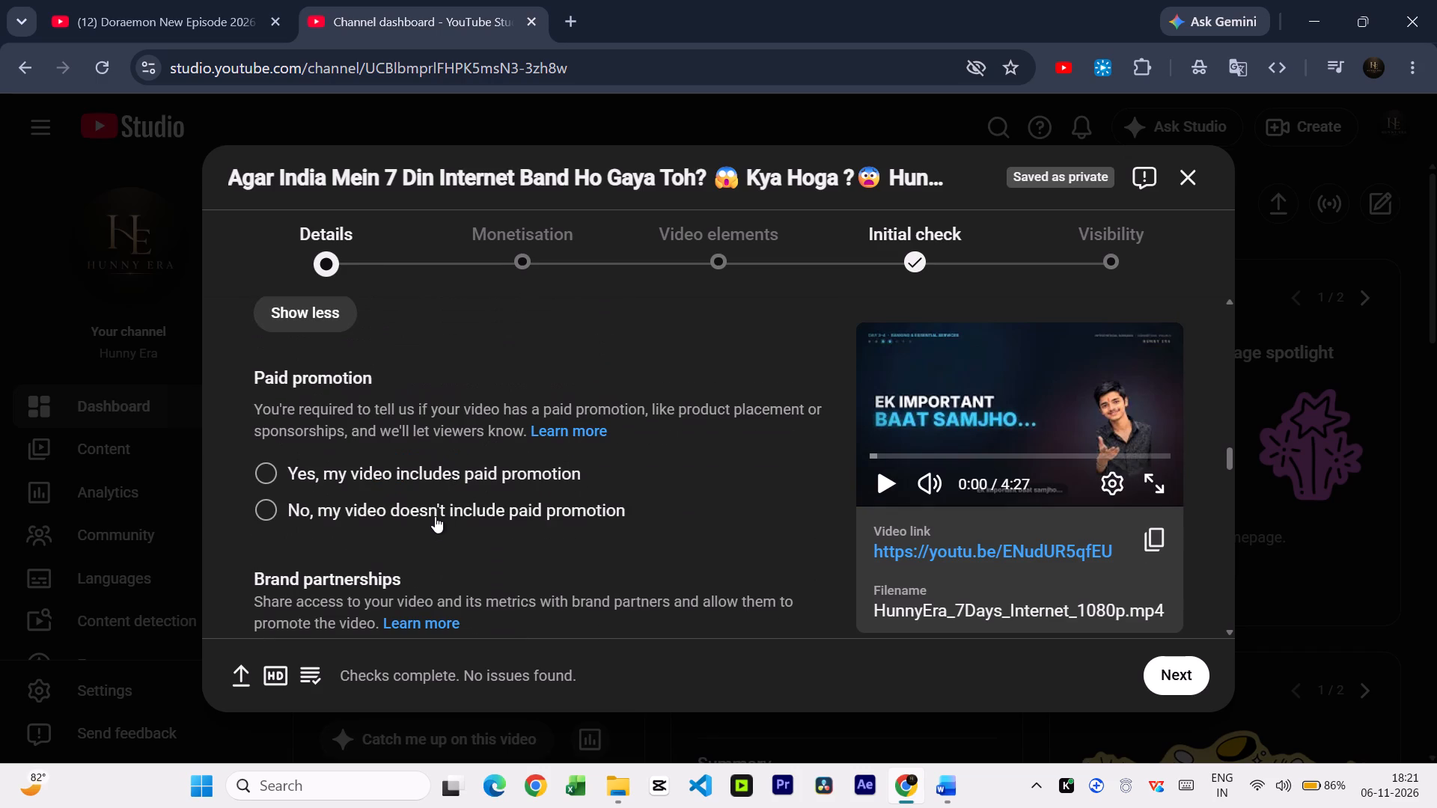
click(435, 516)
Declare under AI use that AI was not used to generate or edit the content in the listed ways.
scroll(501, 500, down, 3)
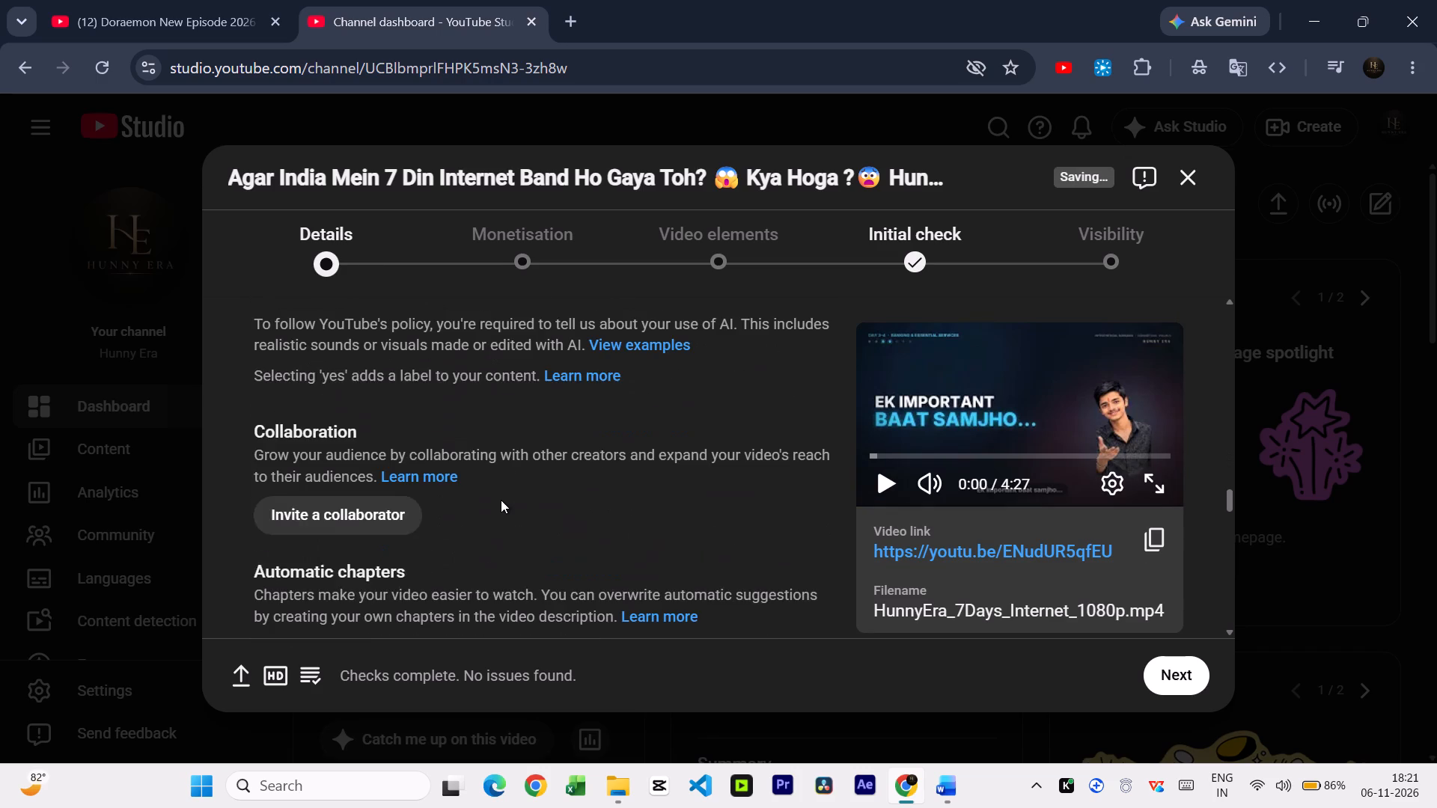
scroll(501, 500, up, 2)
scroll(501, 500, down, 1)
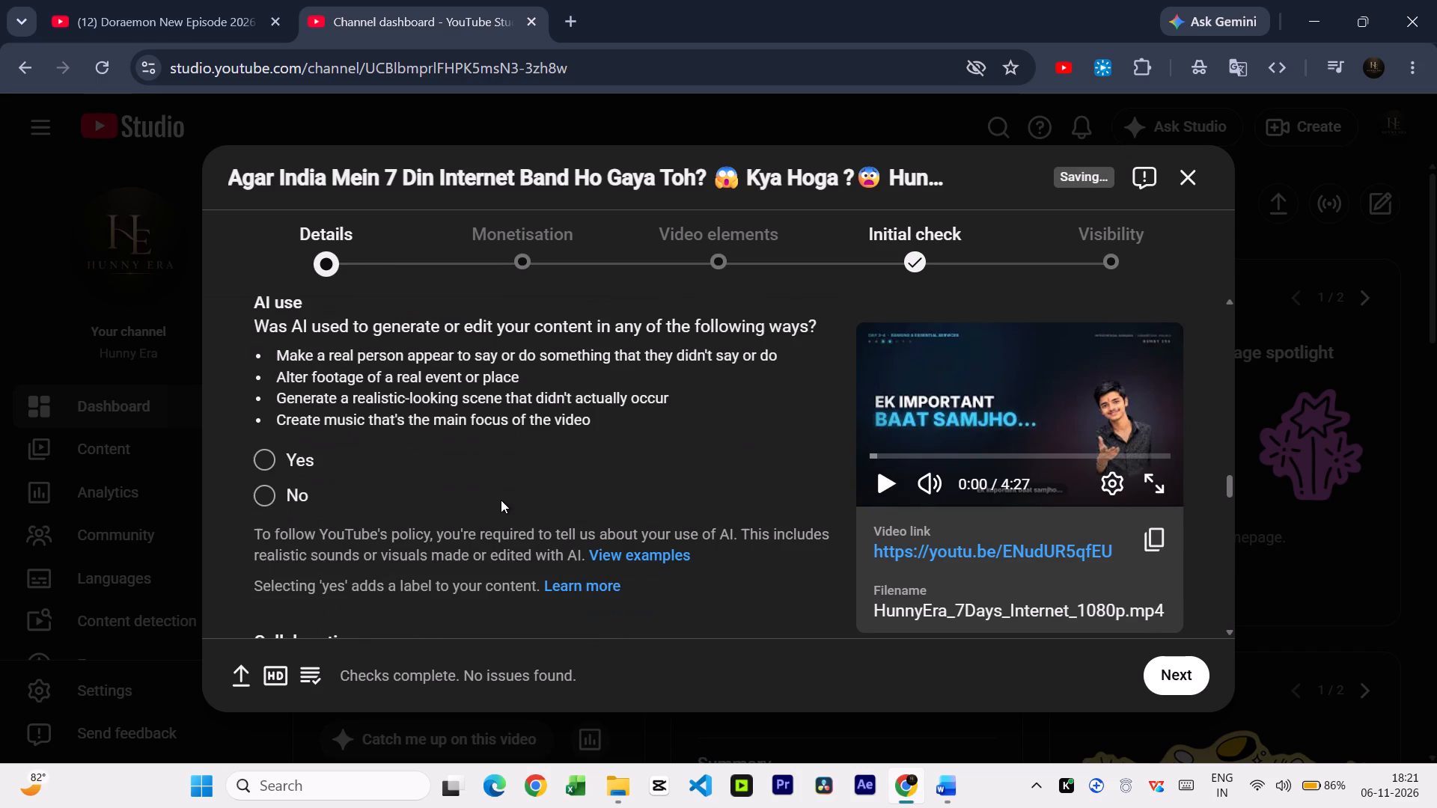
click(261, 494)
Add the copied keyword paragraph, ending in "technology facts hindi", as the video's tags.
scroll(465, 483, down, 1)
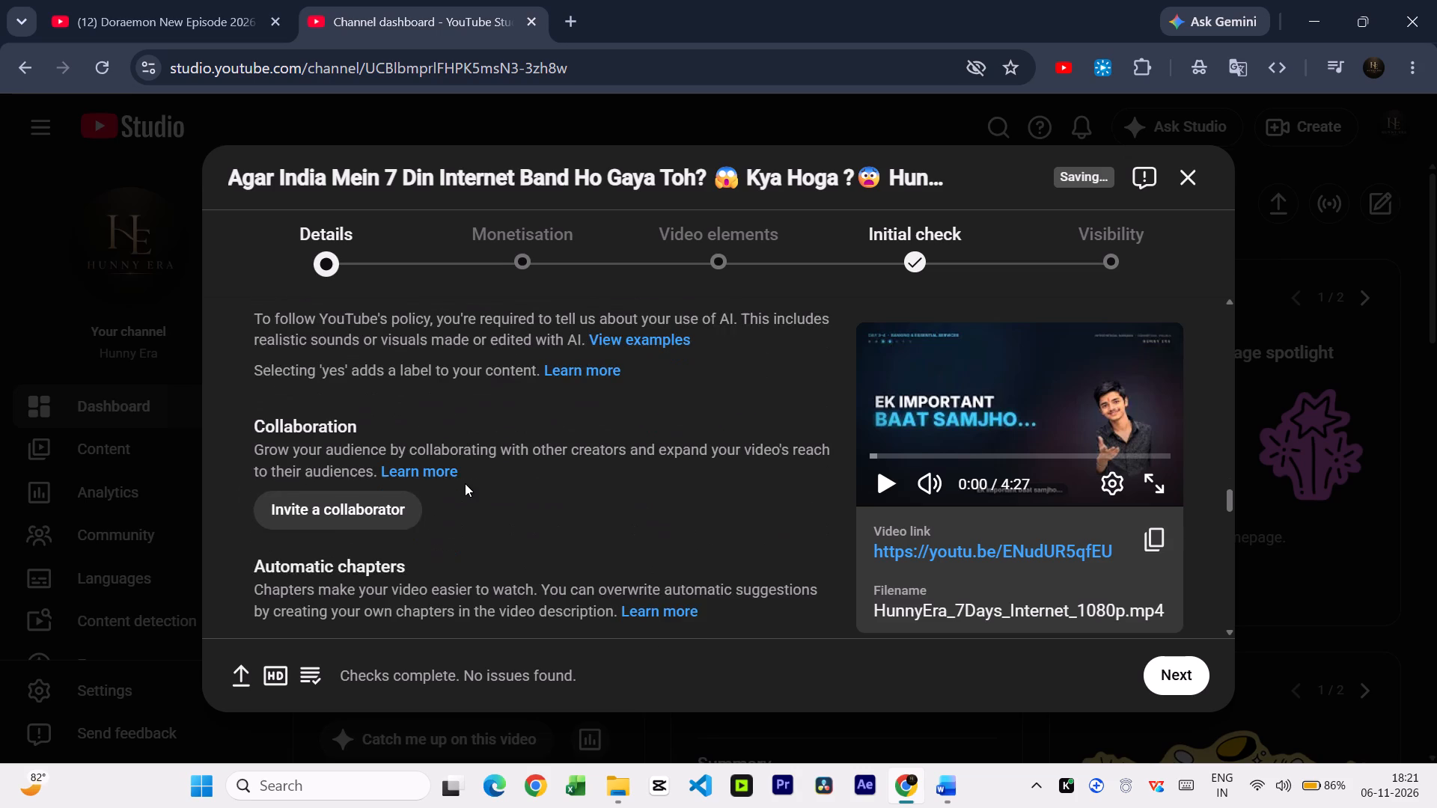
scroll(465, 483, down, 2)
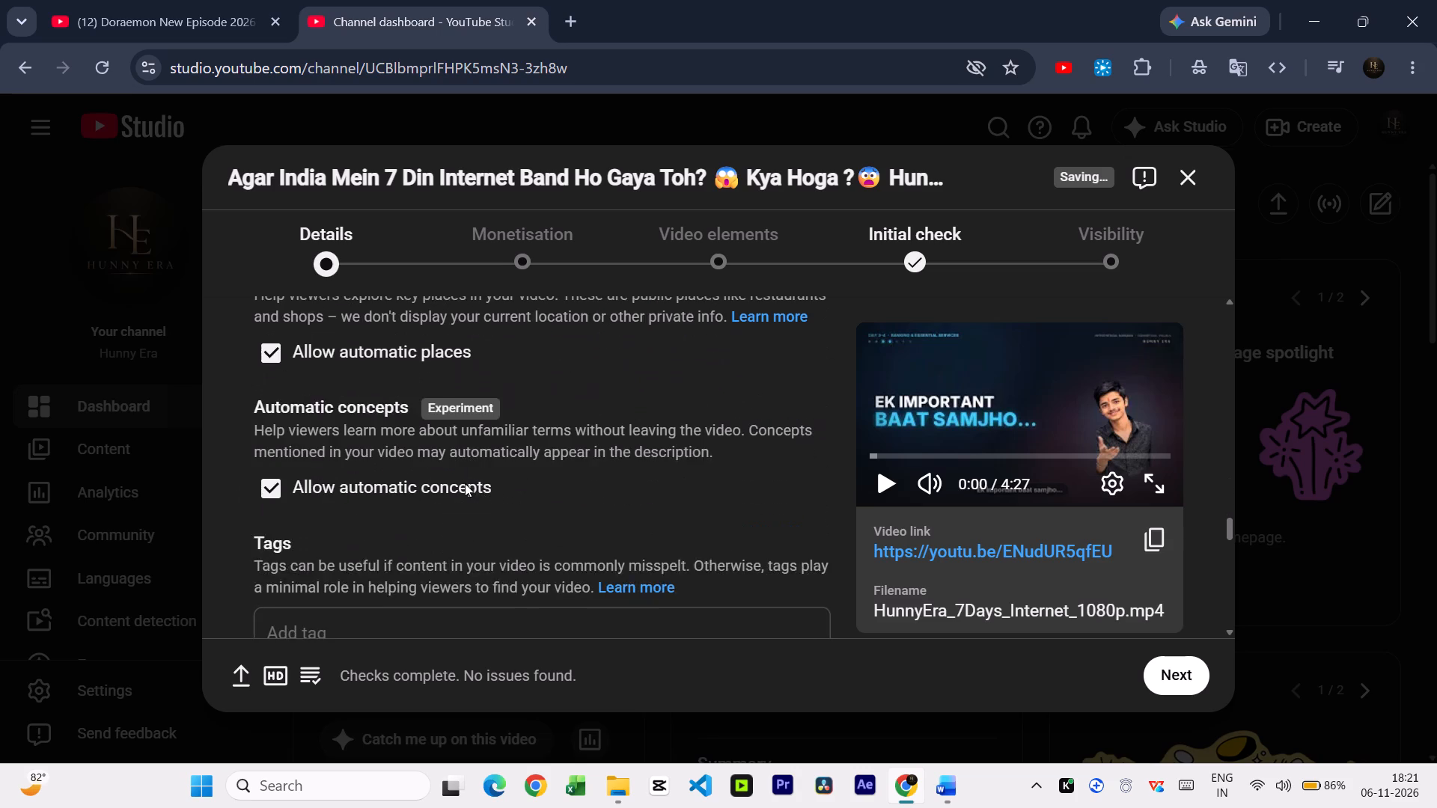
scroll(465, 483, down, 1)
click(445, 423)
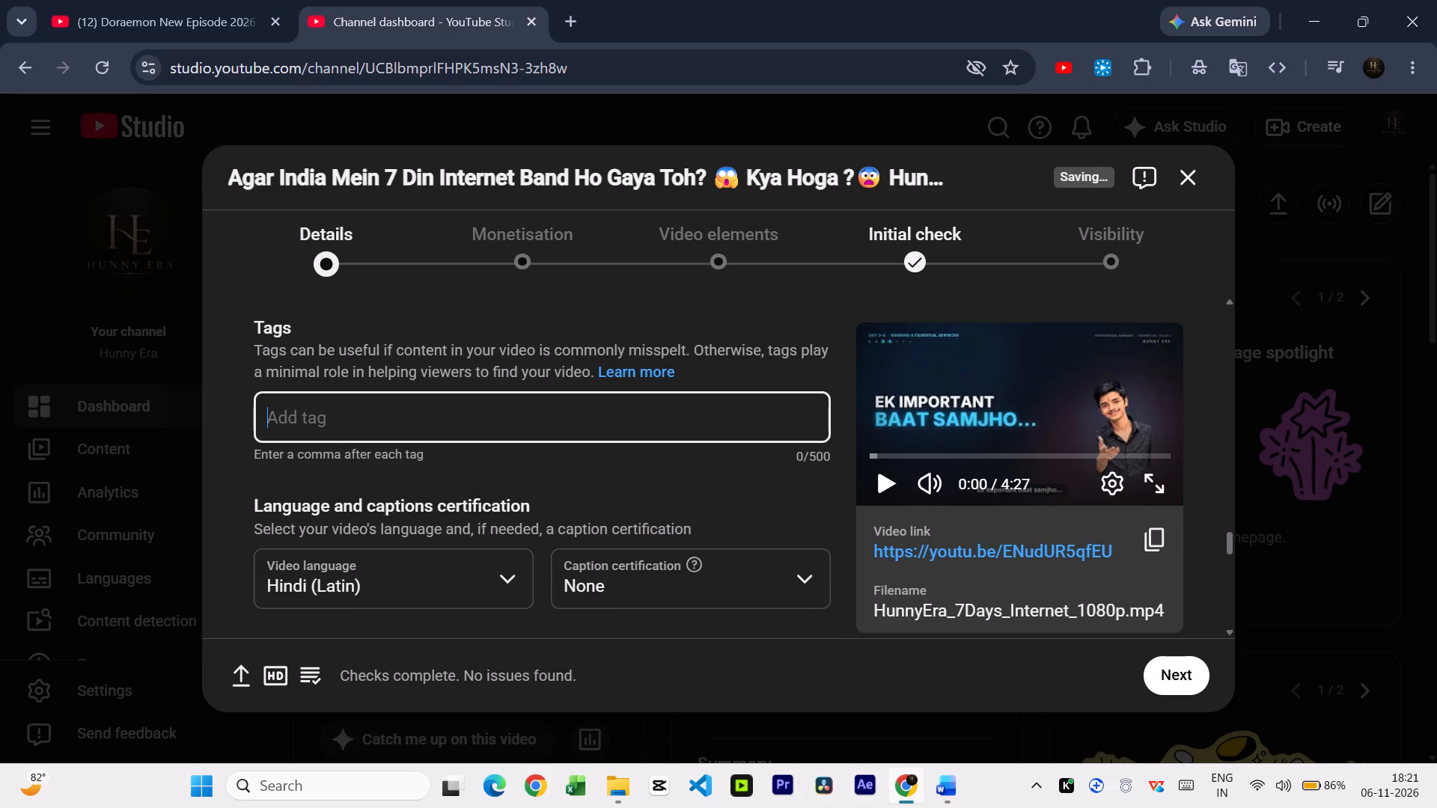
key(ctrl+v)
Review the remaining details from the tags through language, licence, Shorts remixing, category and comment settings, and back to the tags.
scroll(505, 462, down, 2)
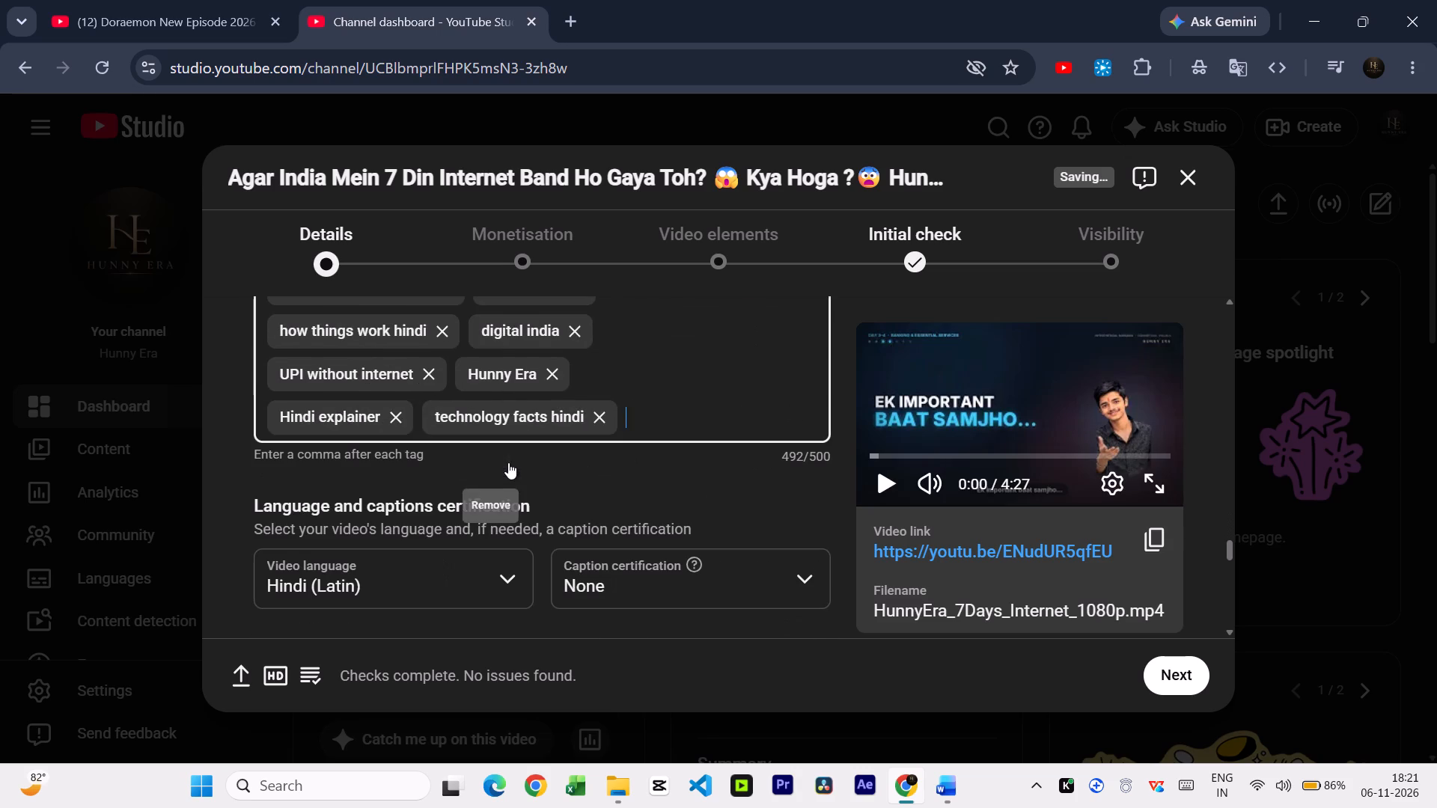
scroll(567, 467, down, 2)
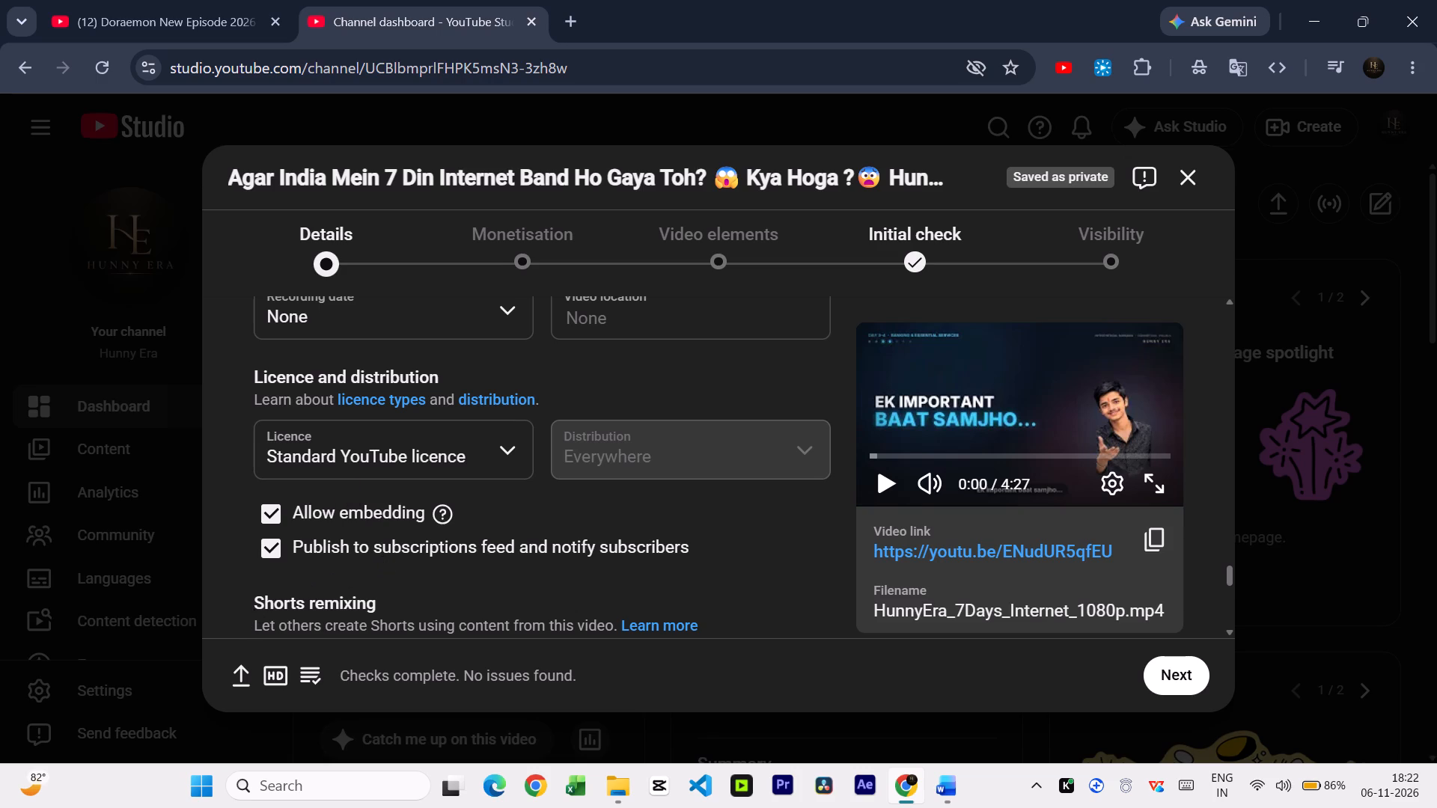
scroll(387, 546, down, 1)
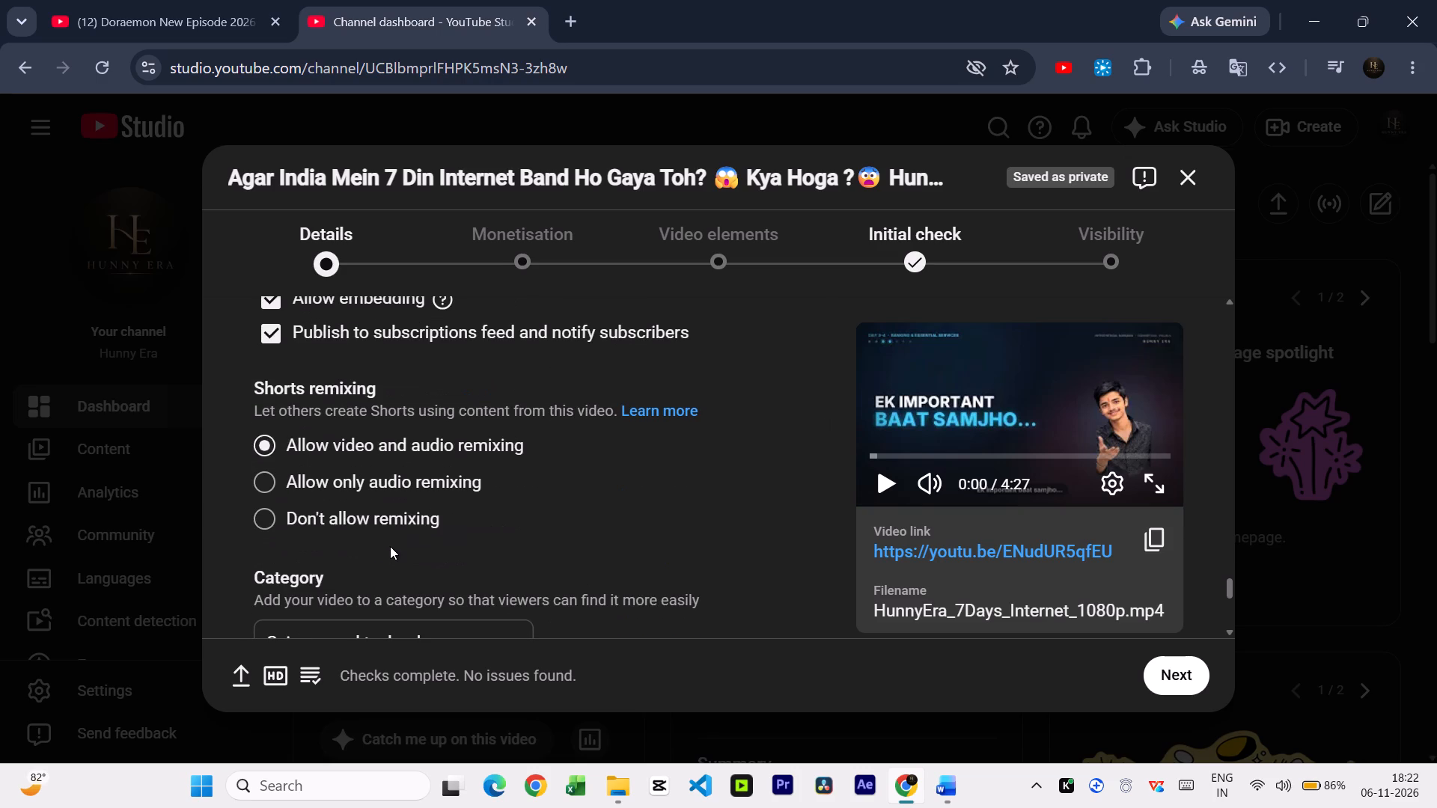
scroll(390, 546, down, 2)
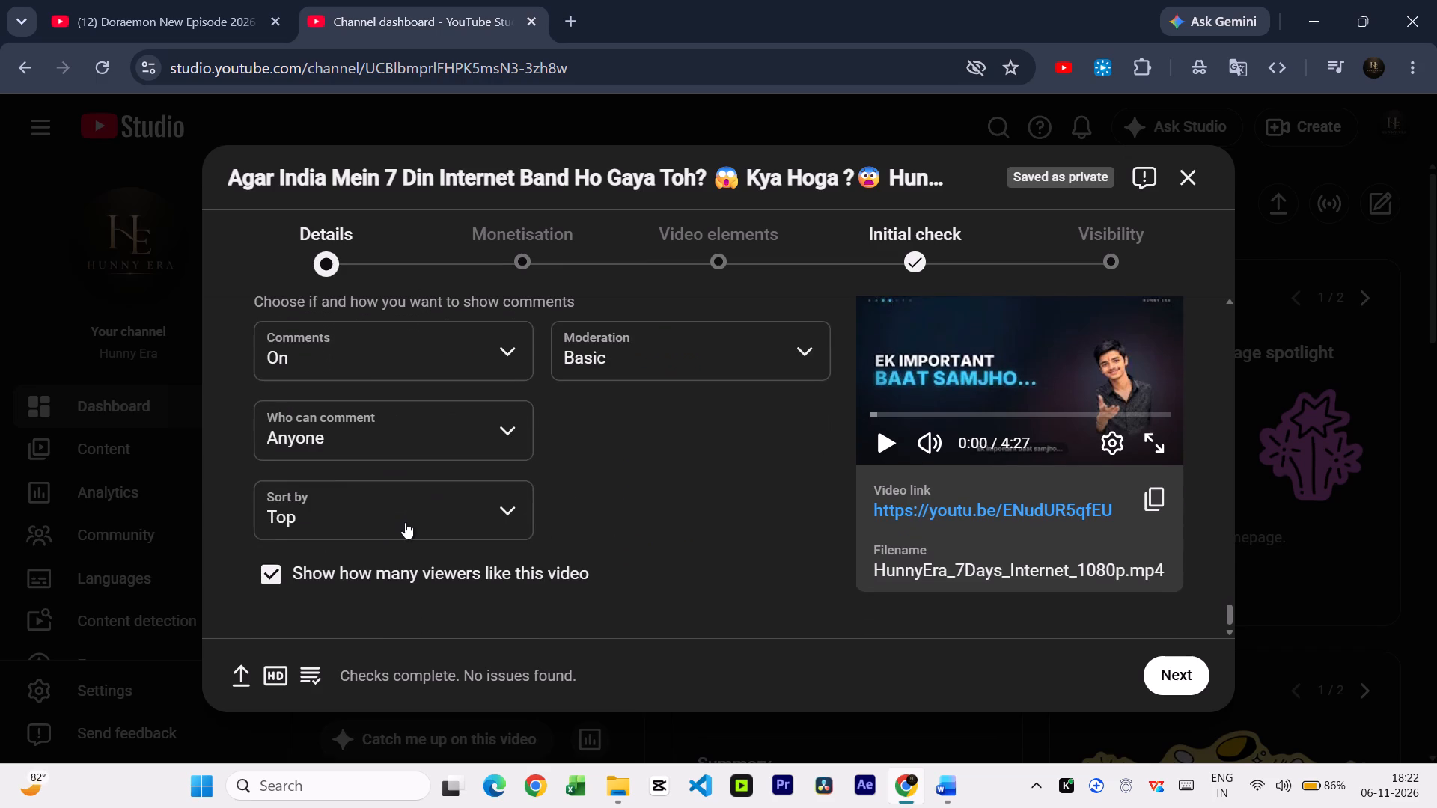
scroll(405, 522, down, 1)
scroll(405, 522, up, 1)
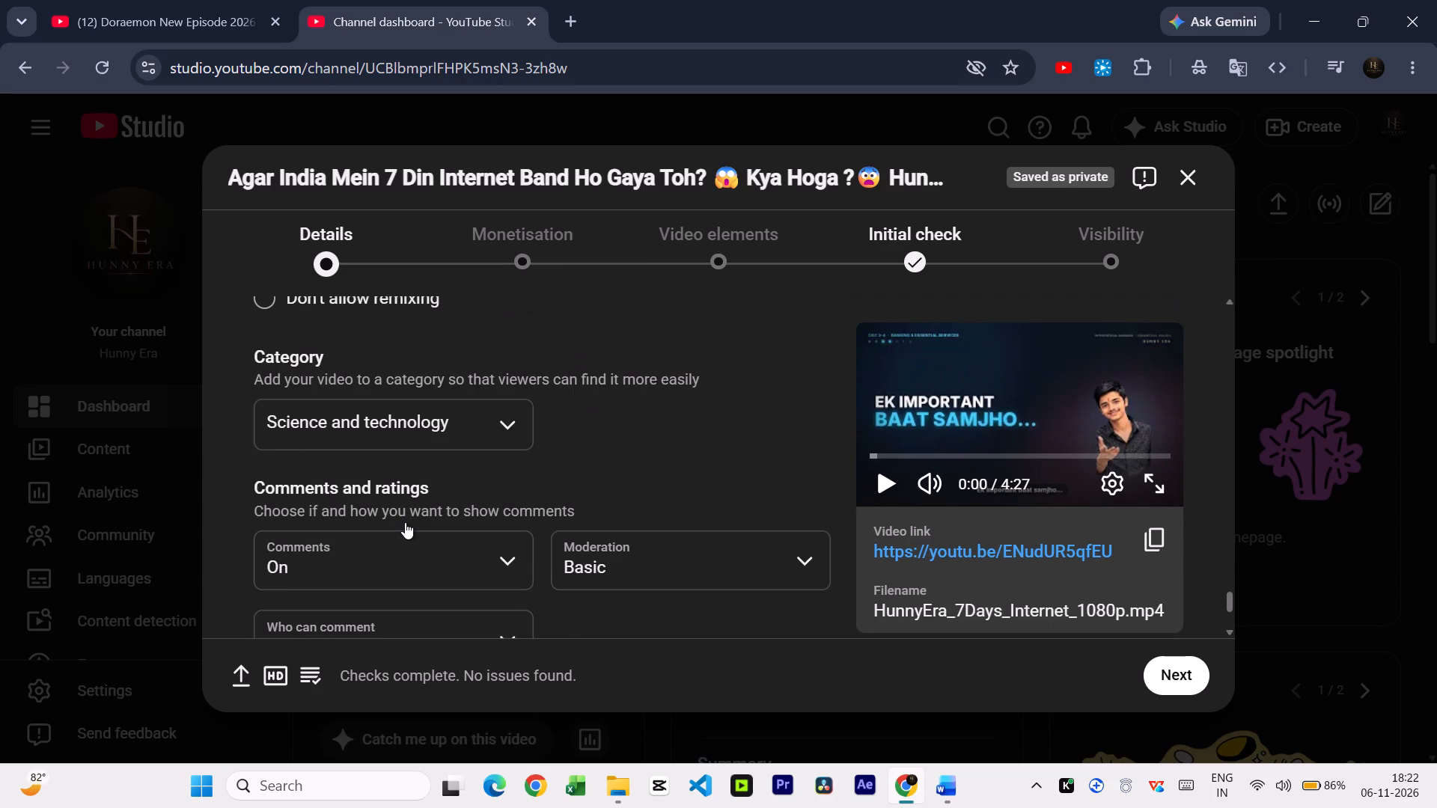
scroll(433, 486, up, 1)
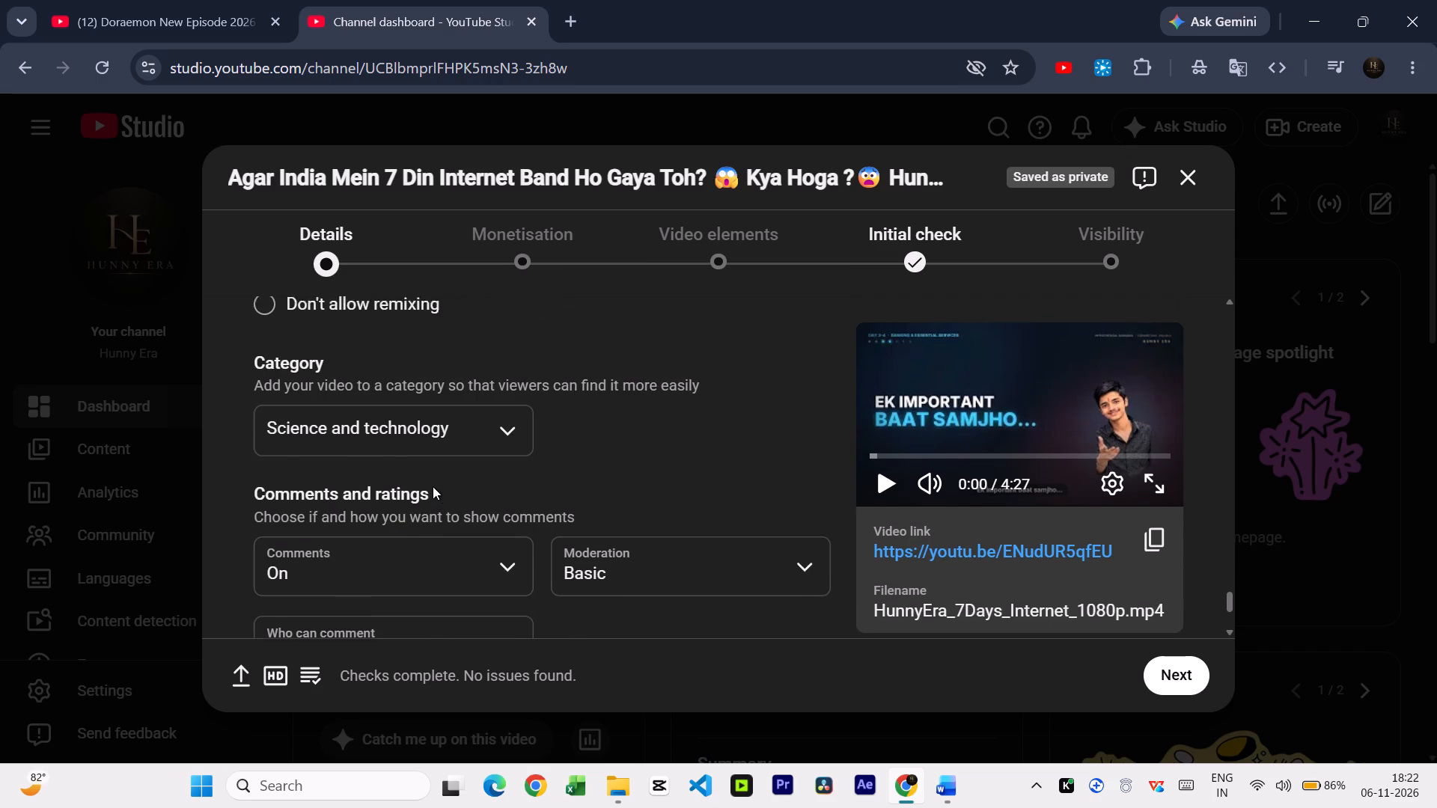
scroll(433, 486, up, 2)
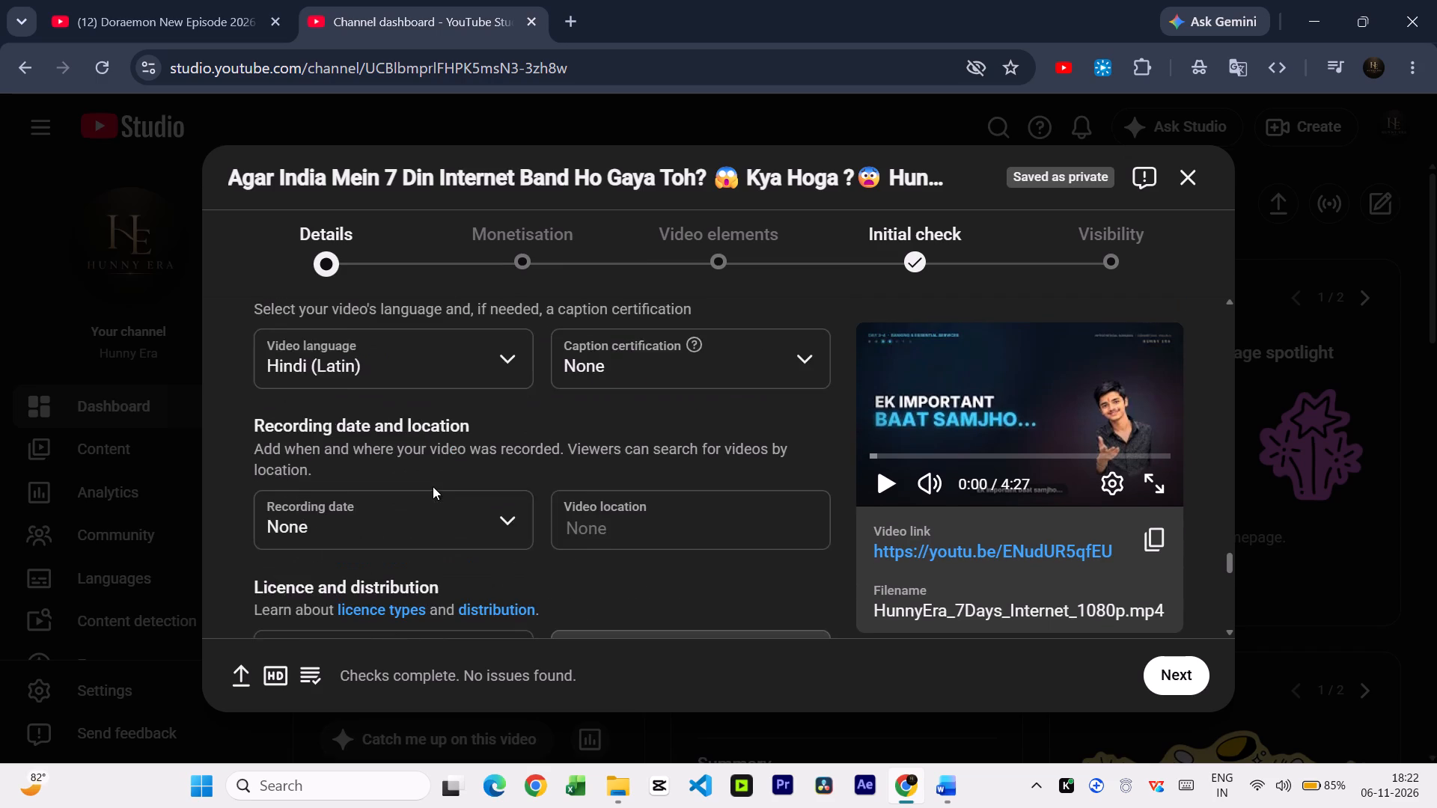
scroll(433, 486, up, 1)
scroll(433, 486, down, 1)
scroll(433, 486, up, 1)
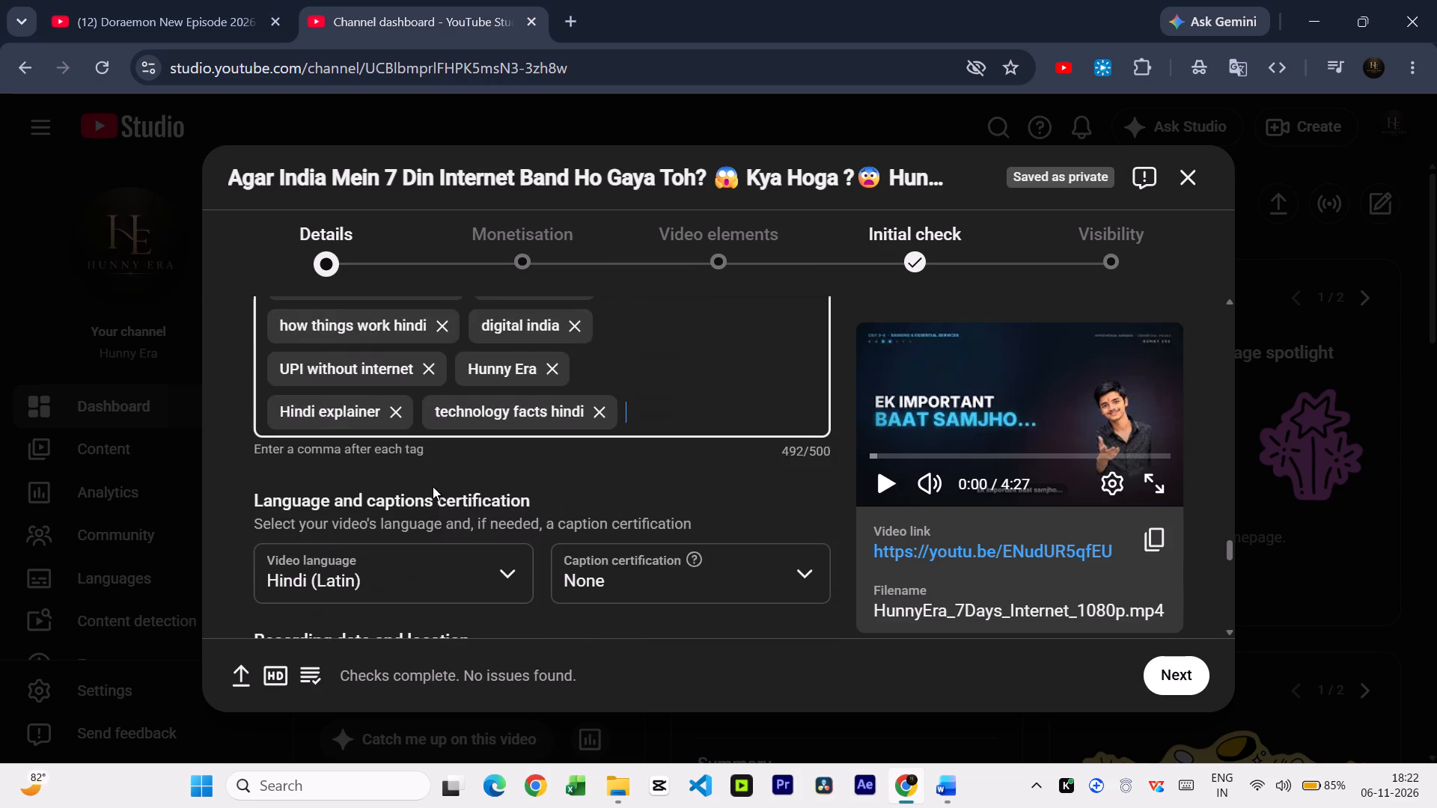
scroll(433, 486, up, 1)
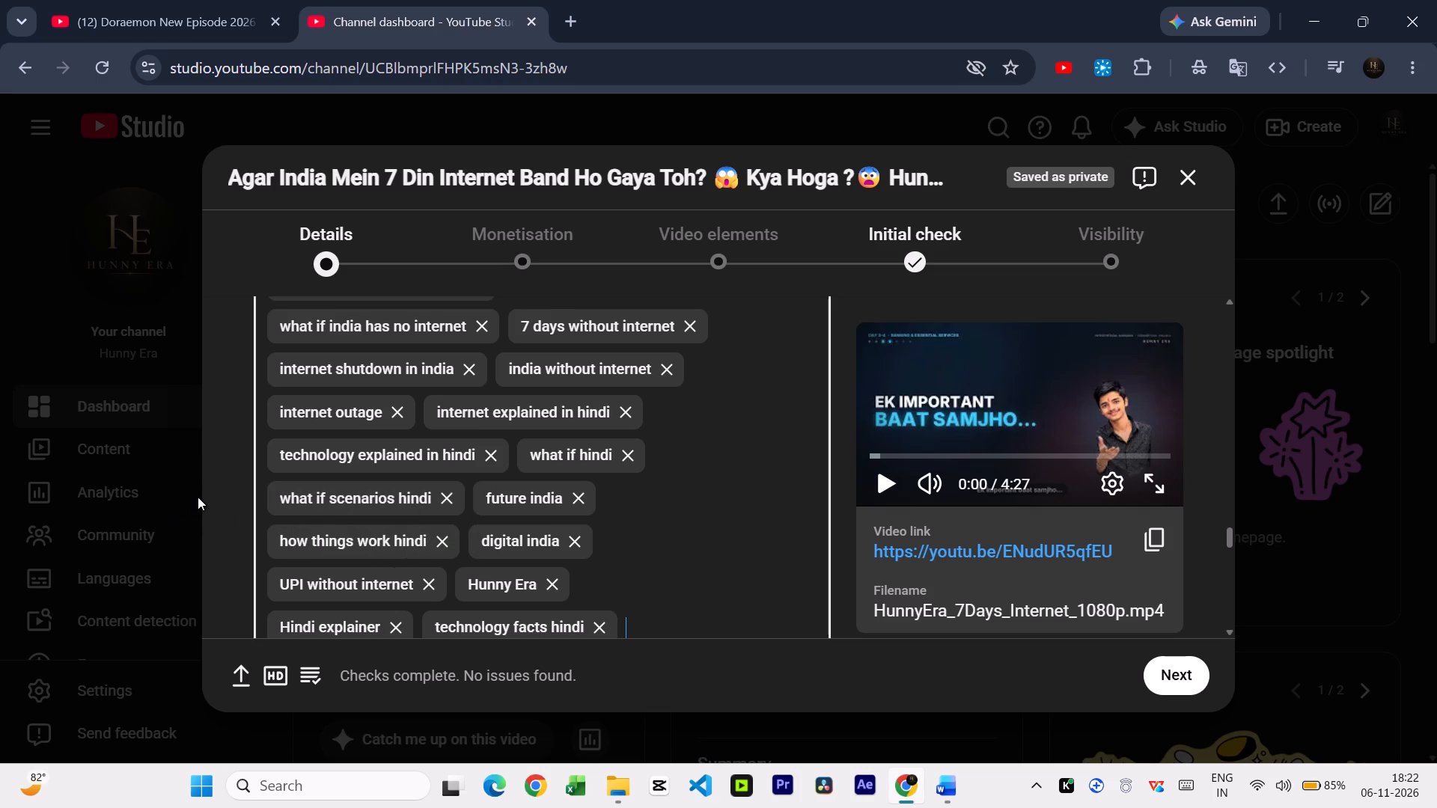
Start an A/B test of title and thumbnail and add the "7 Din No Internet?" thumbnail with blue "What if?" lettering as the first variant.
scroll(409, 415, up, 2)
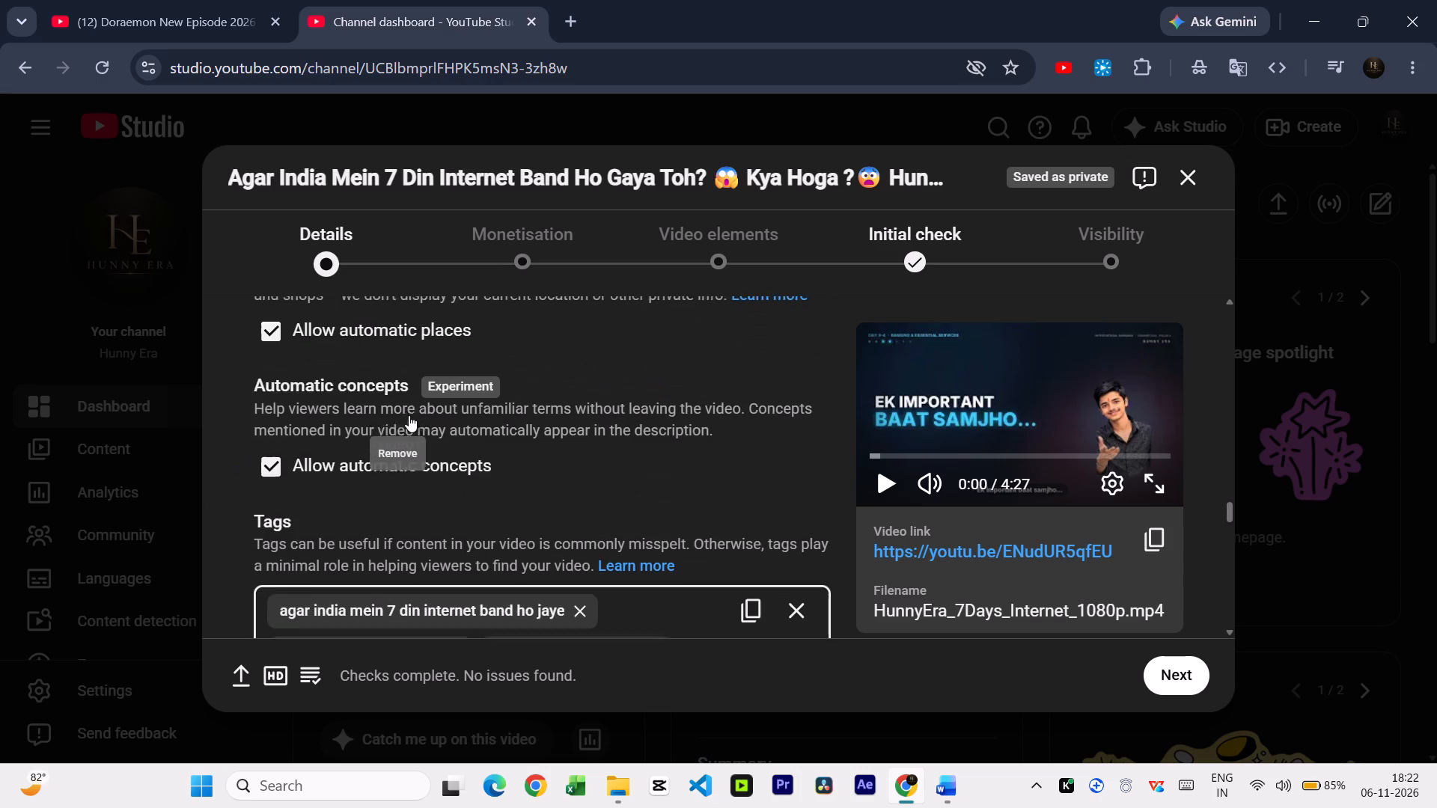
scroll(409, 415, up, 2)
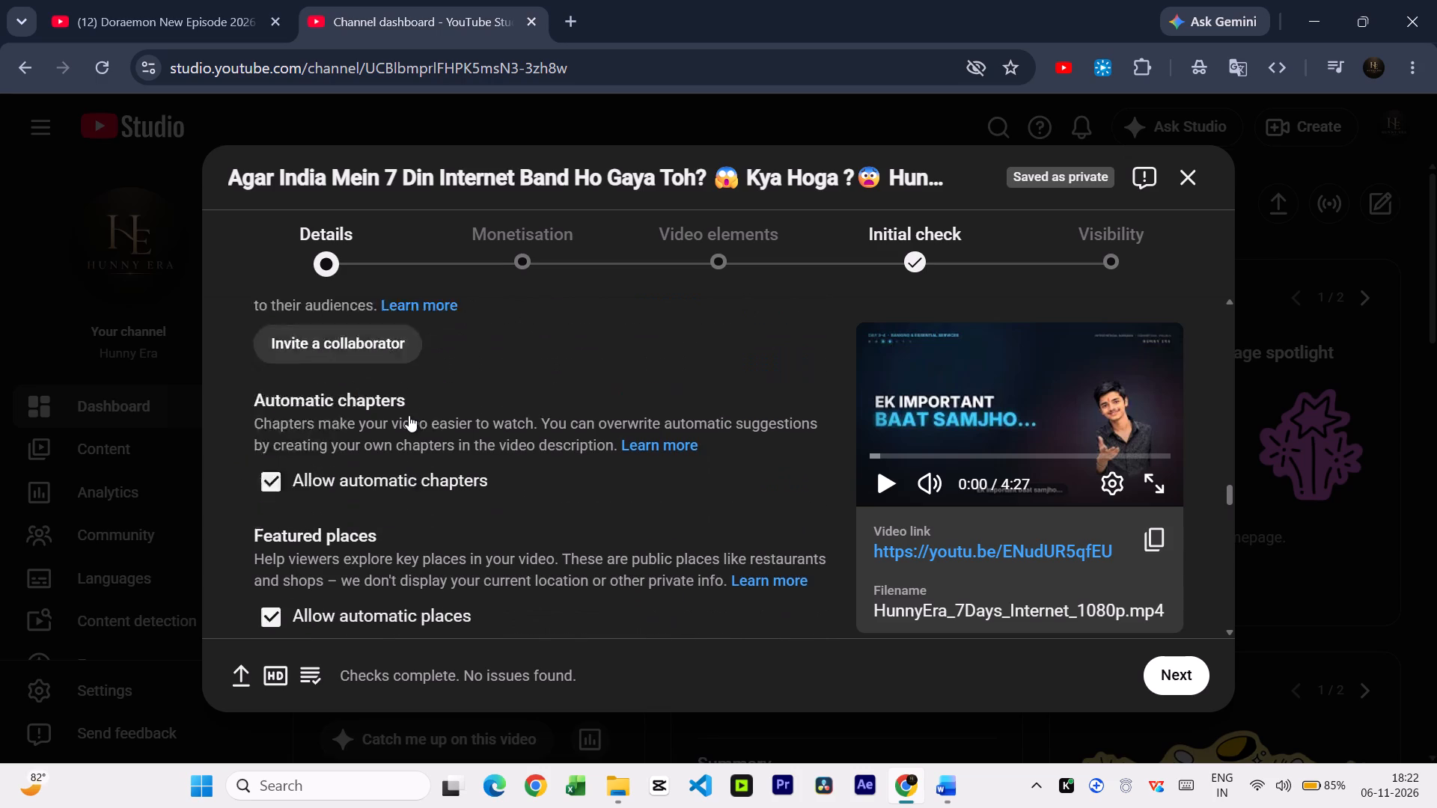
scroll(409, 415, up, 3)
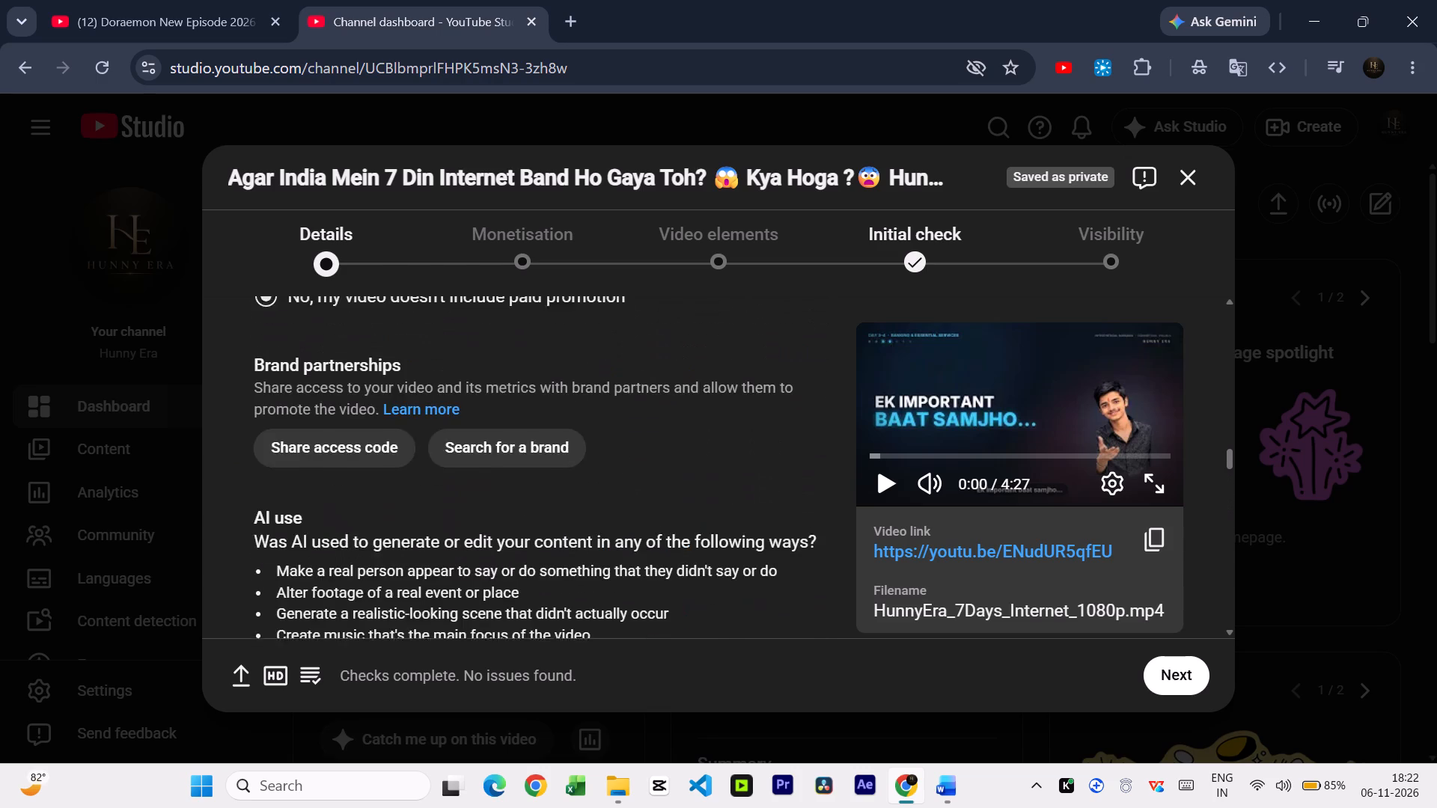
scroll(409, 415, up, 3)
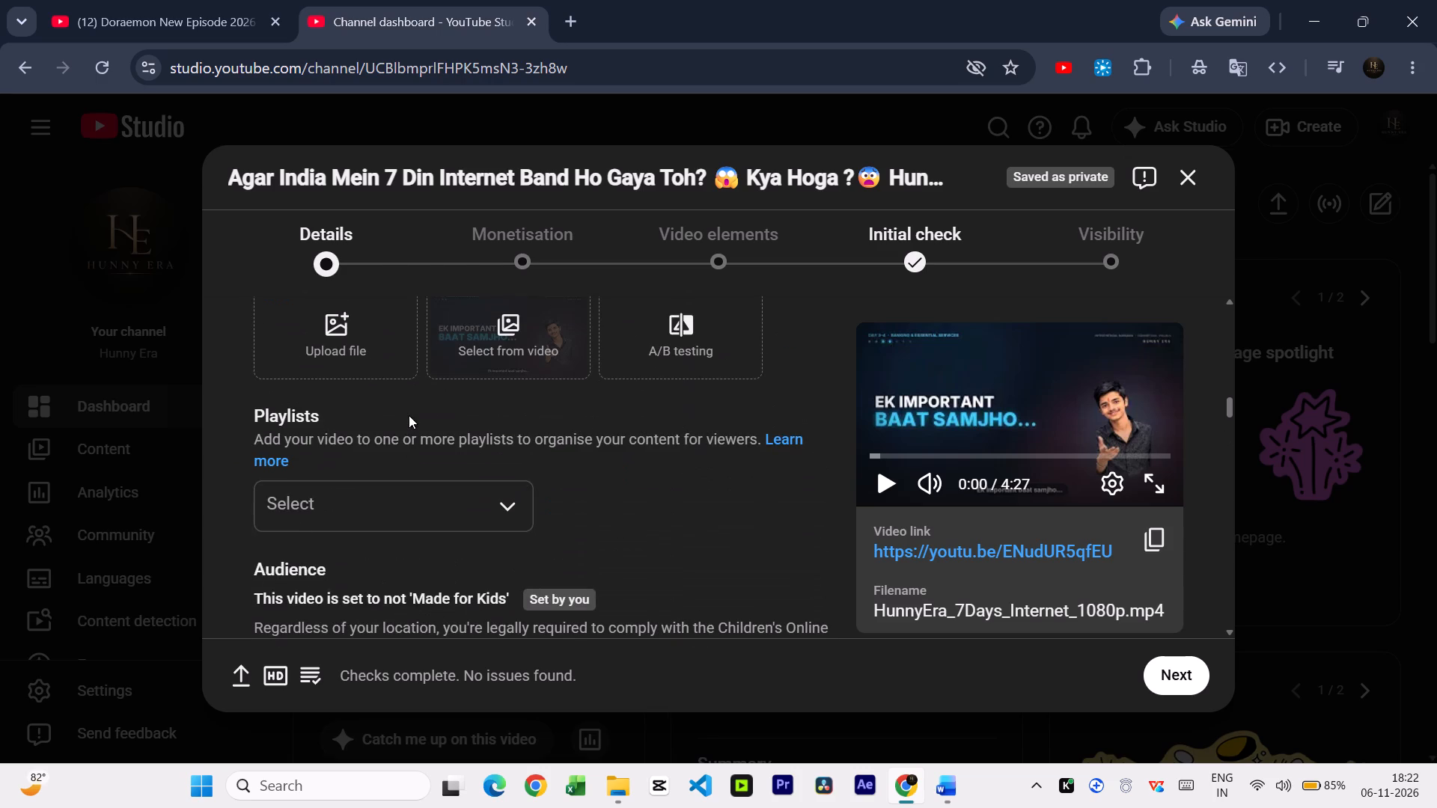
scroll(480, 438, up, 1)
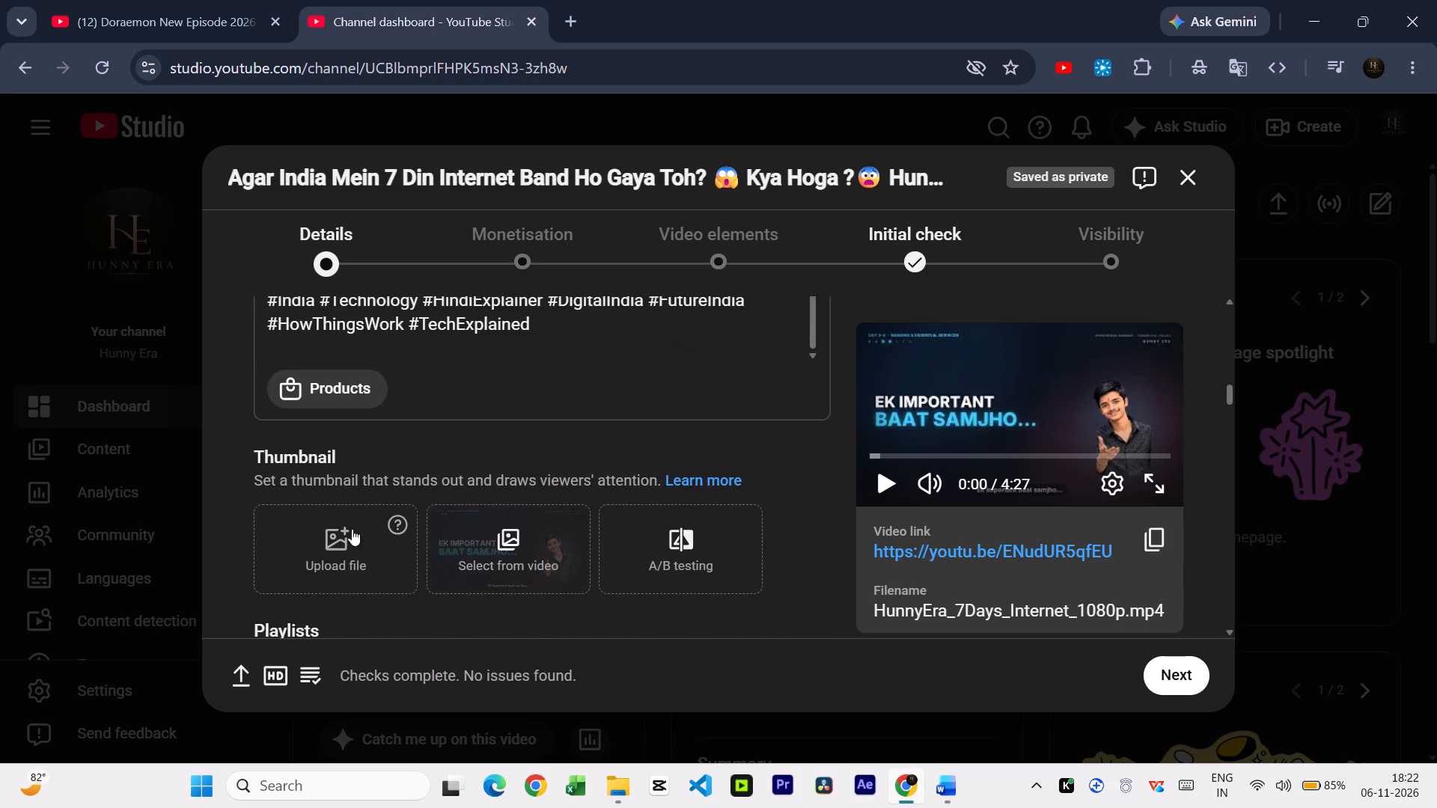
click(351, 541)
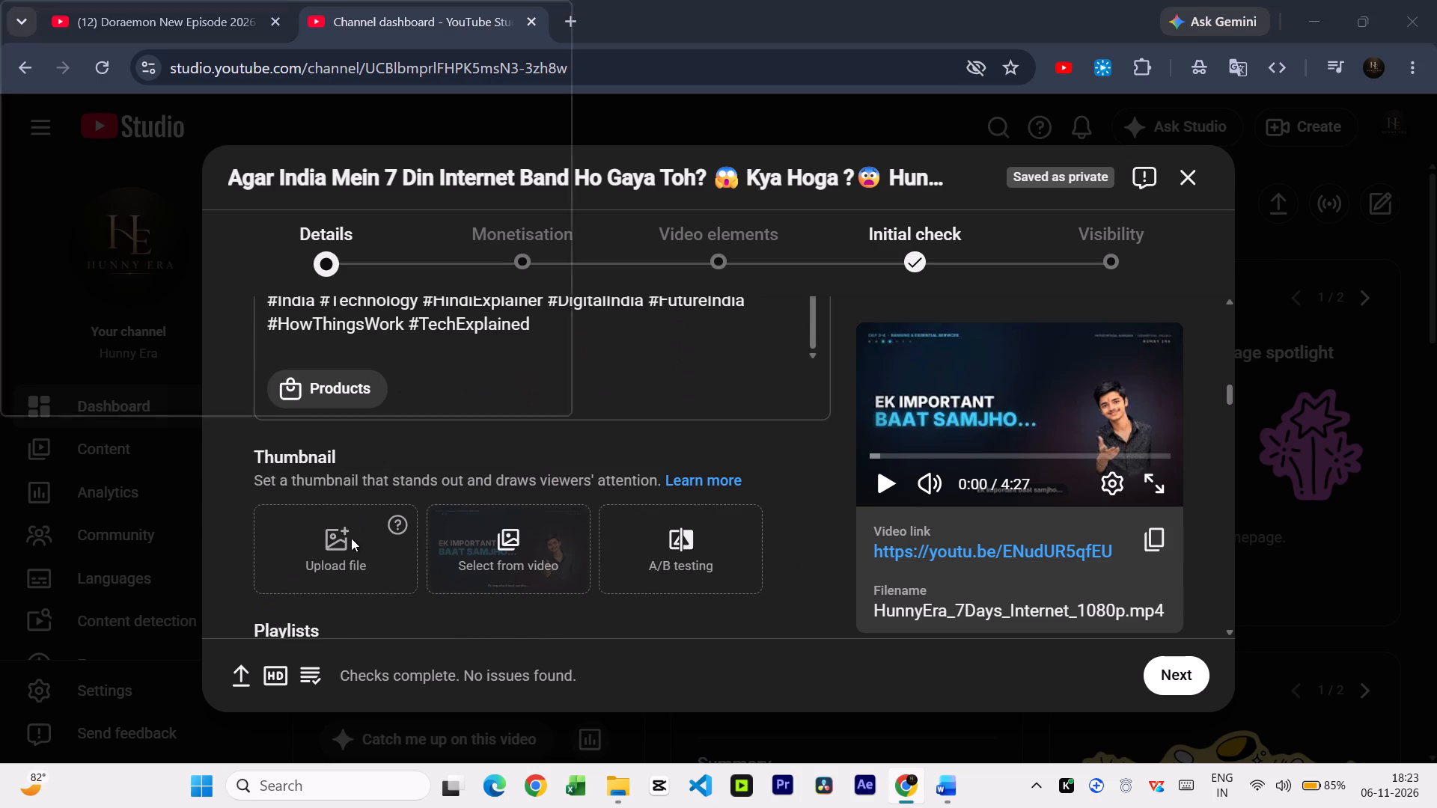
click(645, 120)
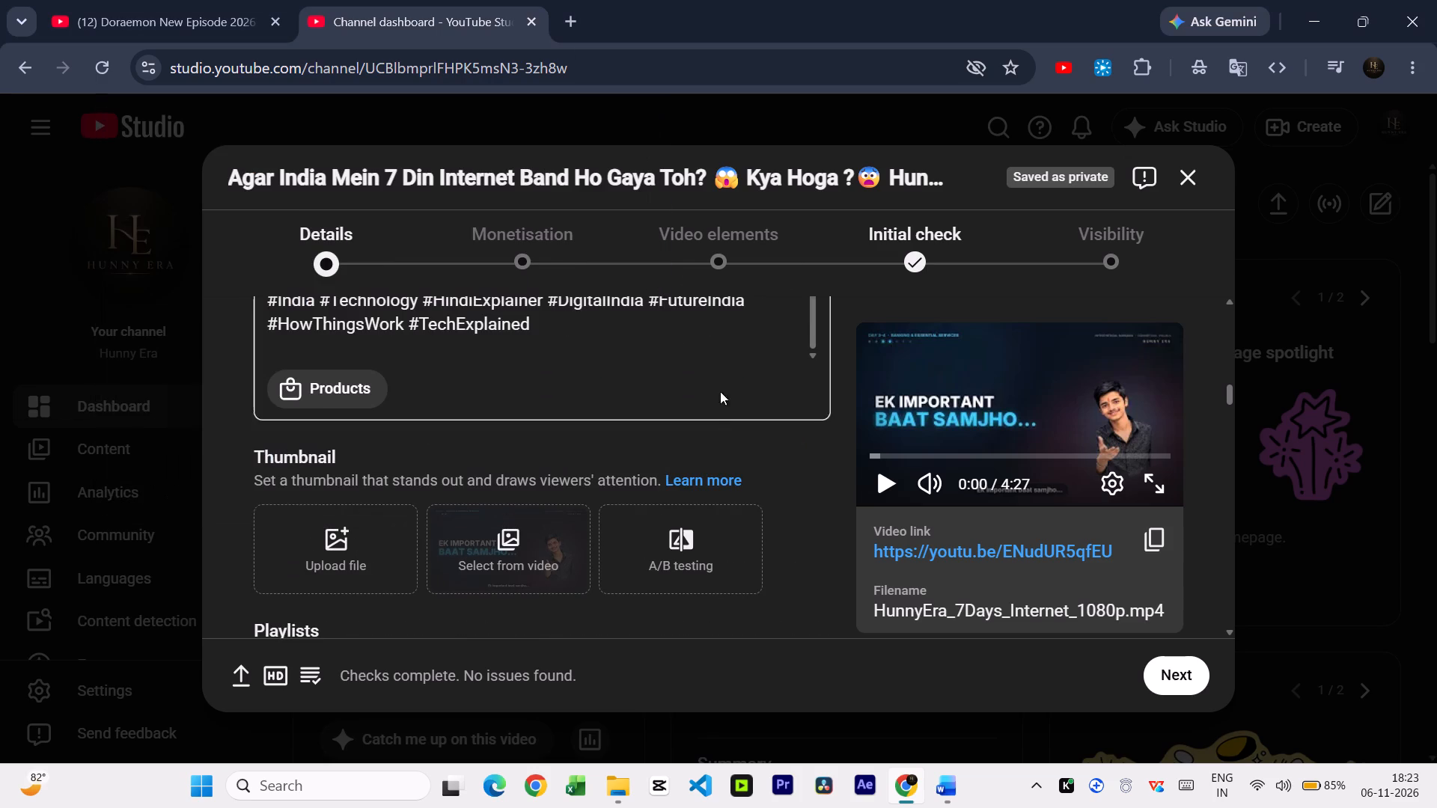
click(666, 552)
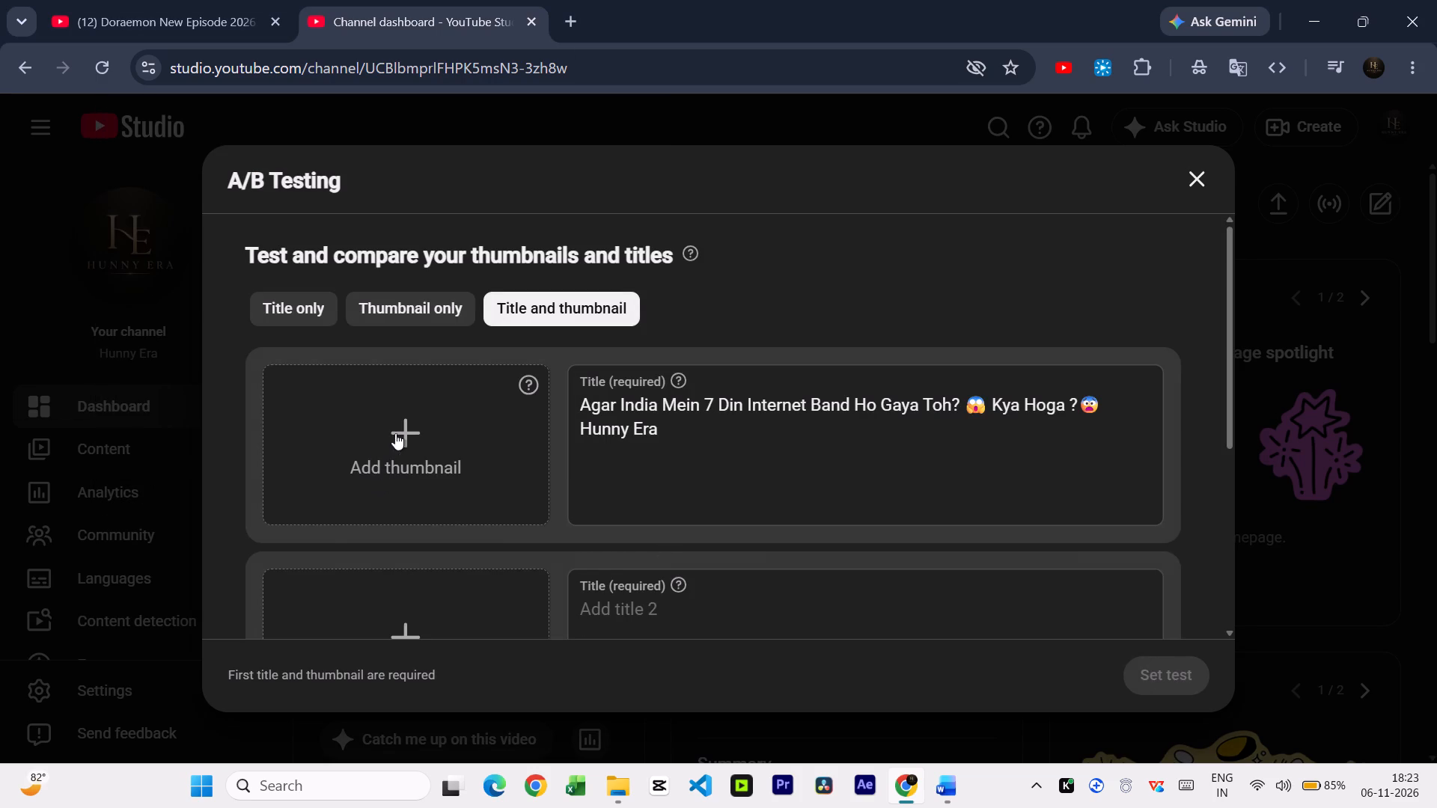
scroll(424, 416, down, 1)
scroll(424, 416, up, 1)
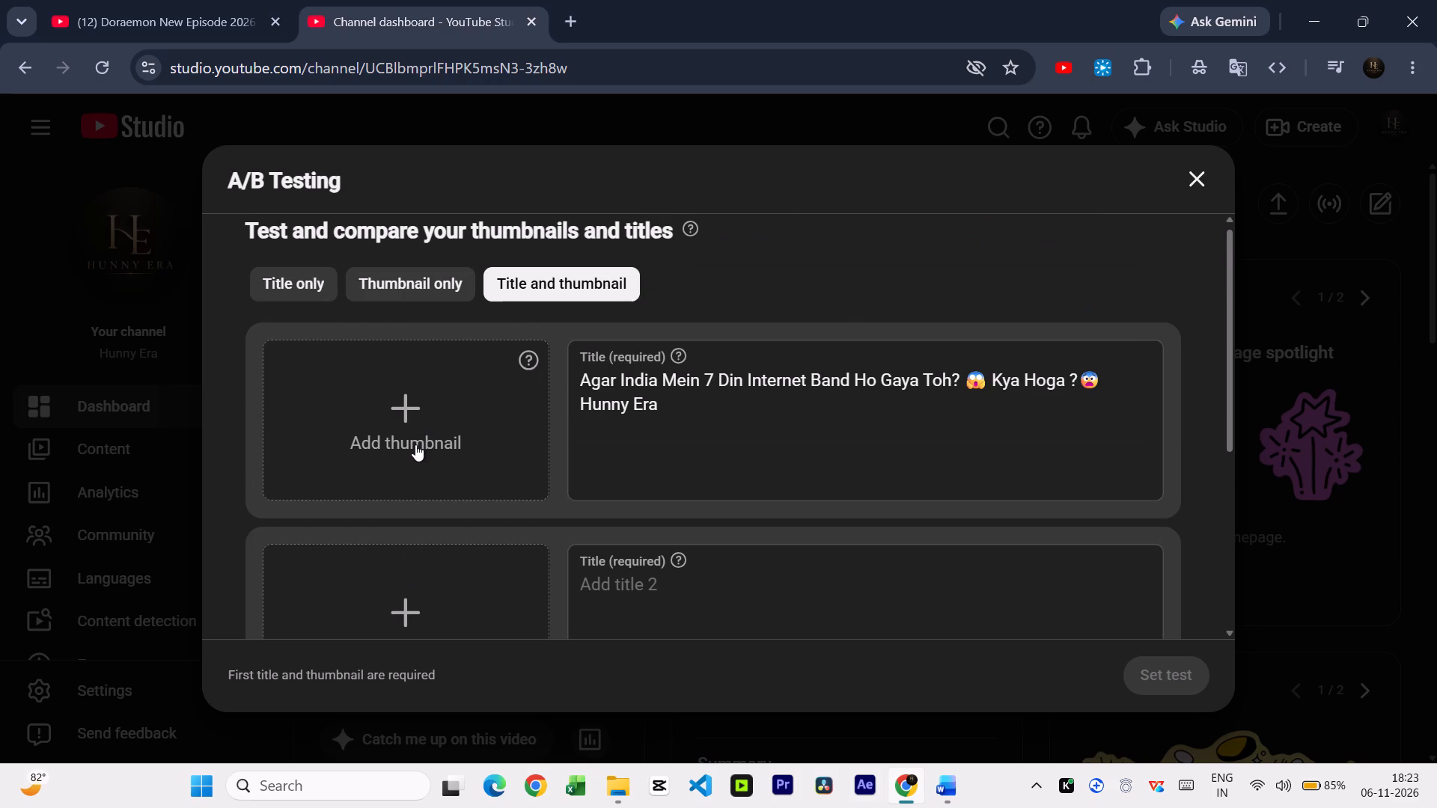
click(415, 444)
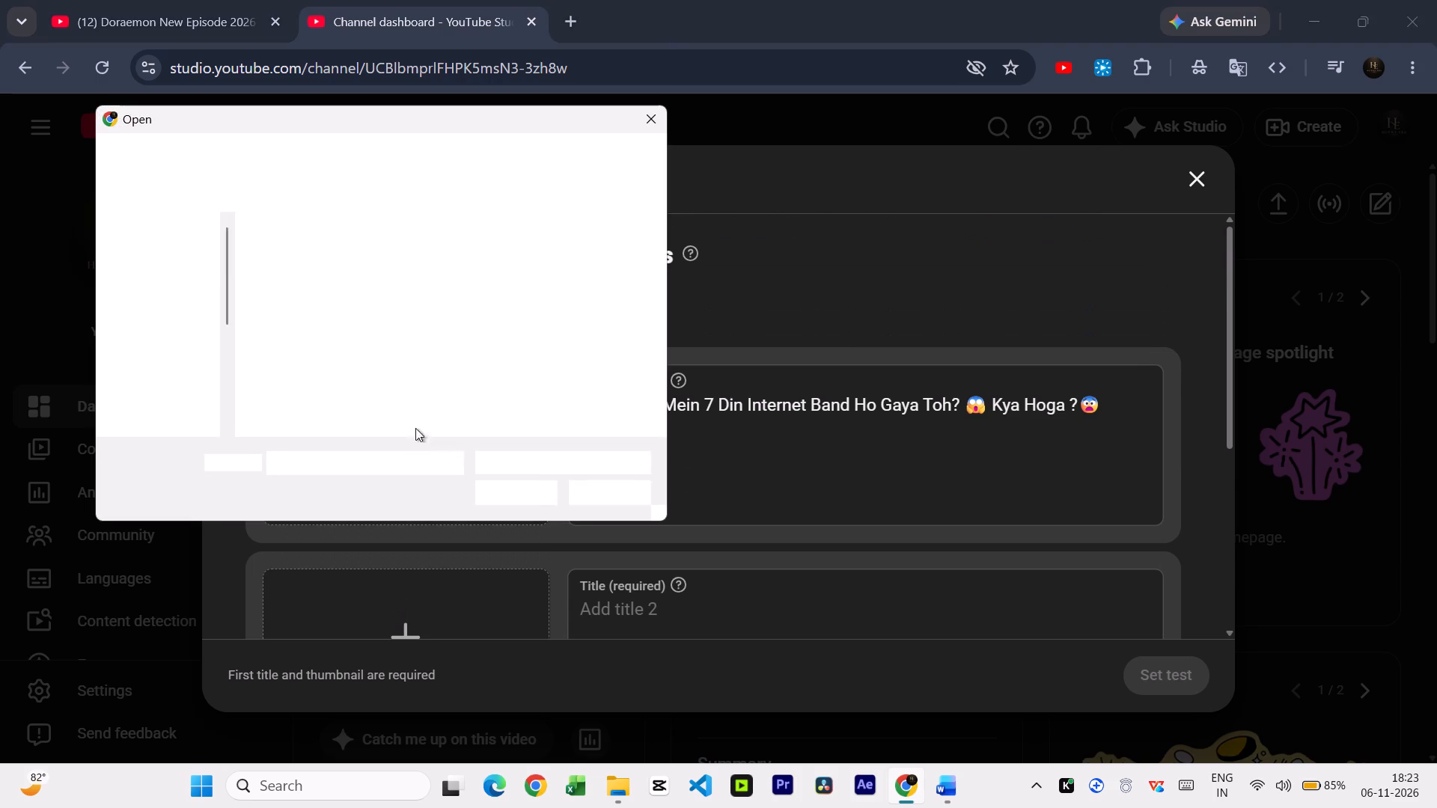
click(387, 272)
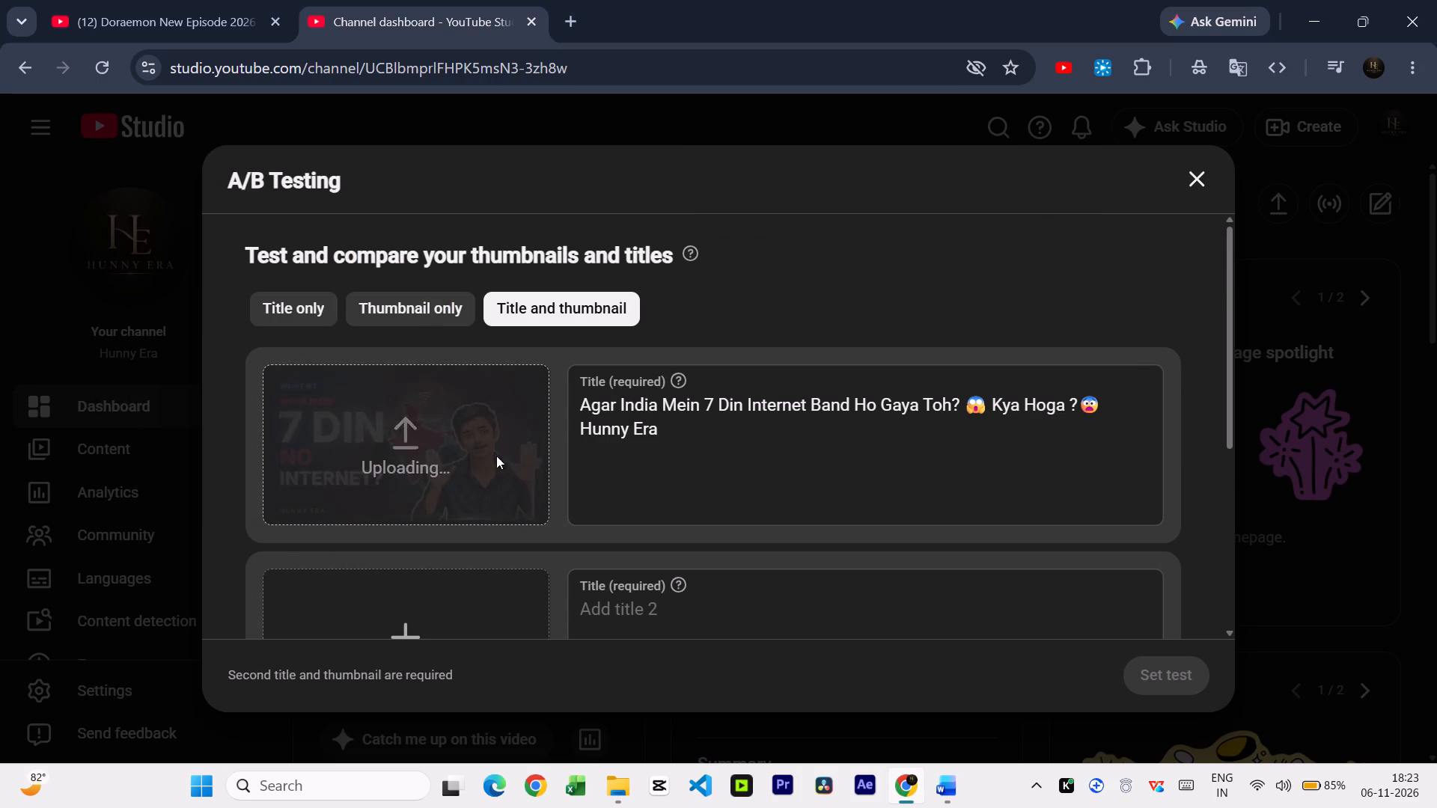
Copy the first variant's title, "Agar India Mein 7 Din Internet Band Ho Gaya Toh?", in full into the second variant's title.
scroll(485, 507, down, 1)
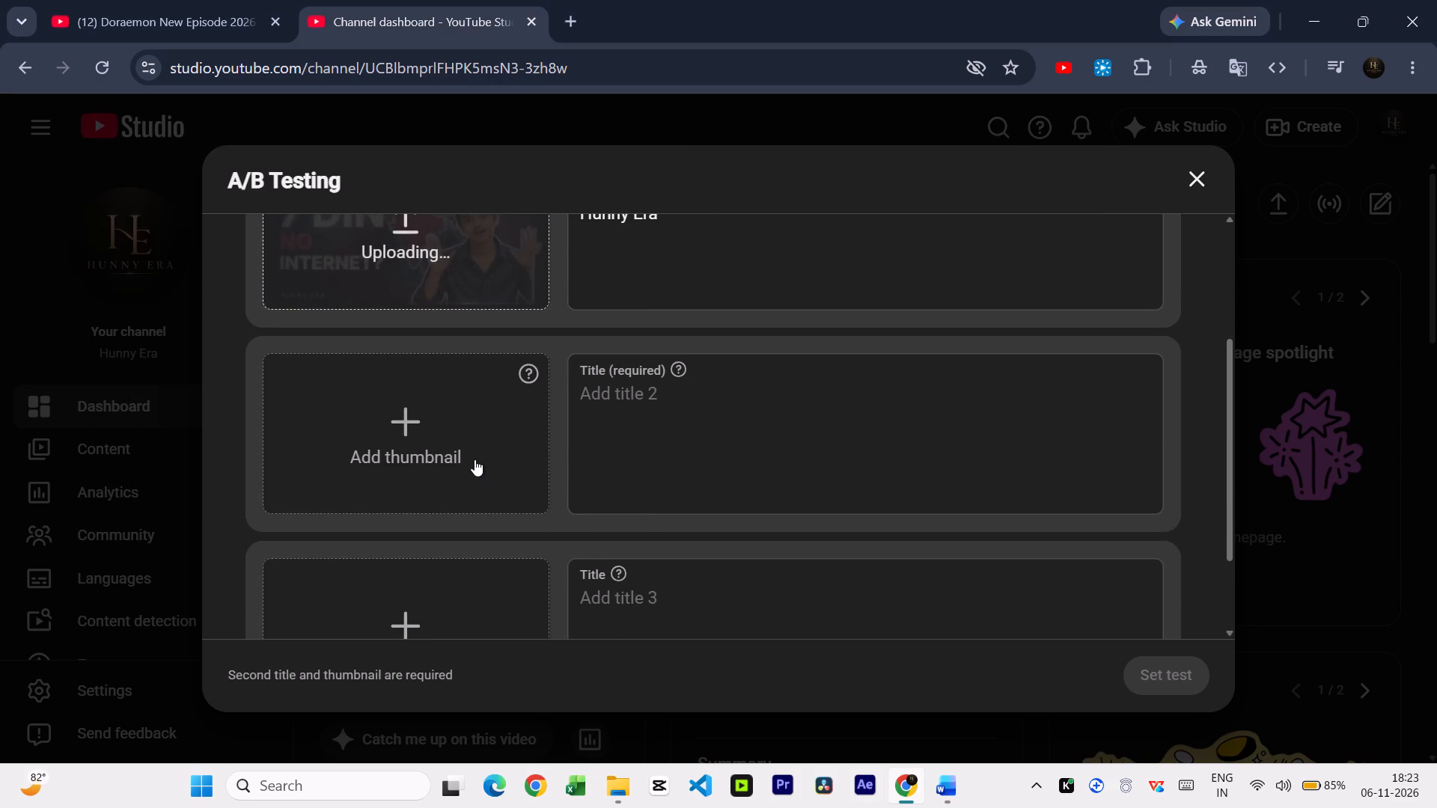
scroll(457, 447, up, 1)
click(668, 448)
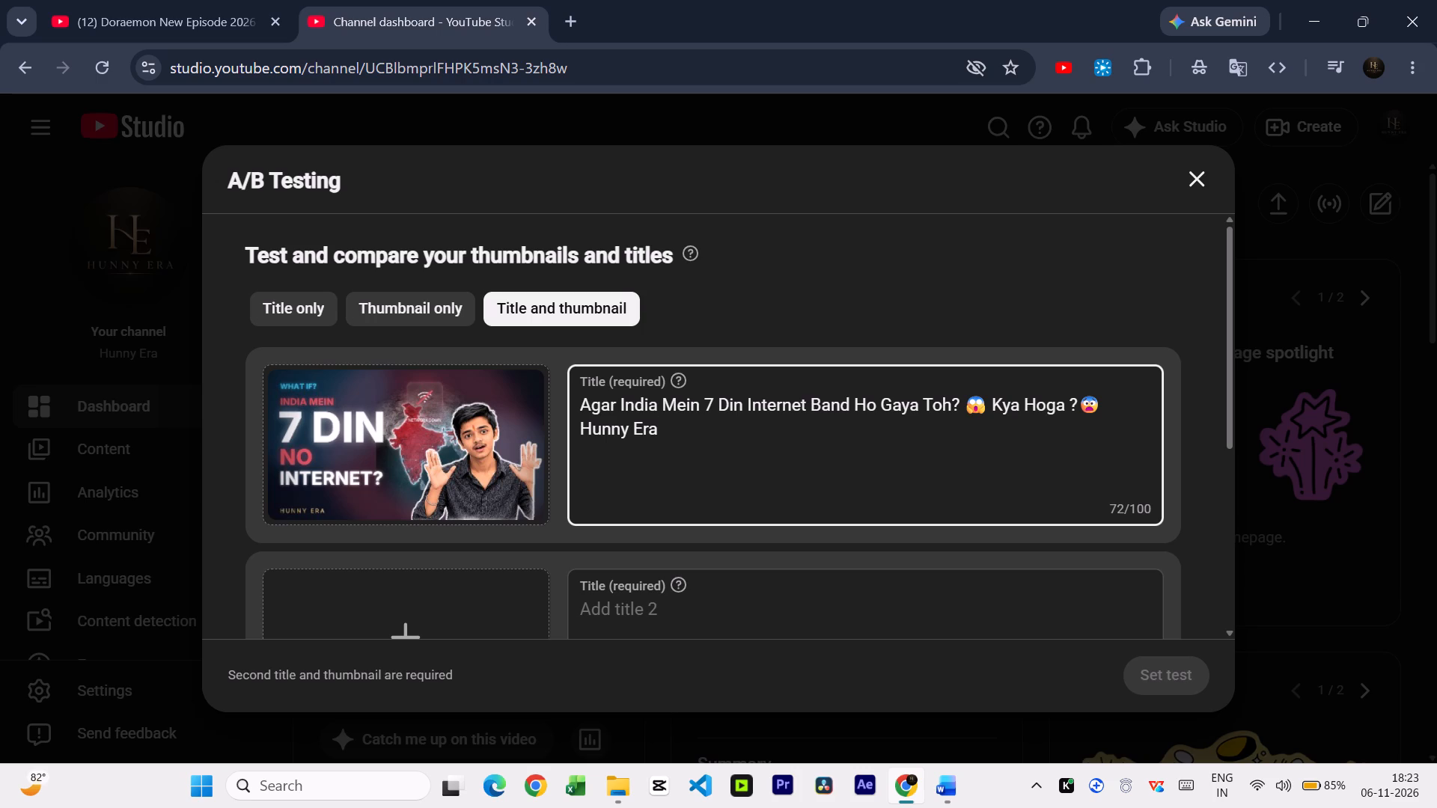
key(ctrl+a)
key(ctrl+c)
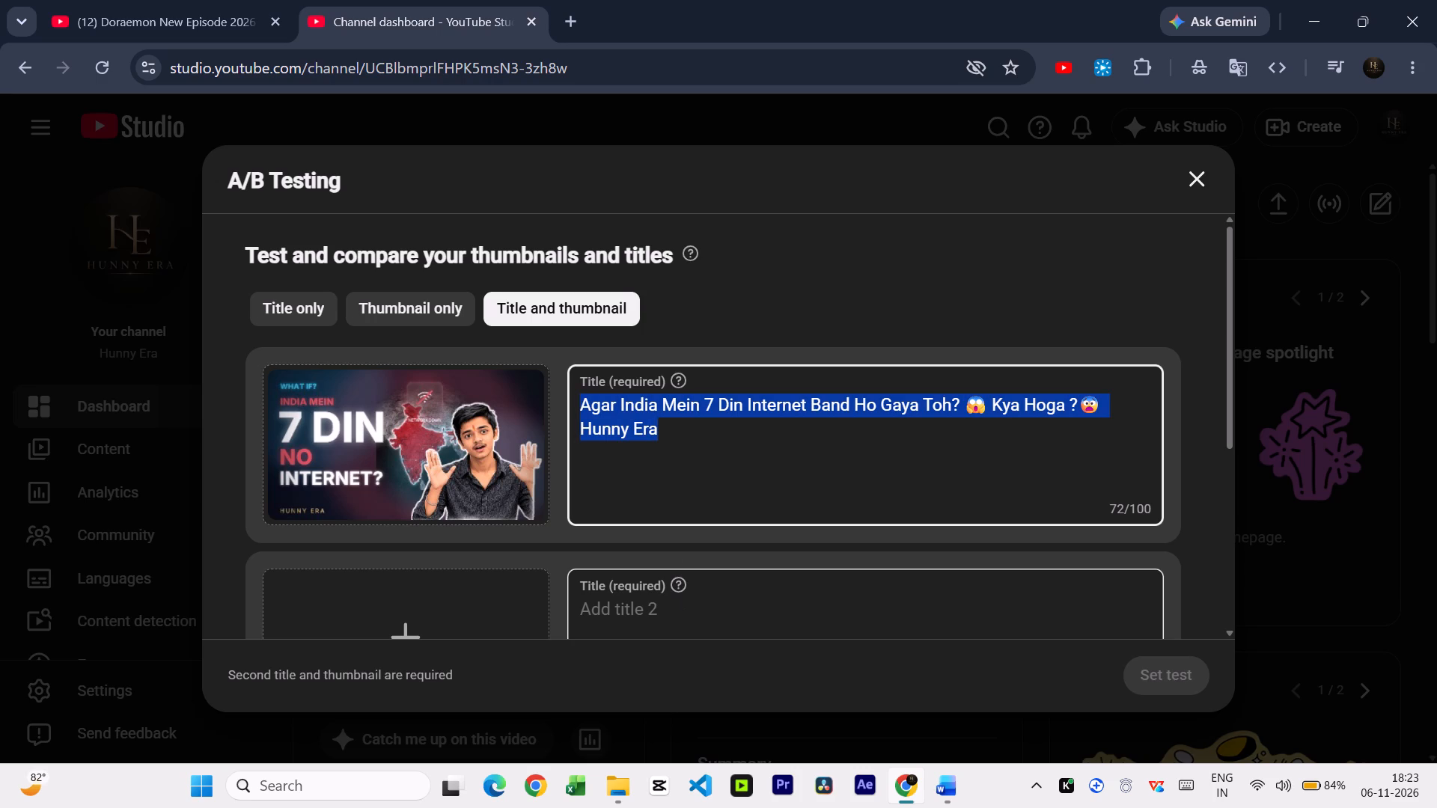
click(674, 606)
key(ctrl+v)
Add the "7 Din No Internet?" thumbnail with the red "What if?" label as the A/B test's second variant.
scroll(674, 606, down, 1)
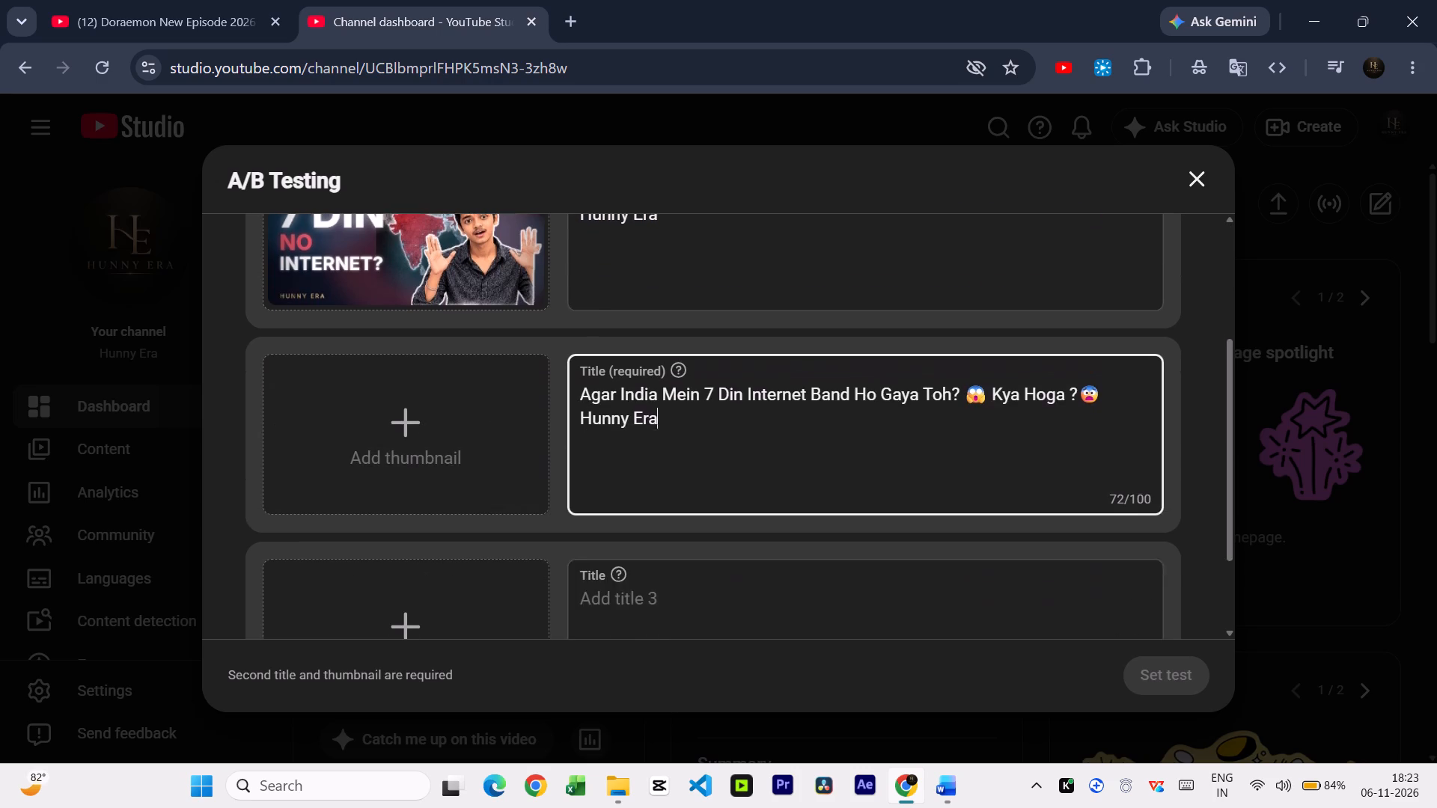
click(440, 426)
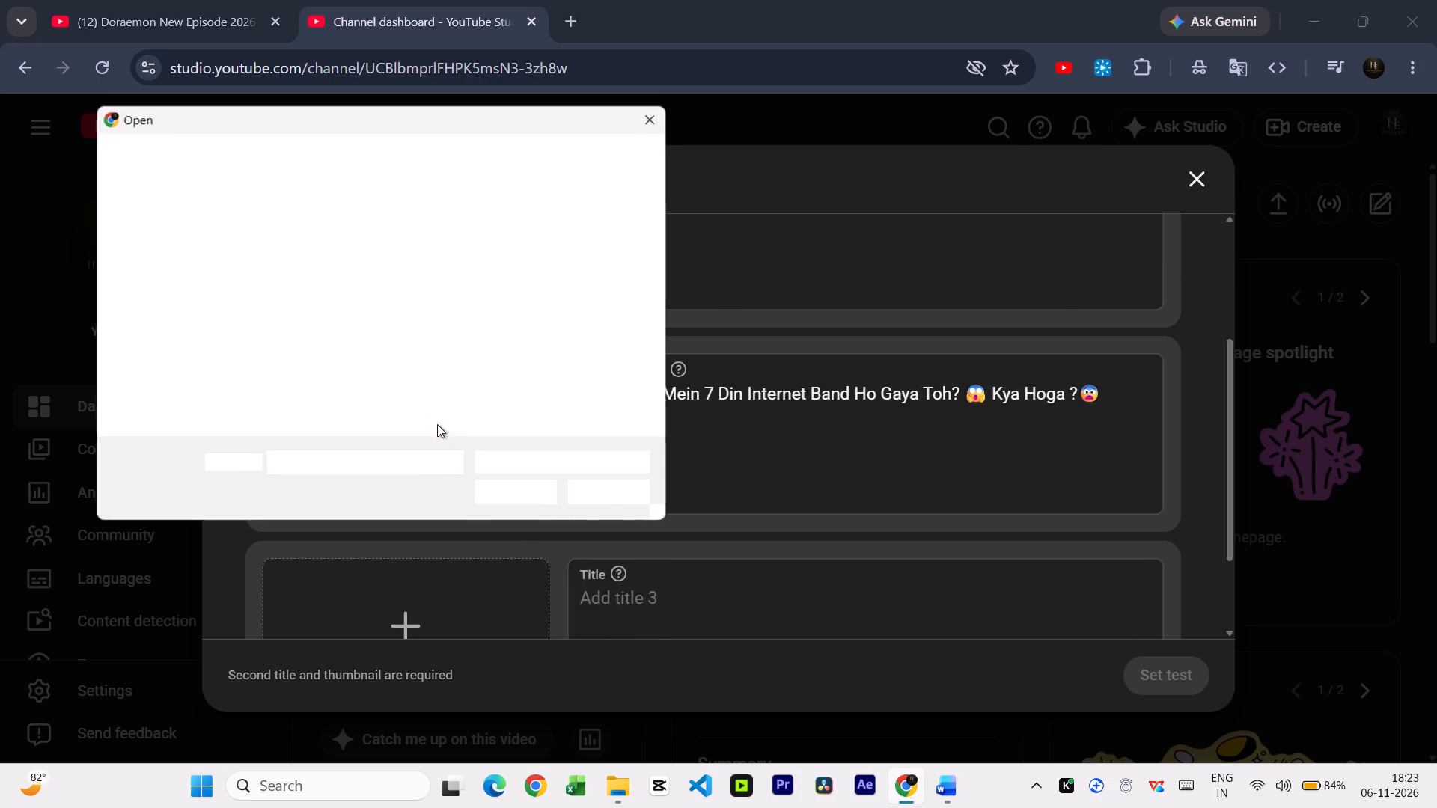
click(512, 281)
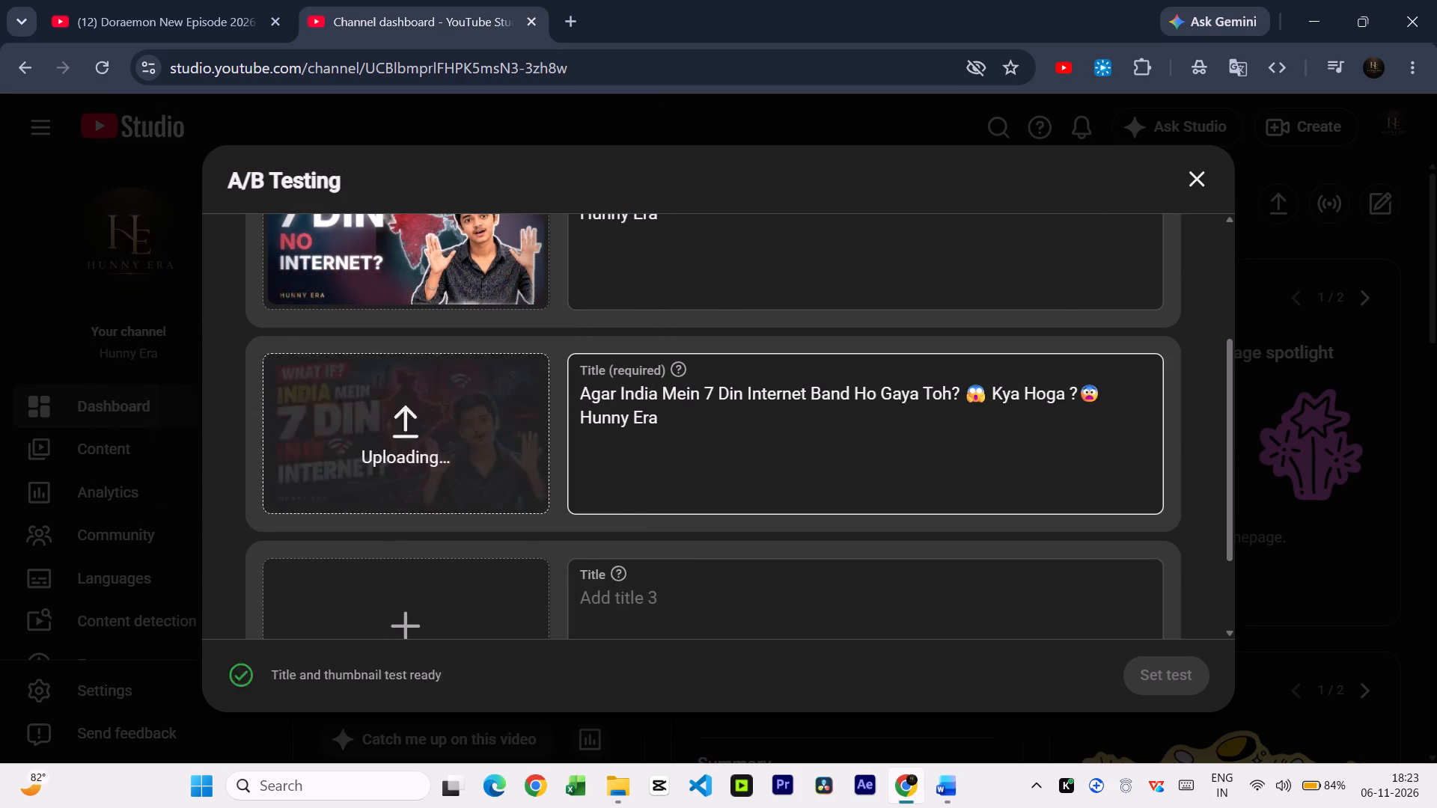
scroll(643, 518, up, 1)
scroll(643, 518, down, 1)
scroll(643, 518, up, 1)
scroll(643, 518, down, 1)
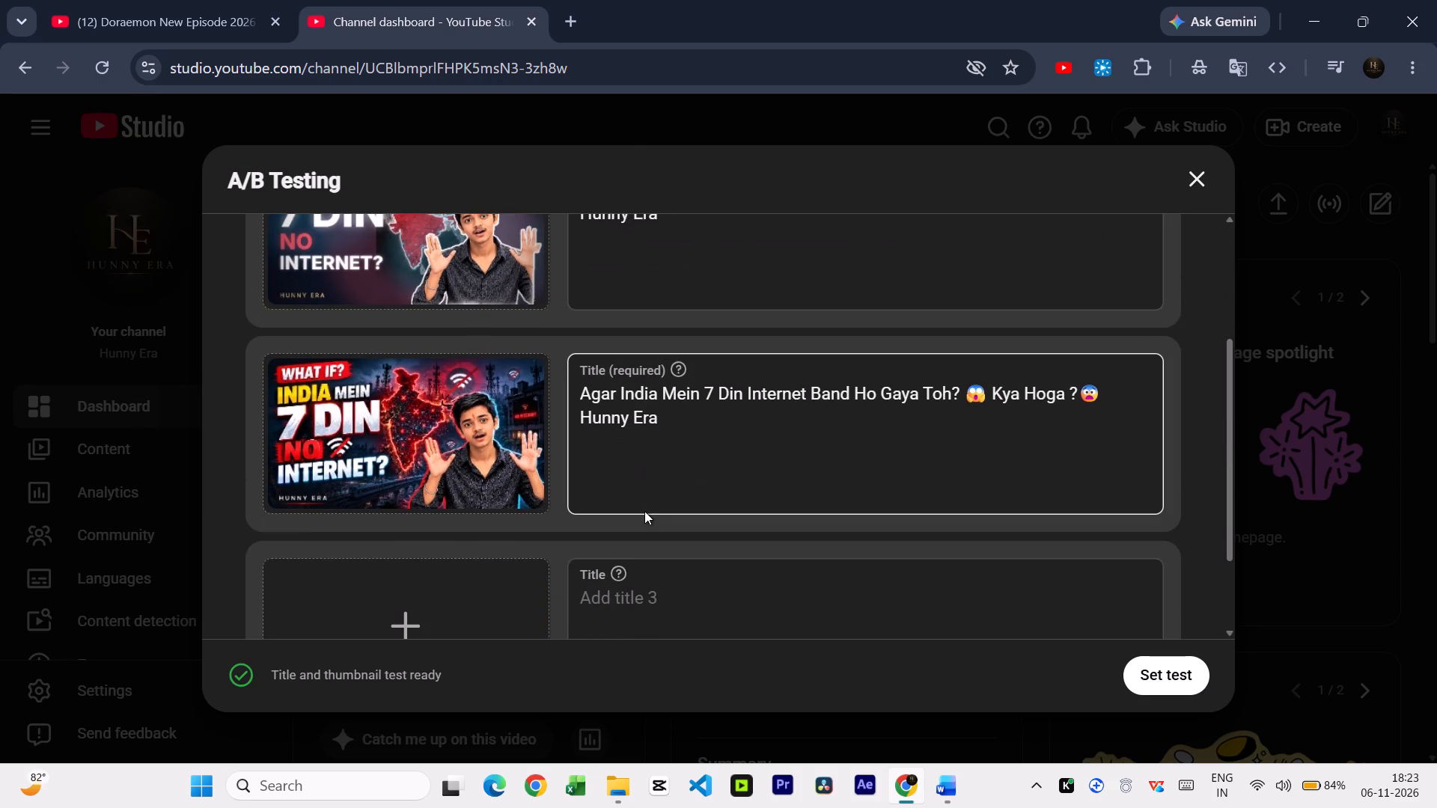
Set the A/B test with the two title and thumbnail variants for the video.
scroll(1006, 563, up, 2)
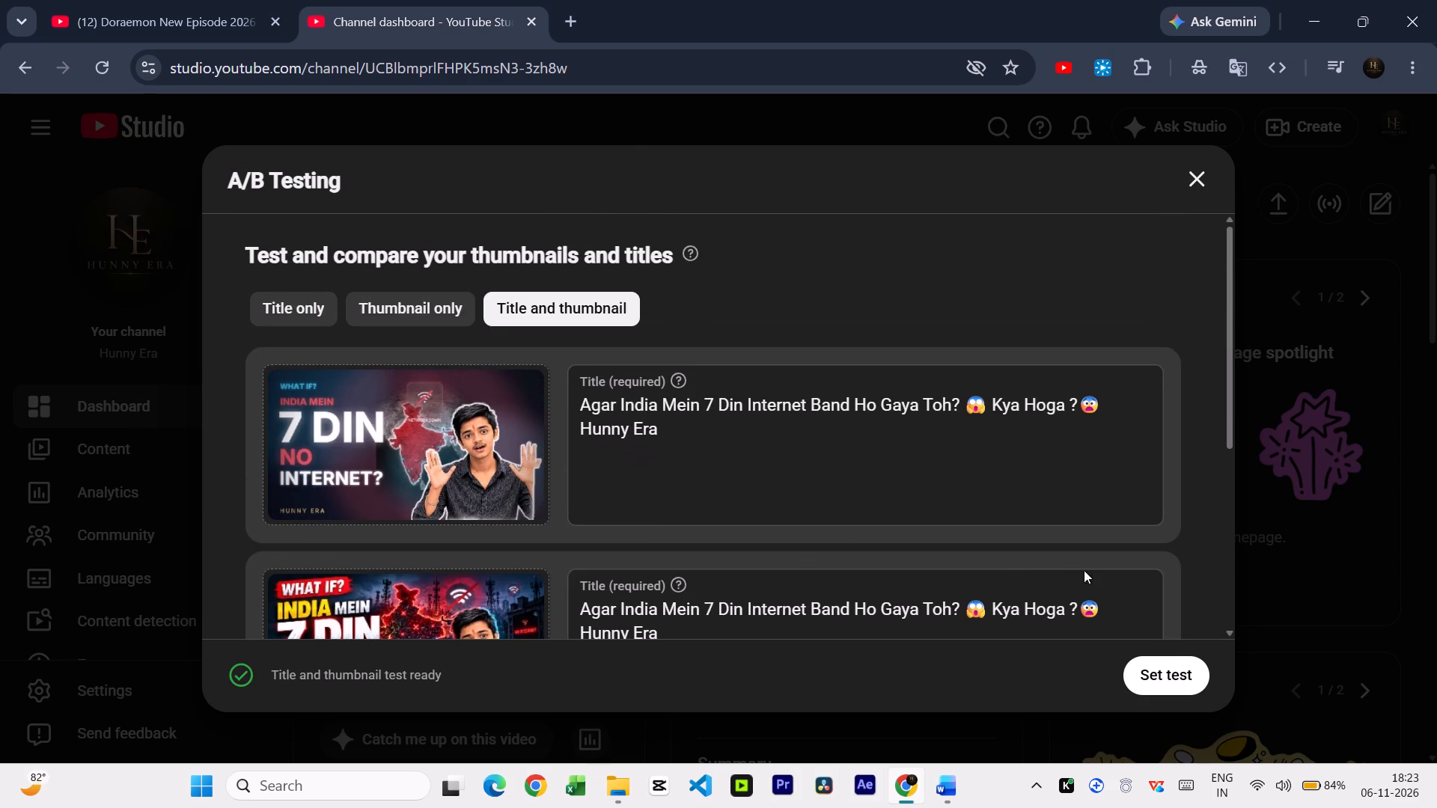
click(1165, 670)
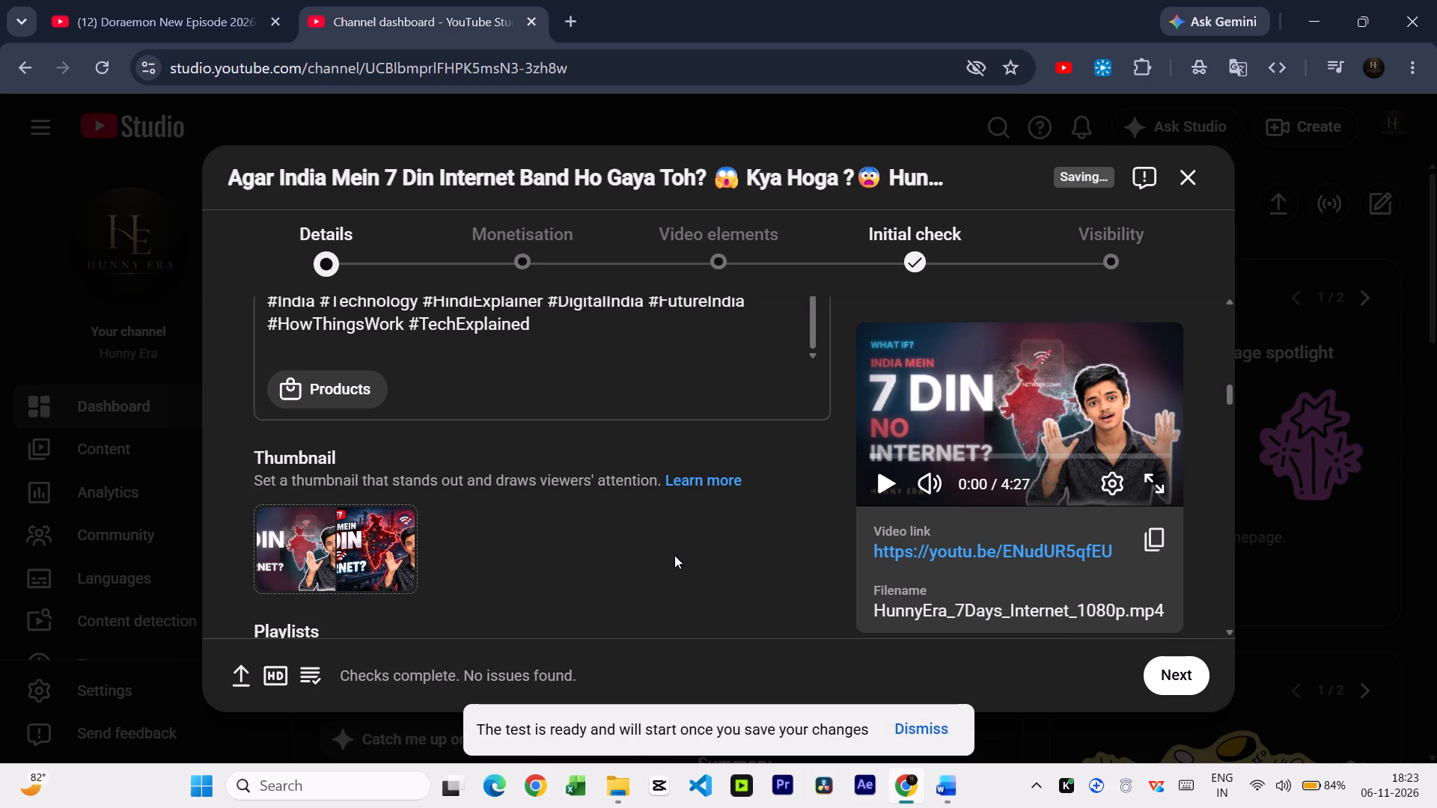
scroll(672, 553, up, 1)
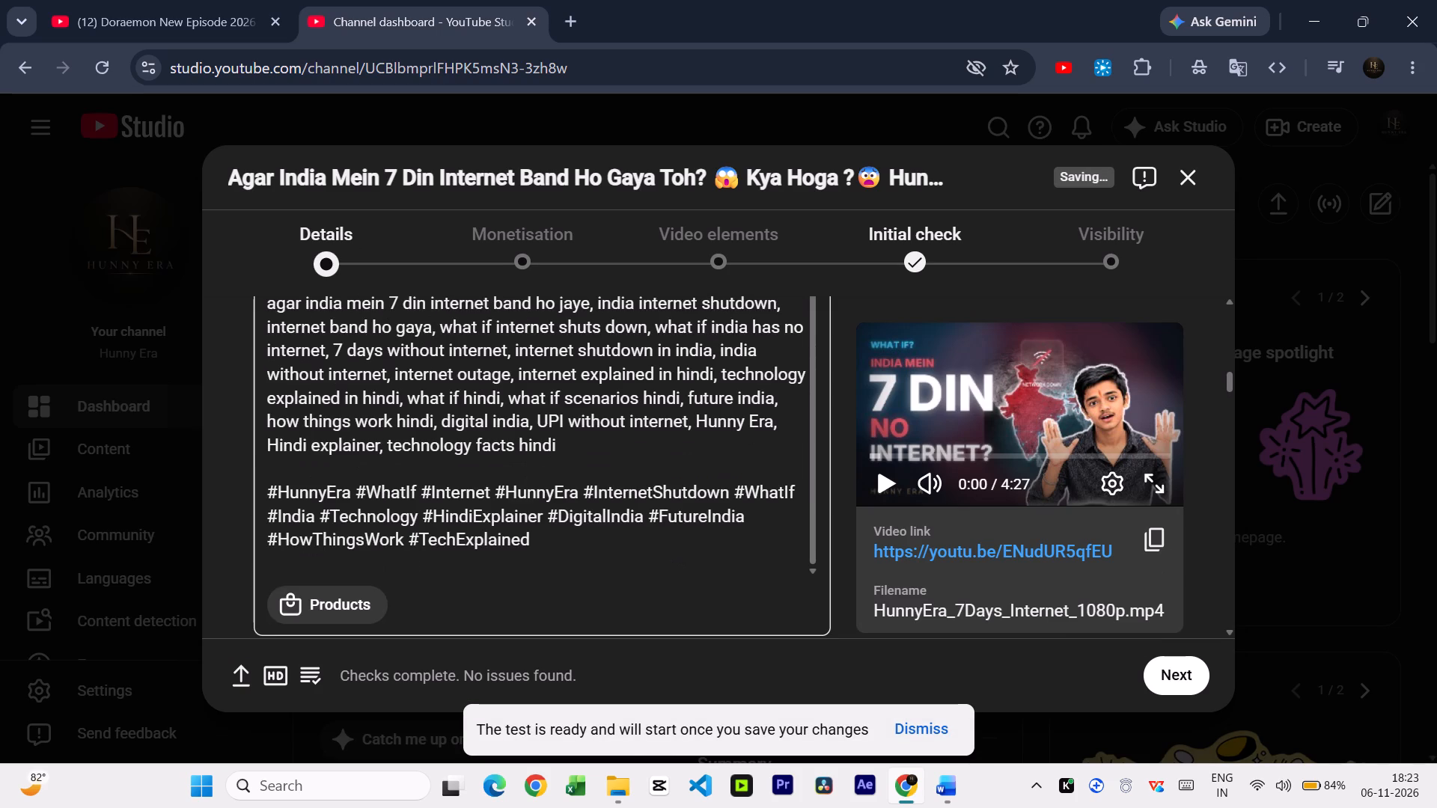
Continue to the monetisation stage and turn watch page ads and YouTube Premium on for the video.
scroll(711, 530, up, 11)
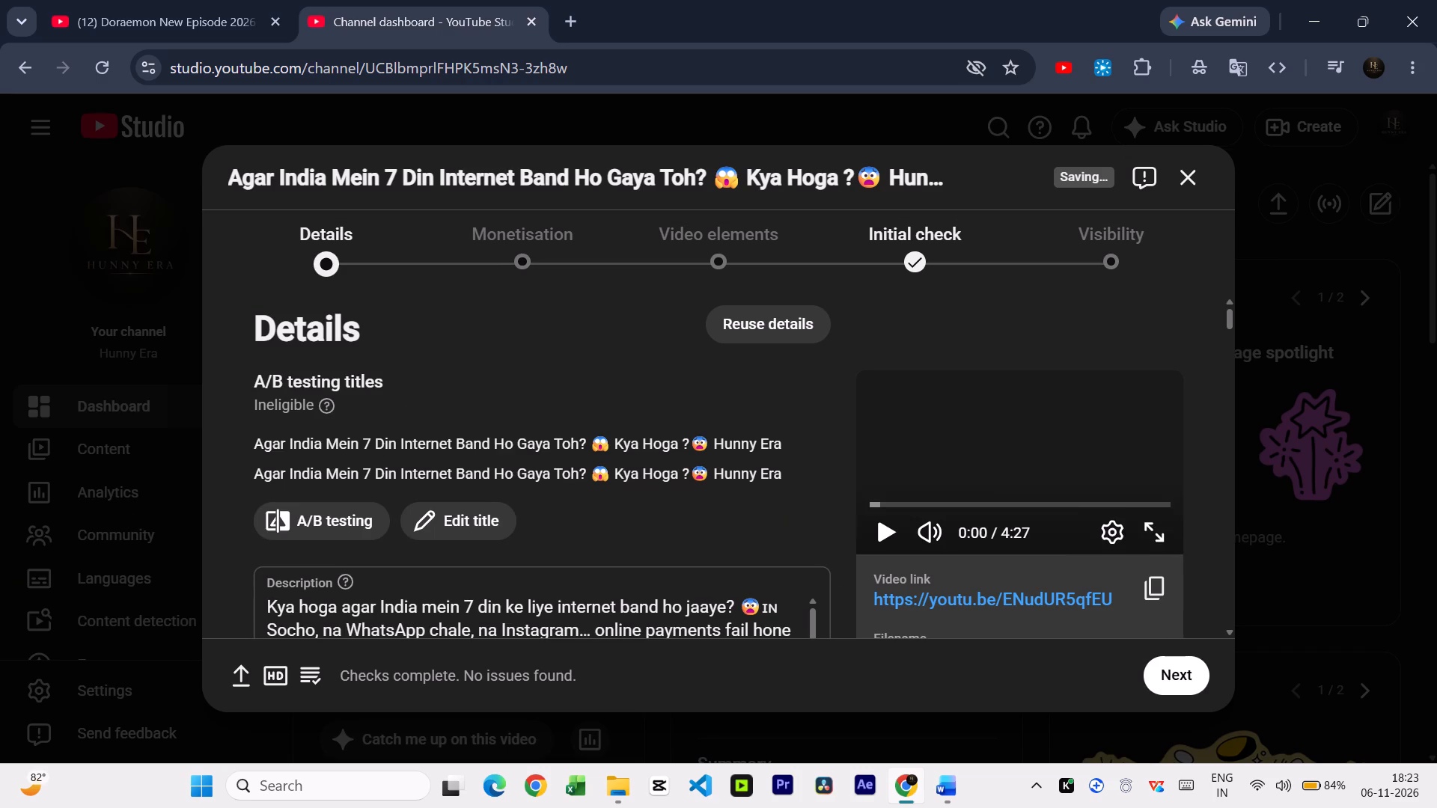
click(1188, 685)
click(640, 521)
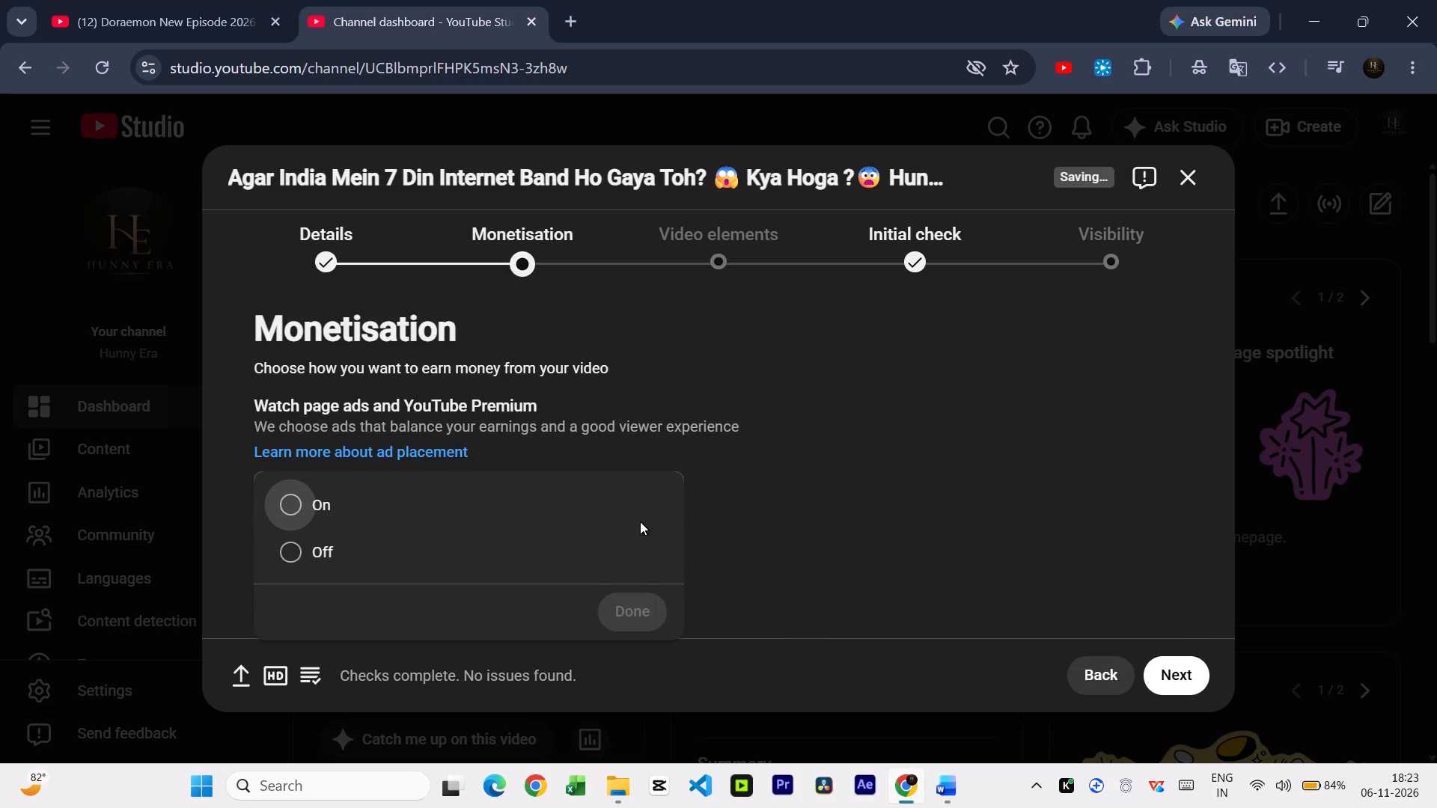
click(509, 521)
click(440, 513)
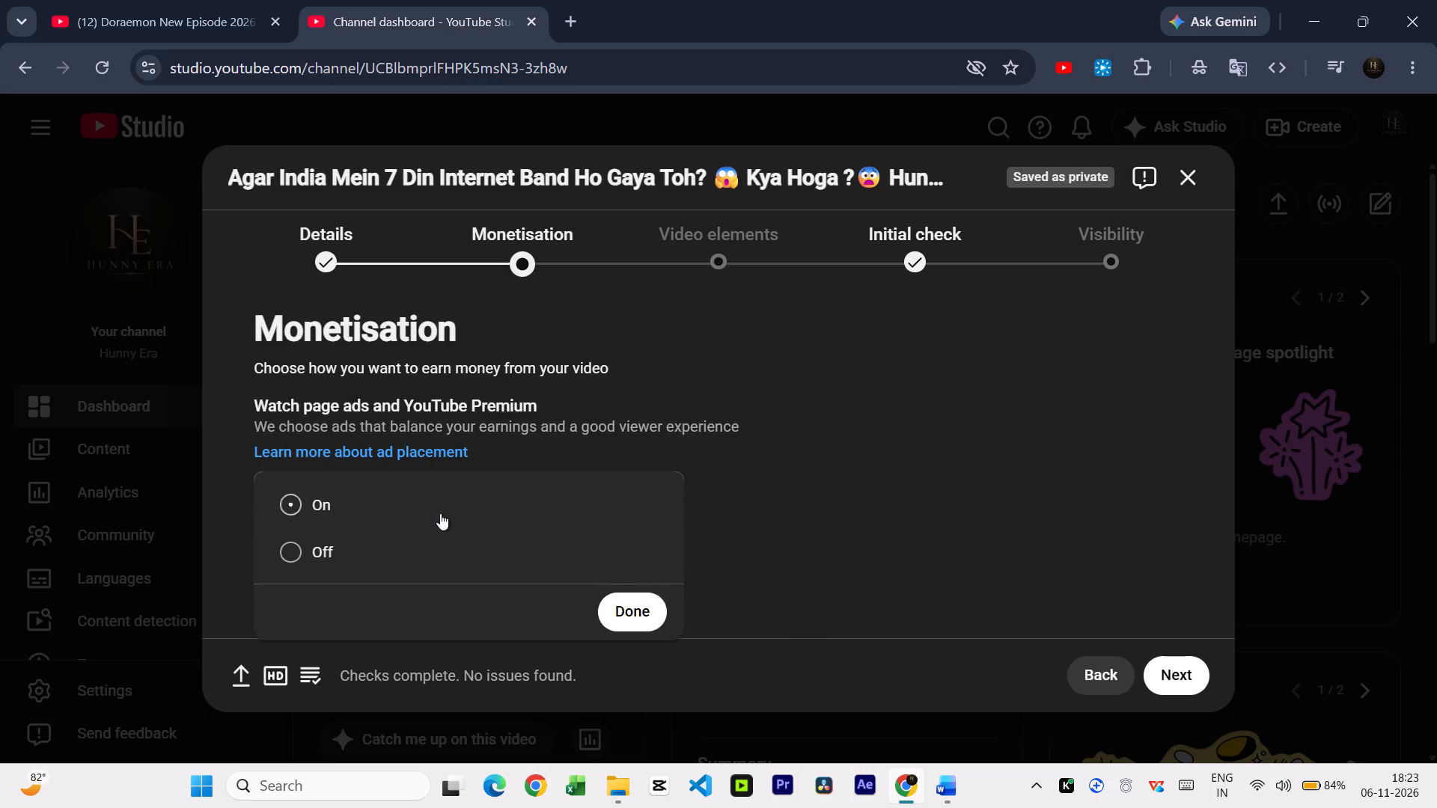
click(620, 604)
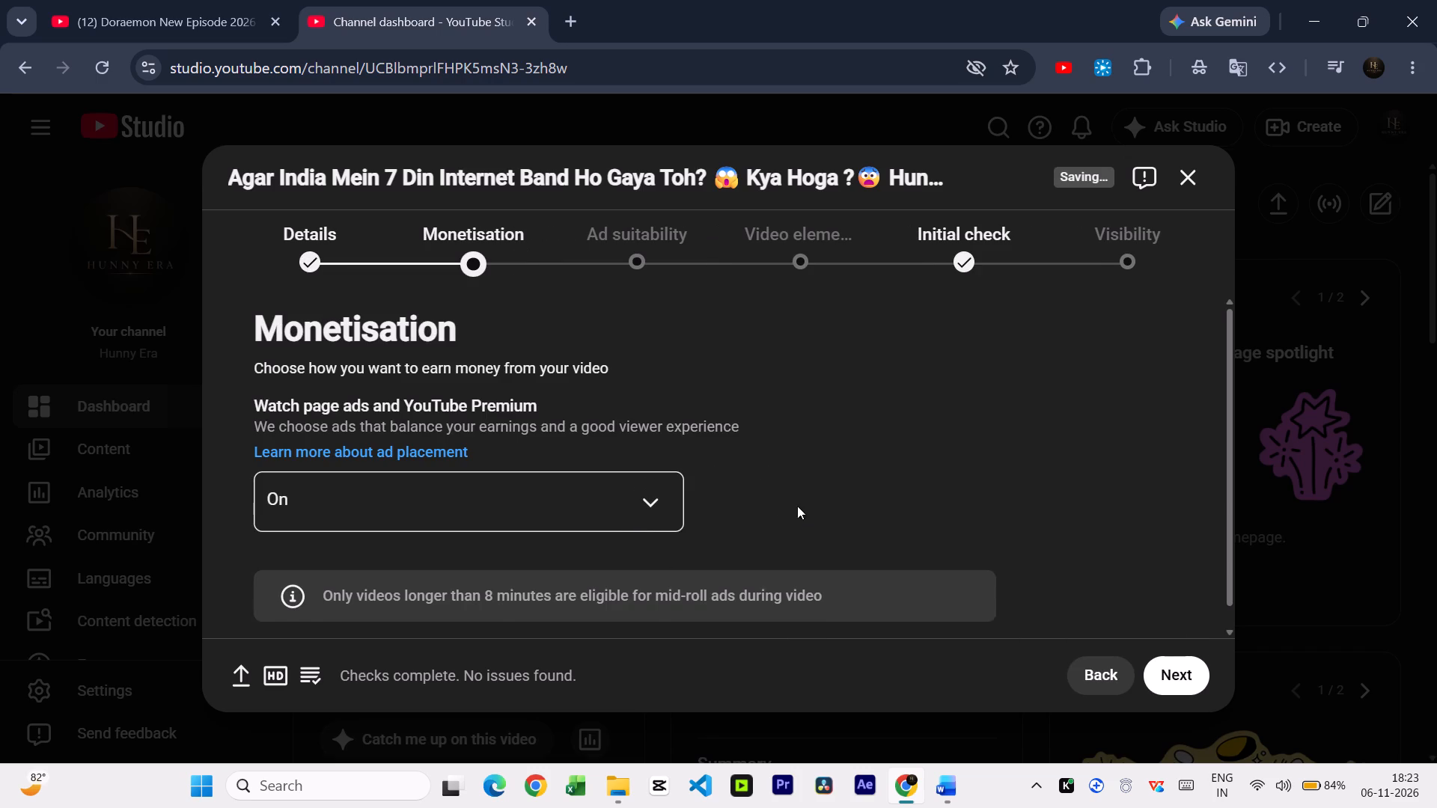
Rate the video's ad suitability as "None of the above" and submit the rating.
scroll(817, 506, down, 2)
scroll(1044, 542, down, 3)
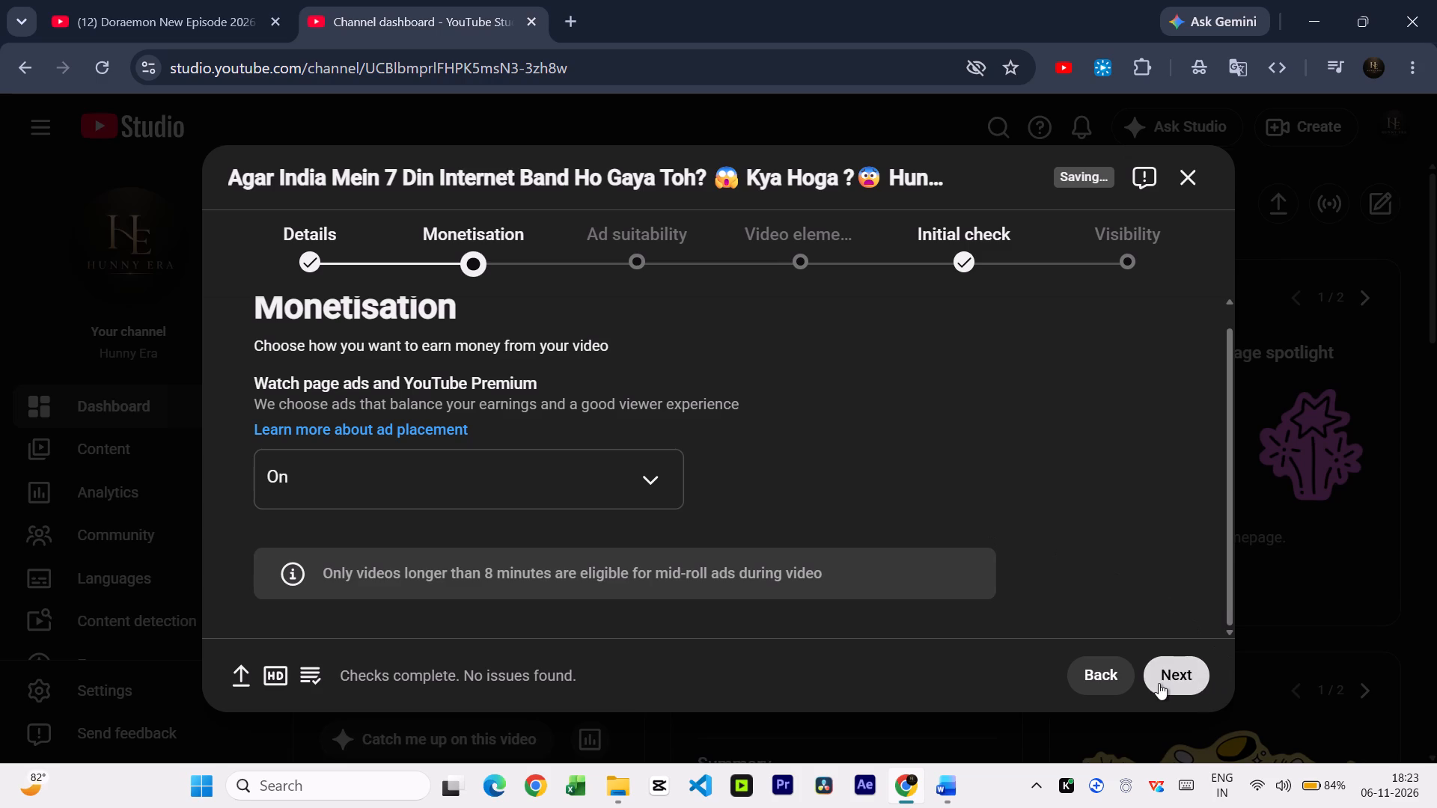
click(1159, 679)
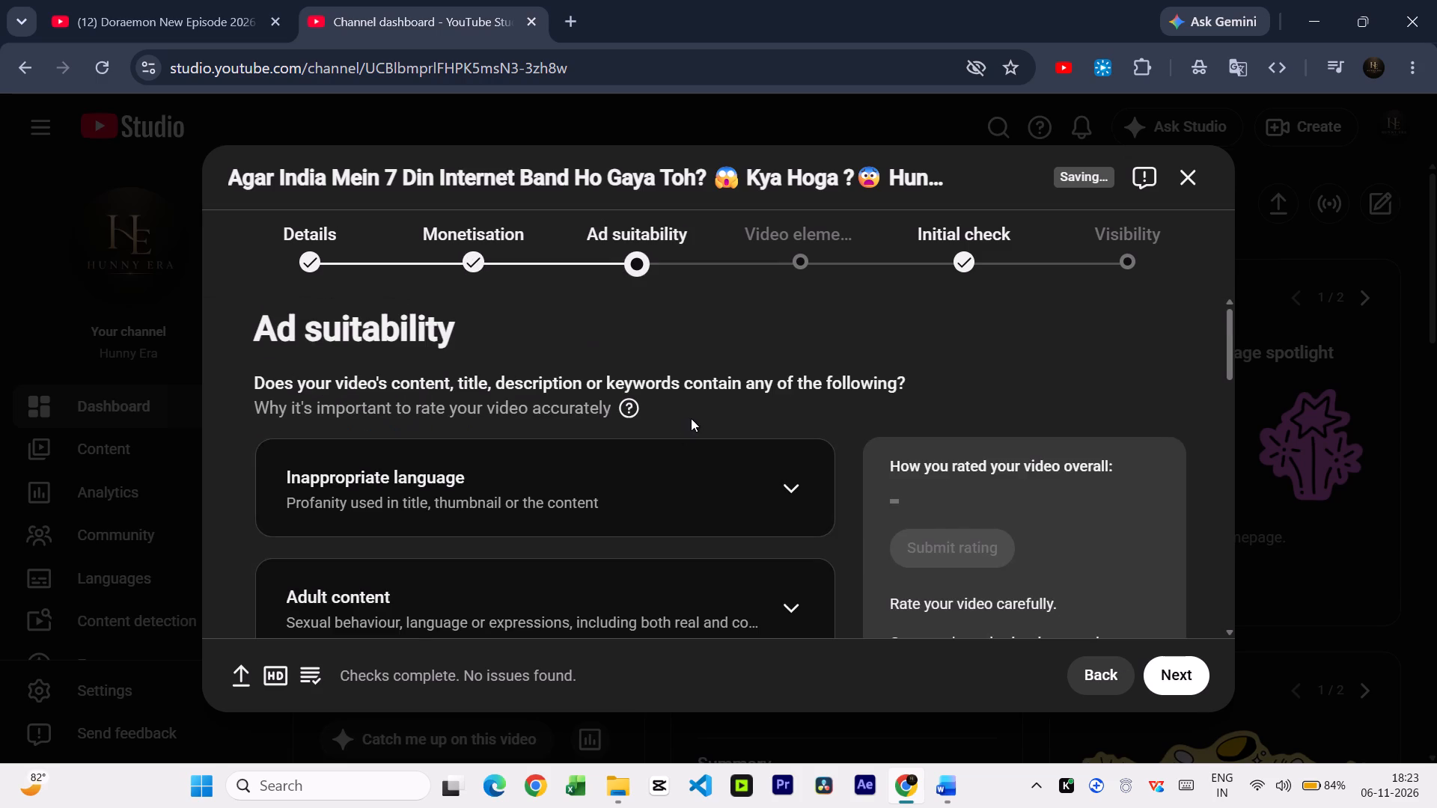
scroll(703, 434, down, 14)
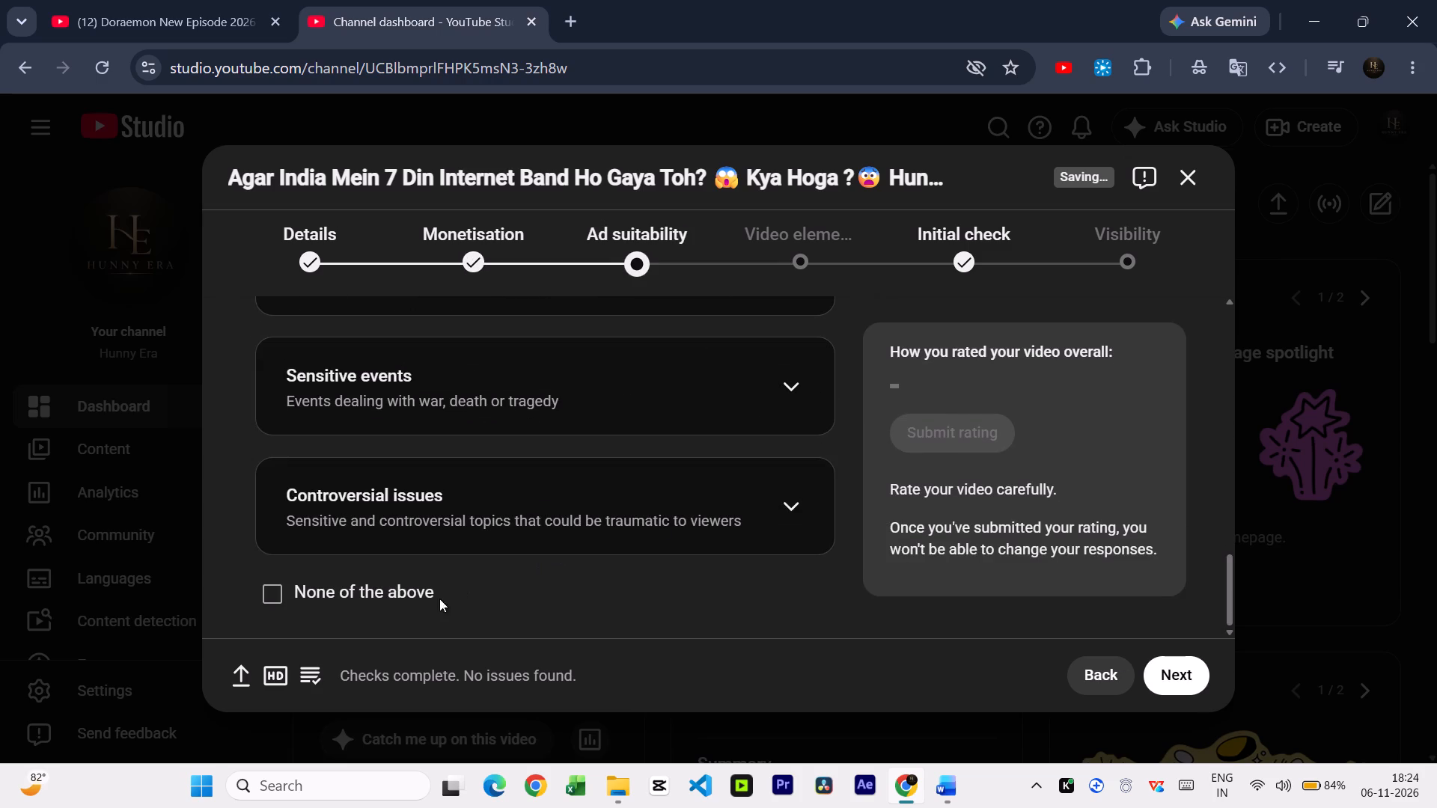
click(401, 588)
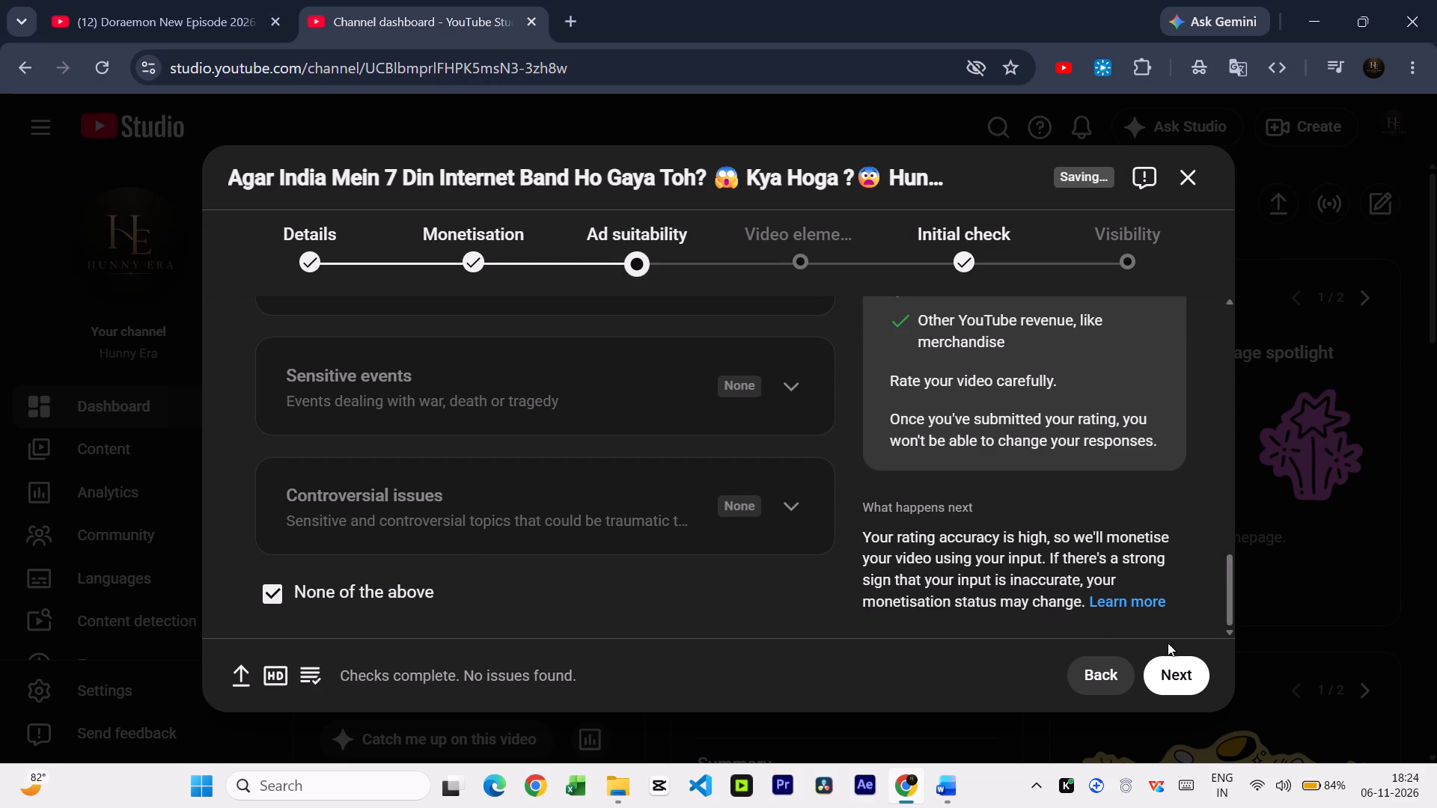
click(1180, 677)
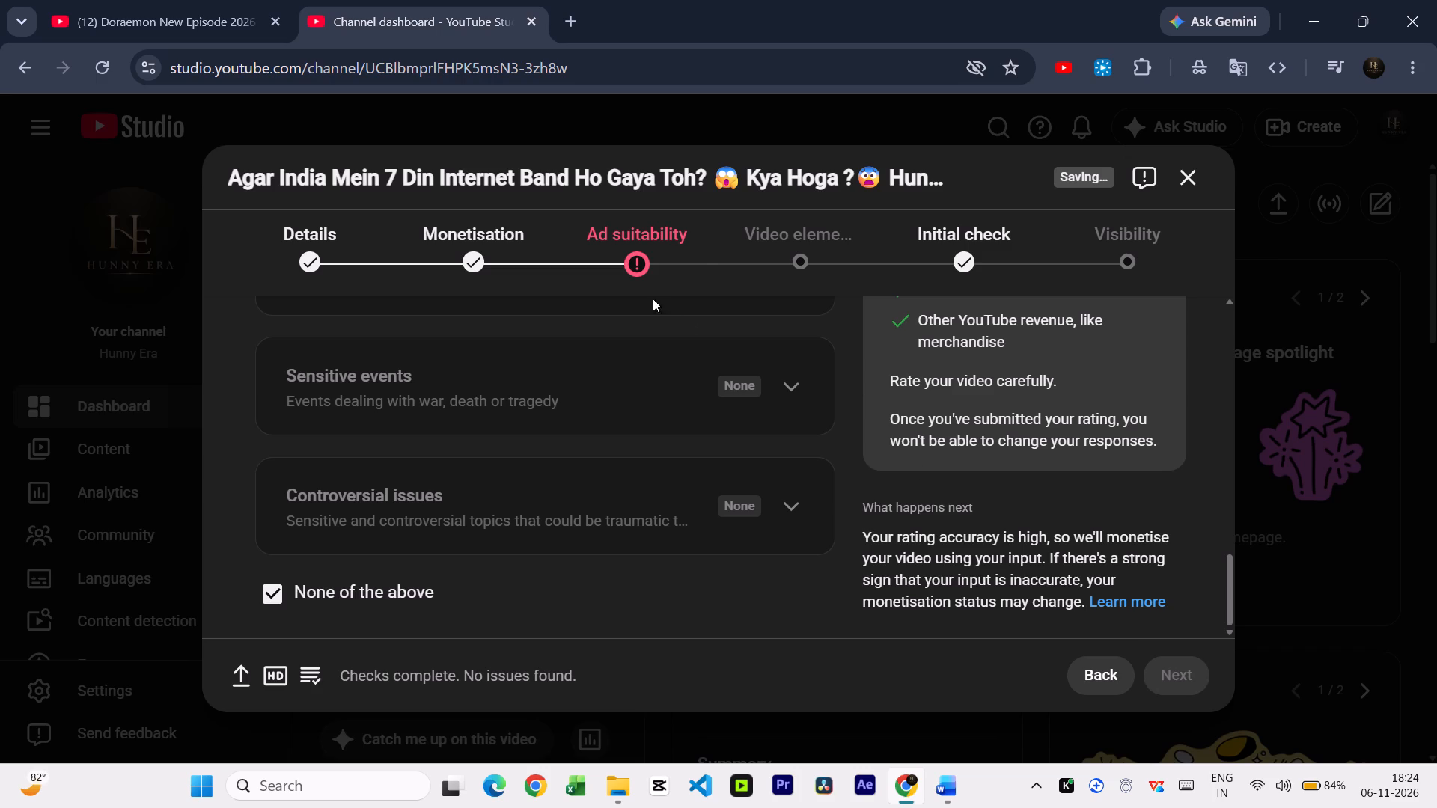
click(630, 266)
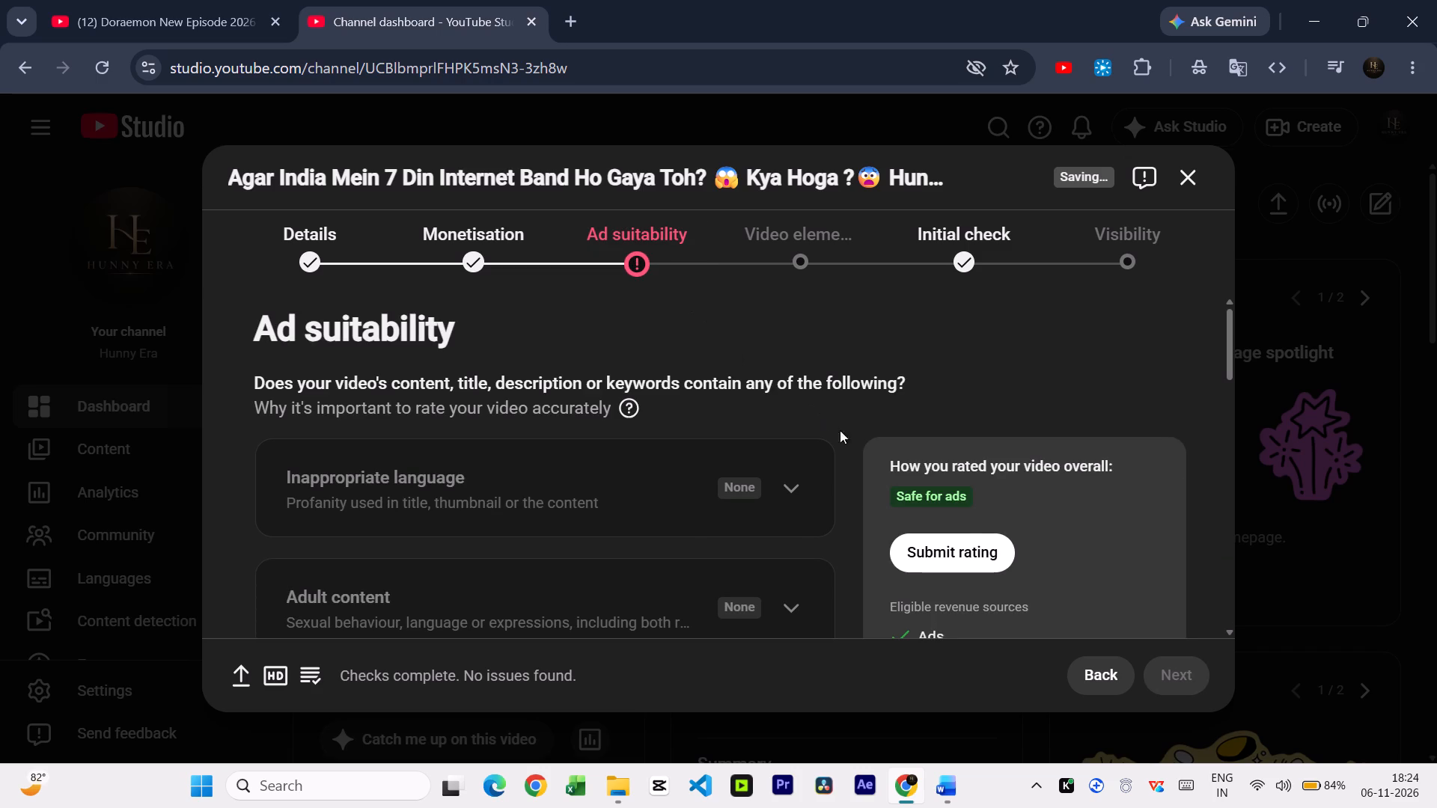
click(962, 545)
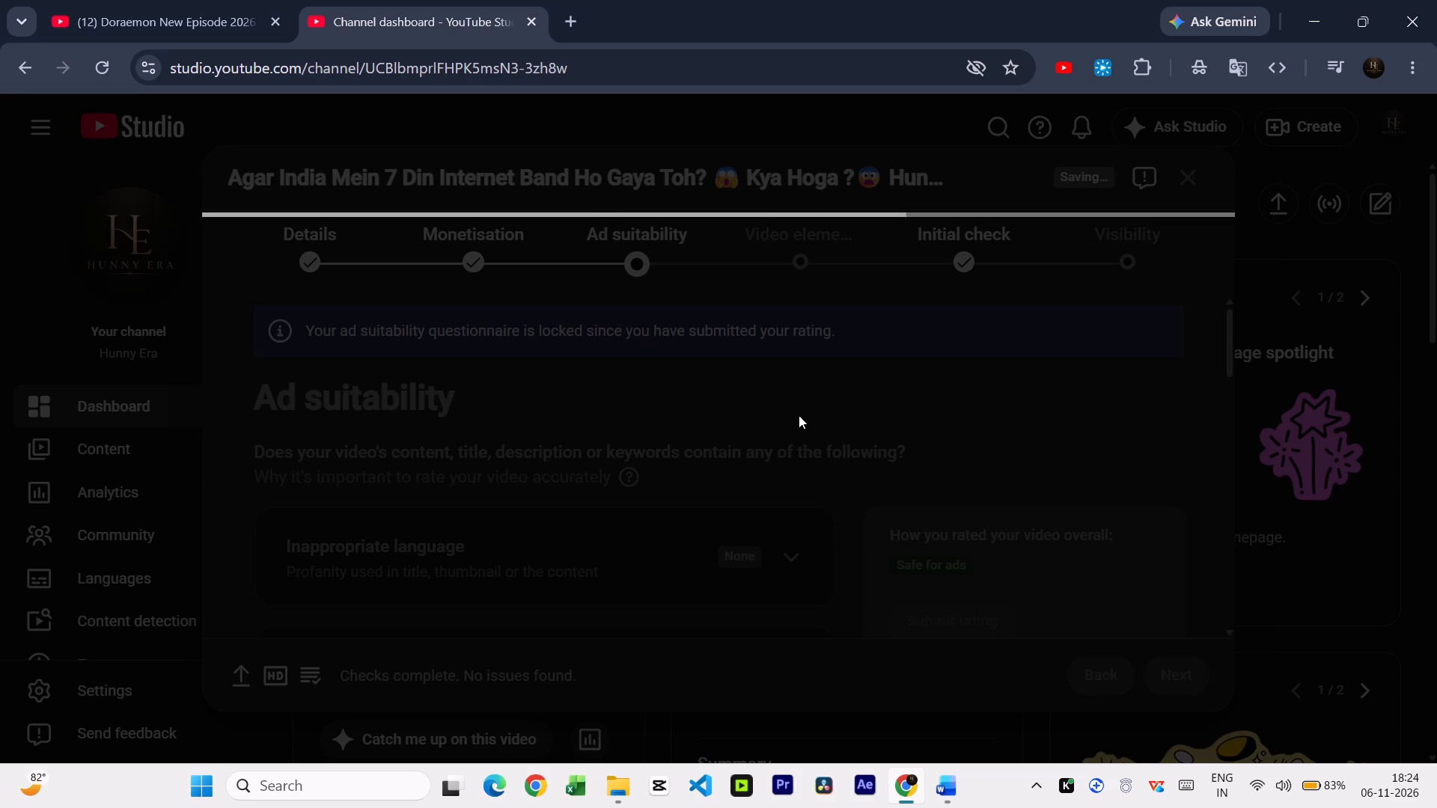
Continue to the video elements and open the end screen editor without choosing a video to import from.
scroll(873, 557, down, 3)
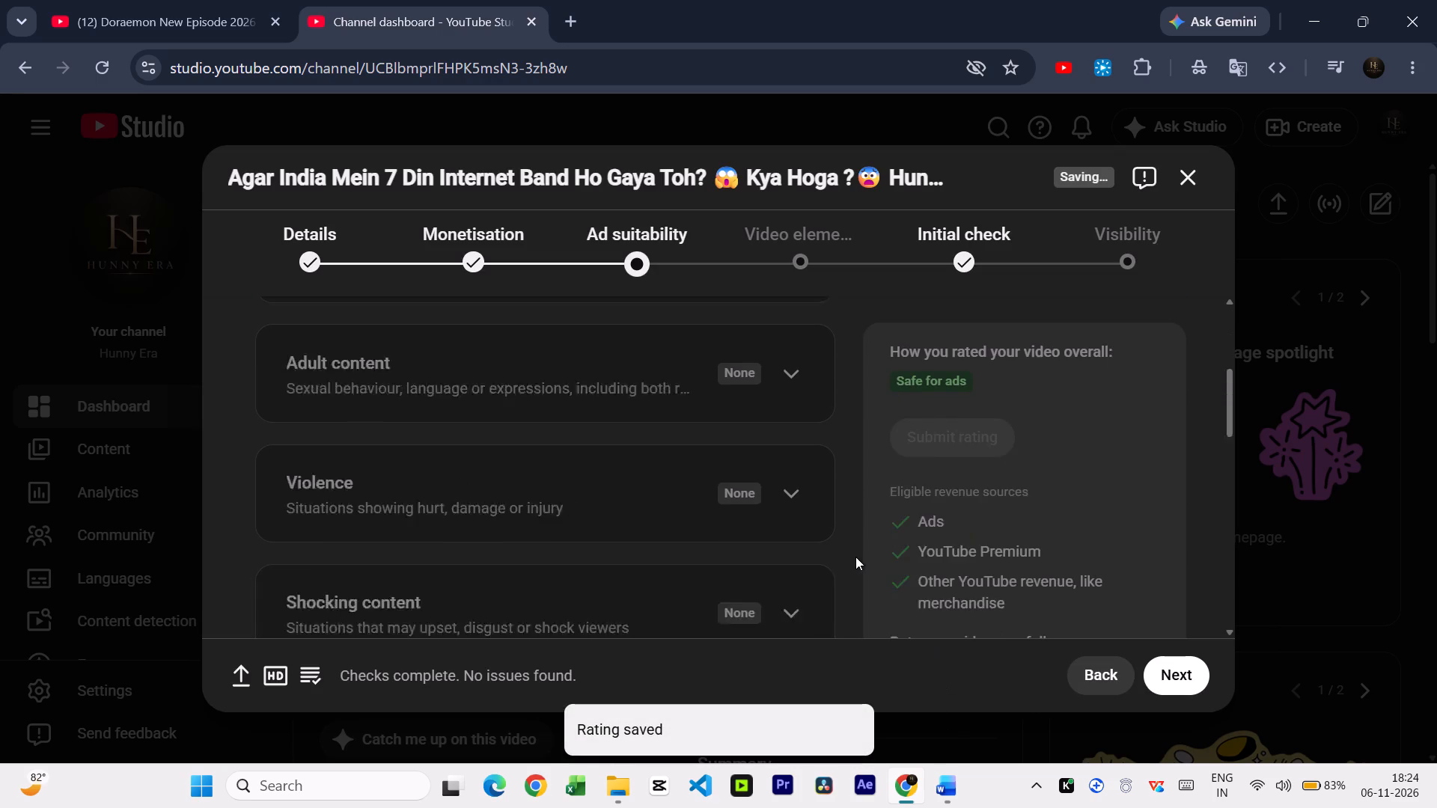
scroll(855, 557, down, 6)
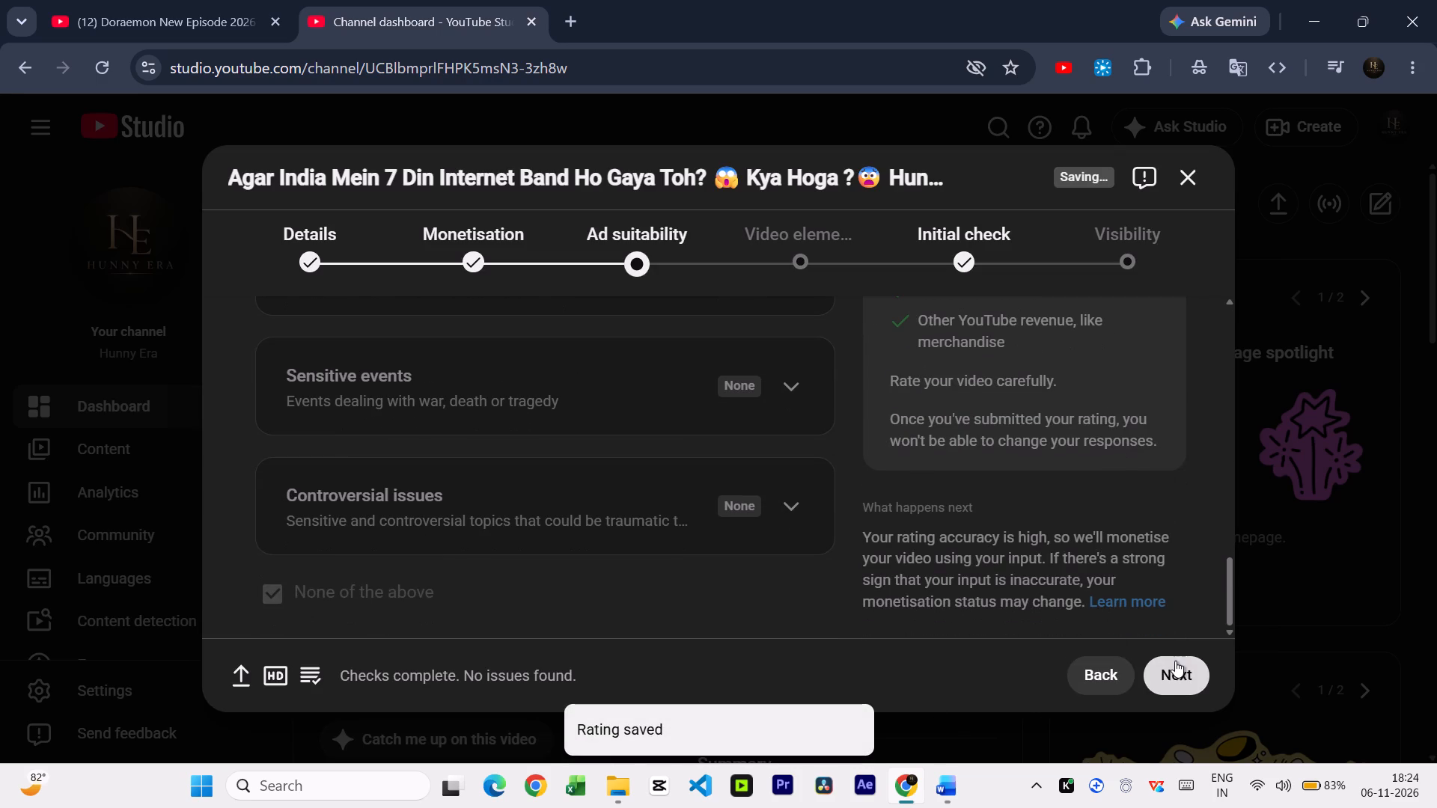
click(1174, 678)
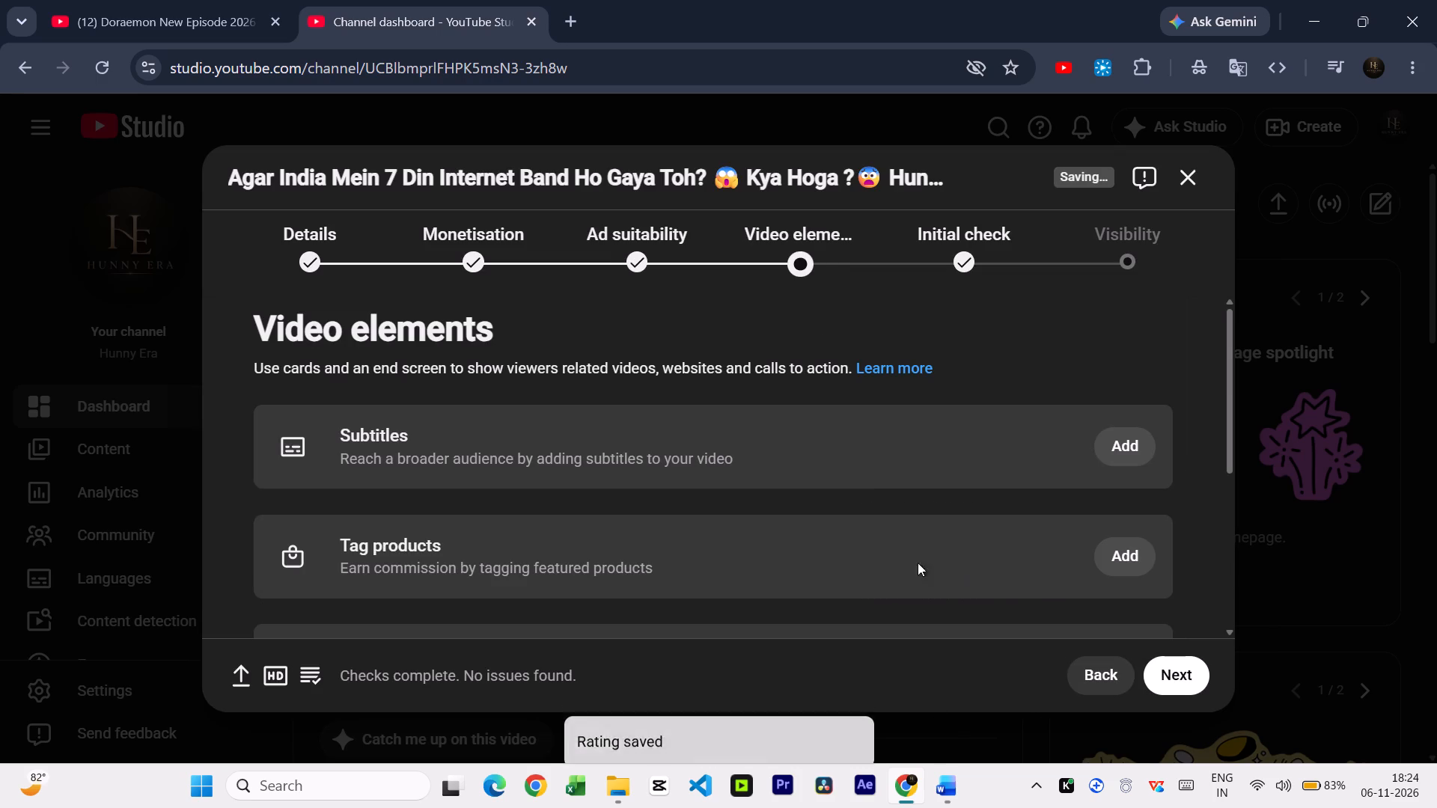
scroll(1071, 524, down, 2)
scroll(966, 504, up, 1)
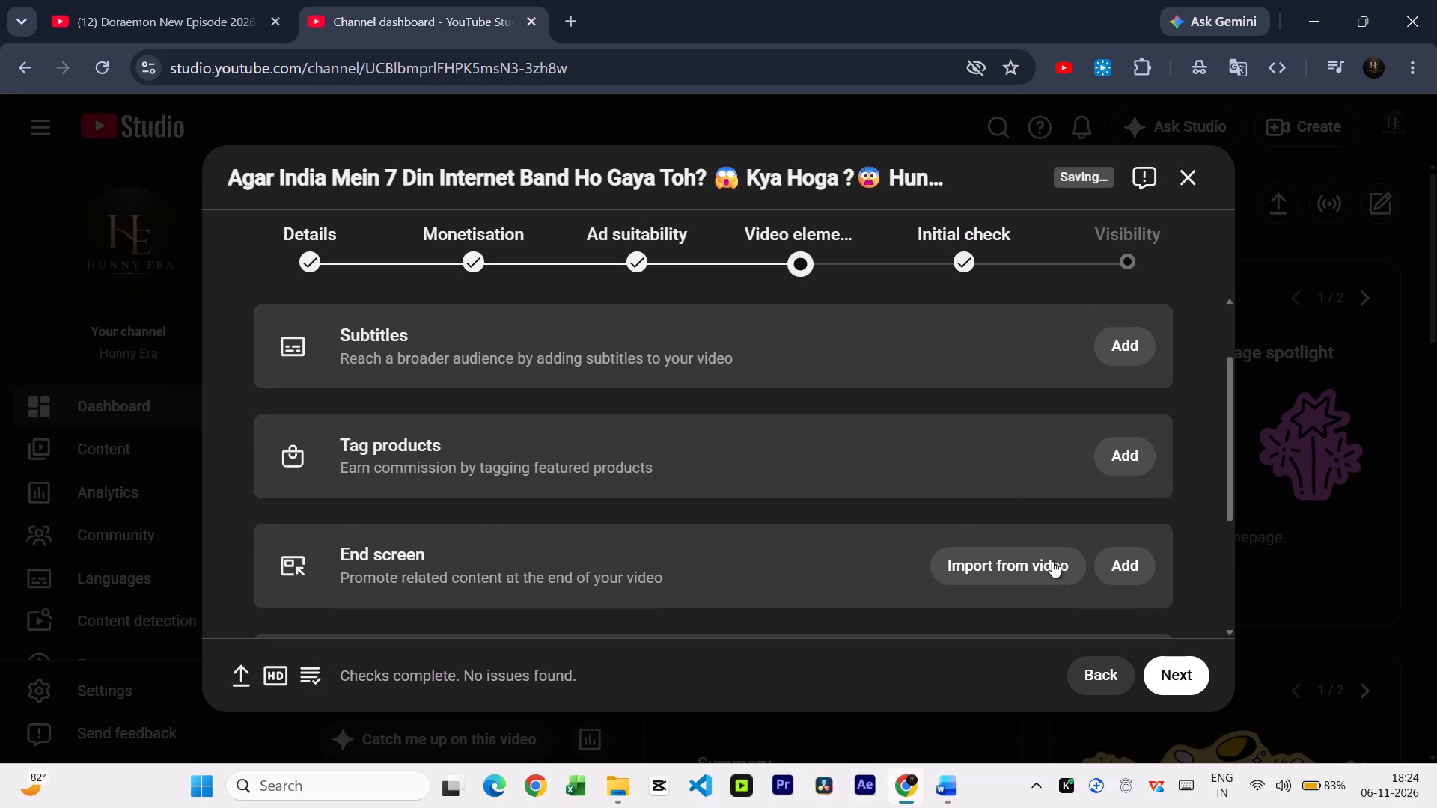
click(981, 563)
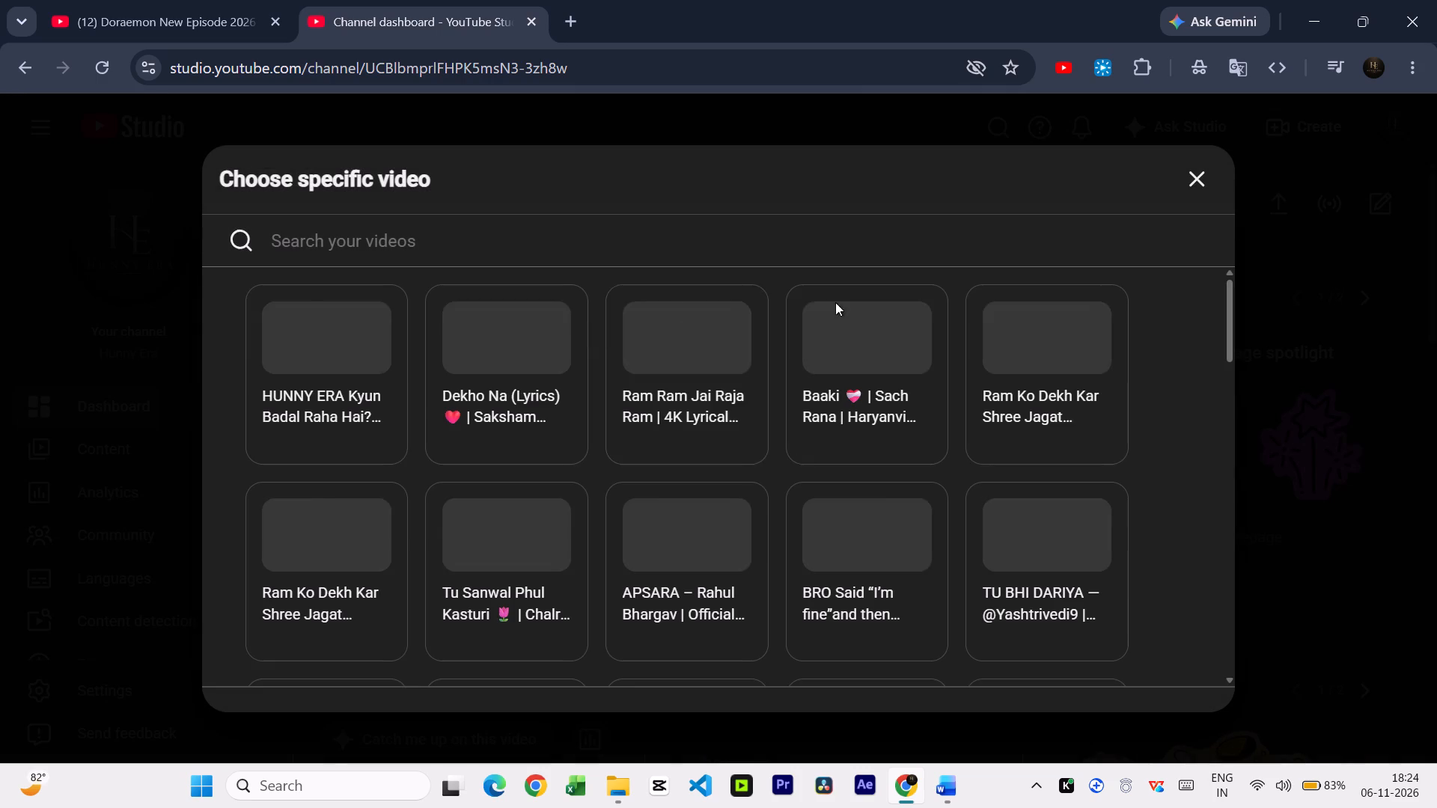
click(1189, 177)
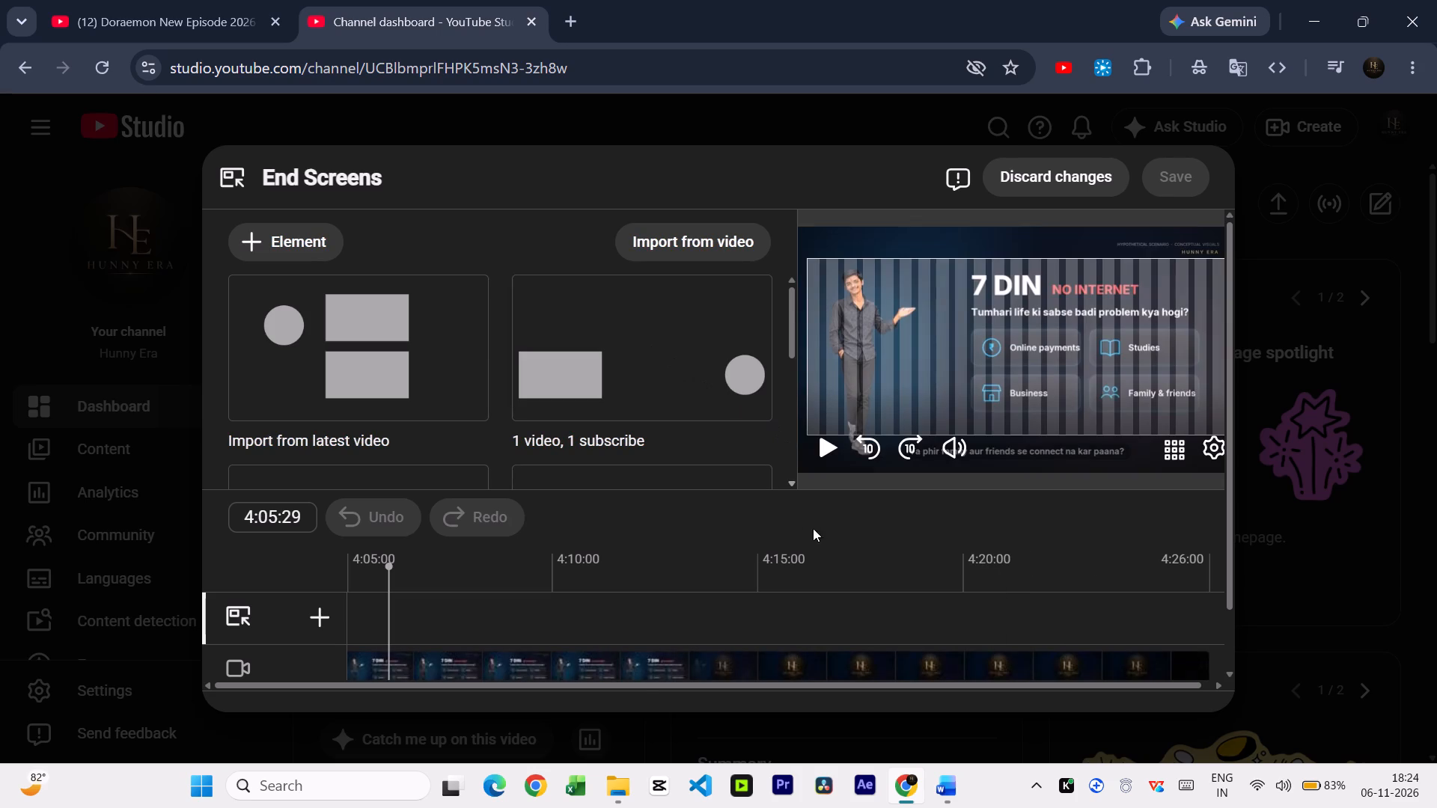
Add the end screen template that combines a subscribe element, a best-for-viewer video and a playlist.
click(901, 579)
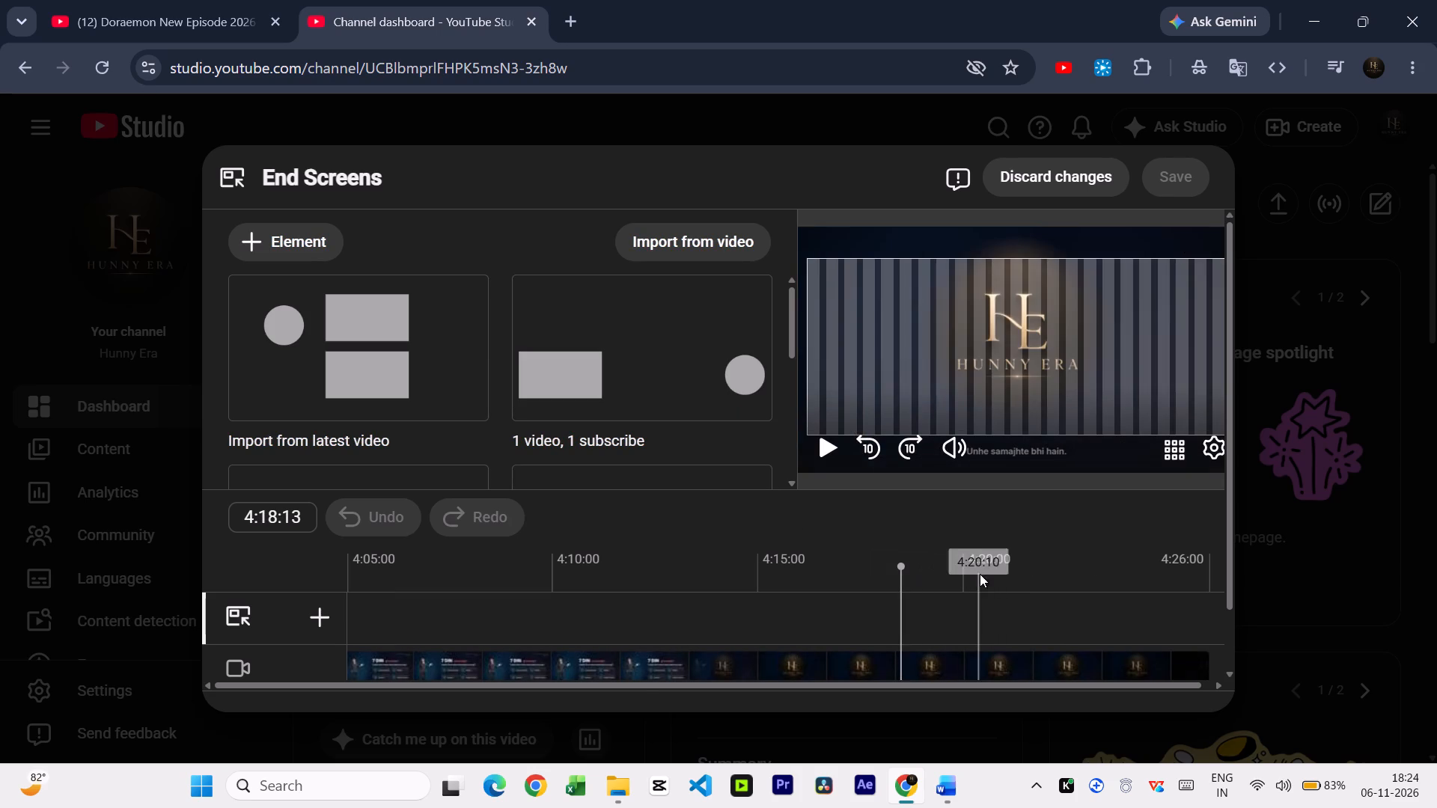
click(980, 574)
click(1049, 578)
click(958, 574)
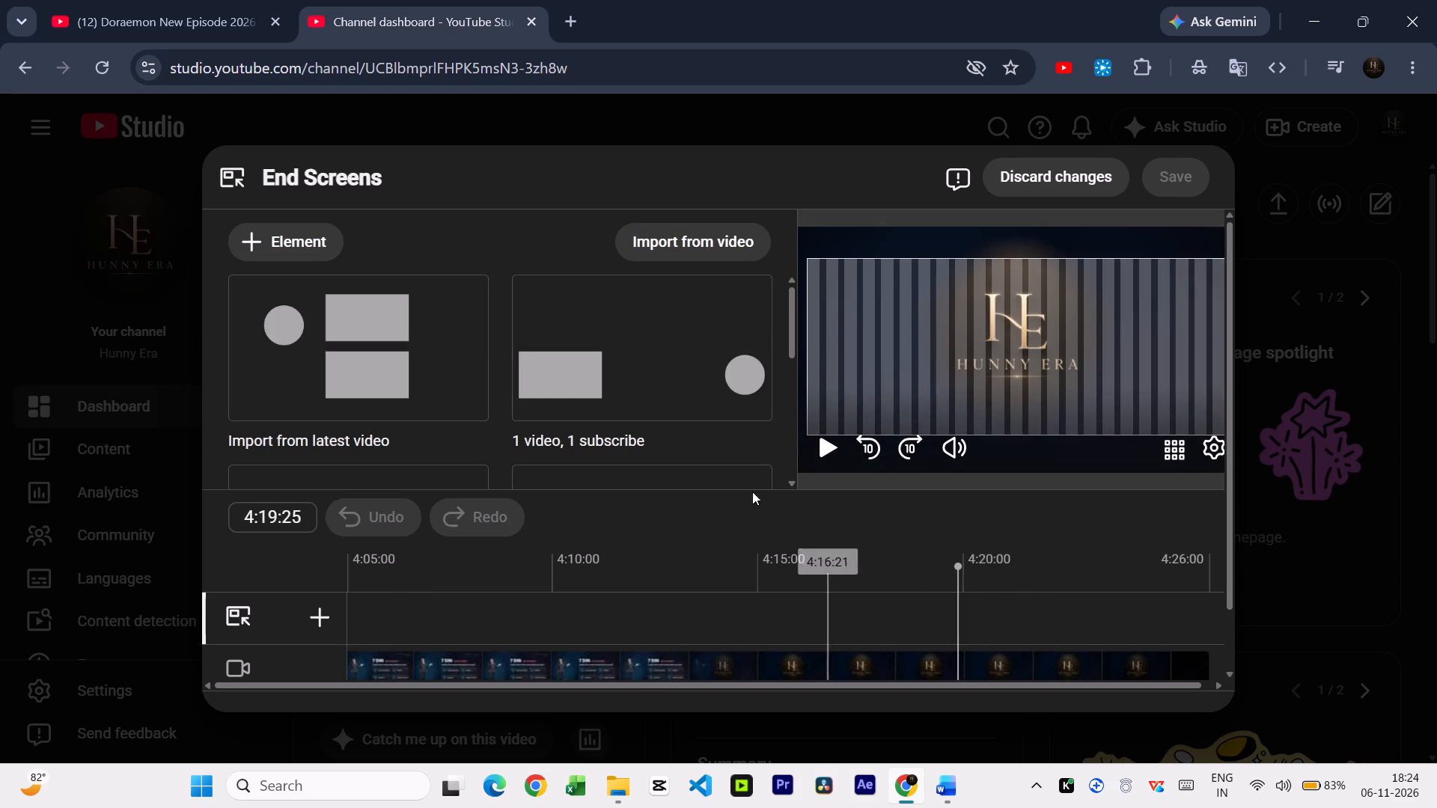
scroll(475, 399, down, 1)
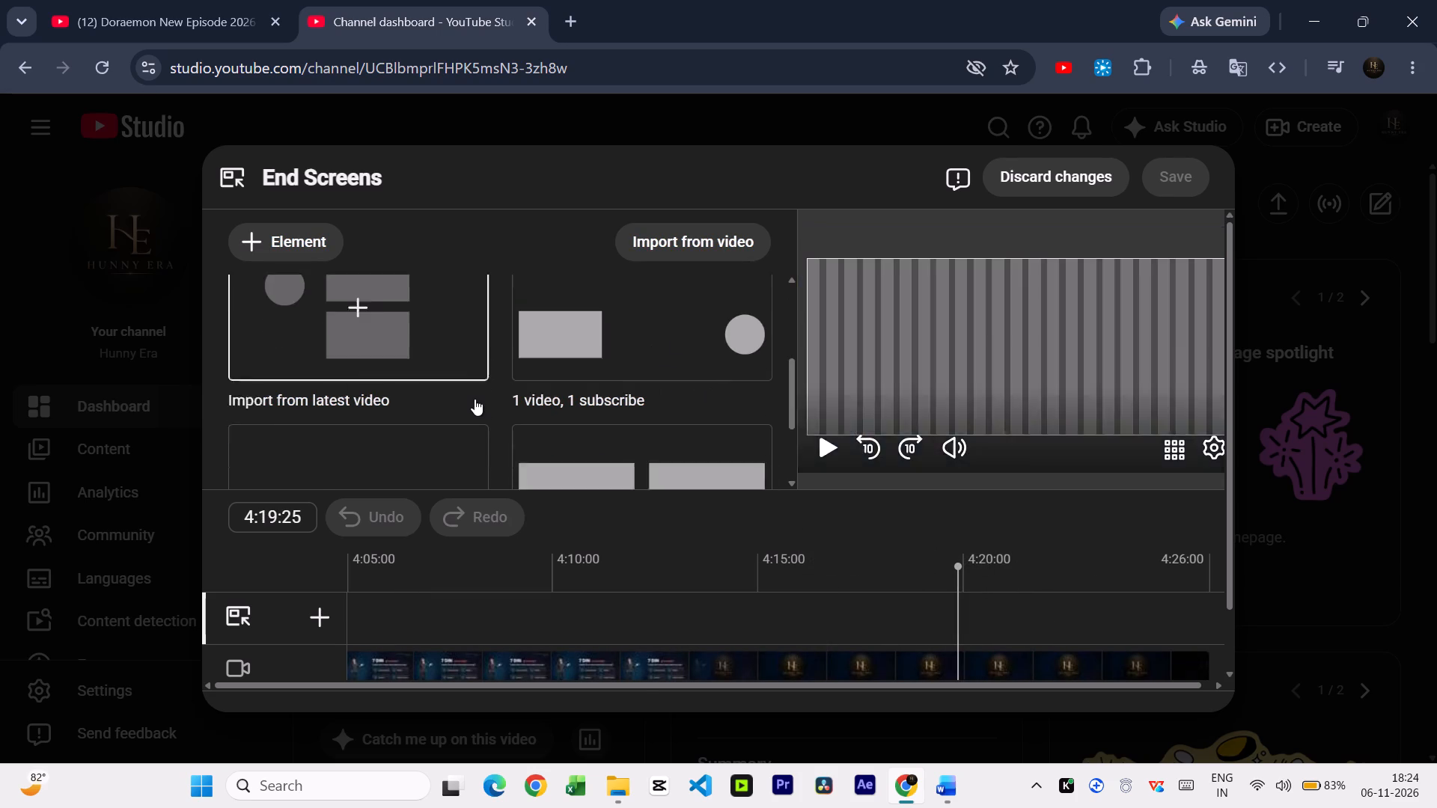
scroll(475, 399, down, 1)
scroll(475, 399, up, 1)
scroll(681, 397, down, 1)
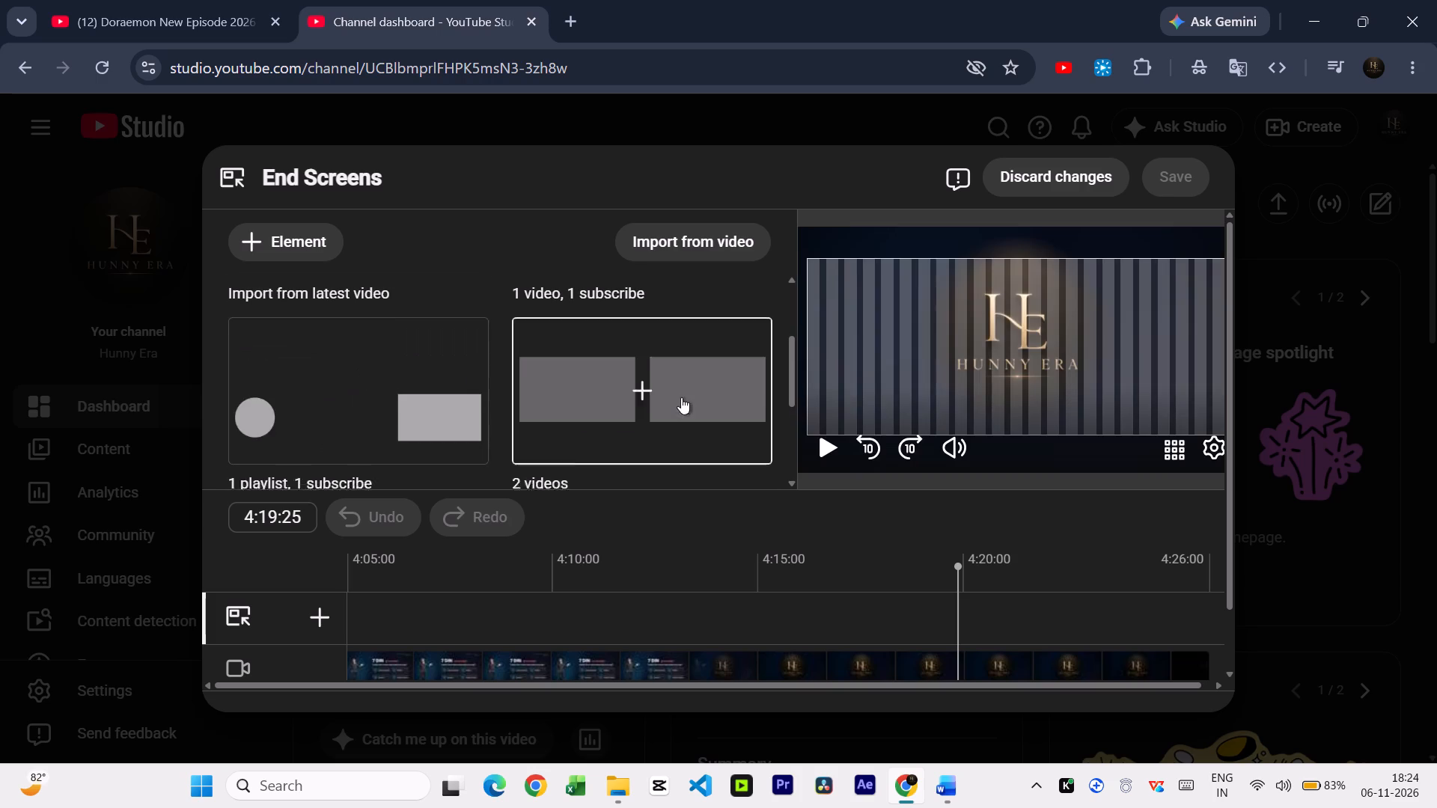
click(642, 398)
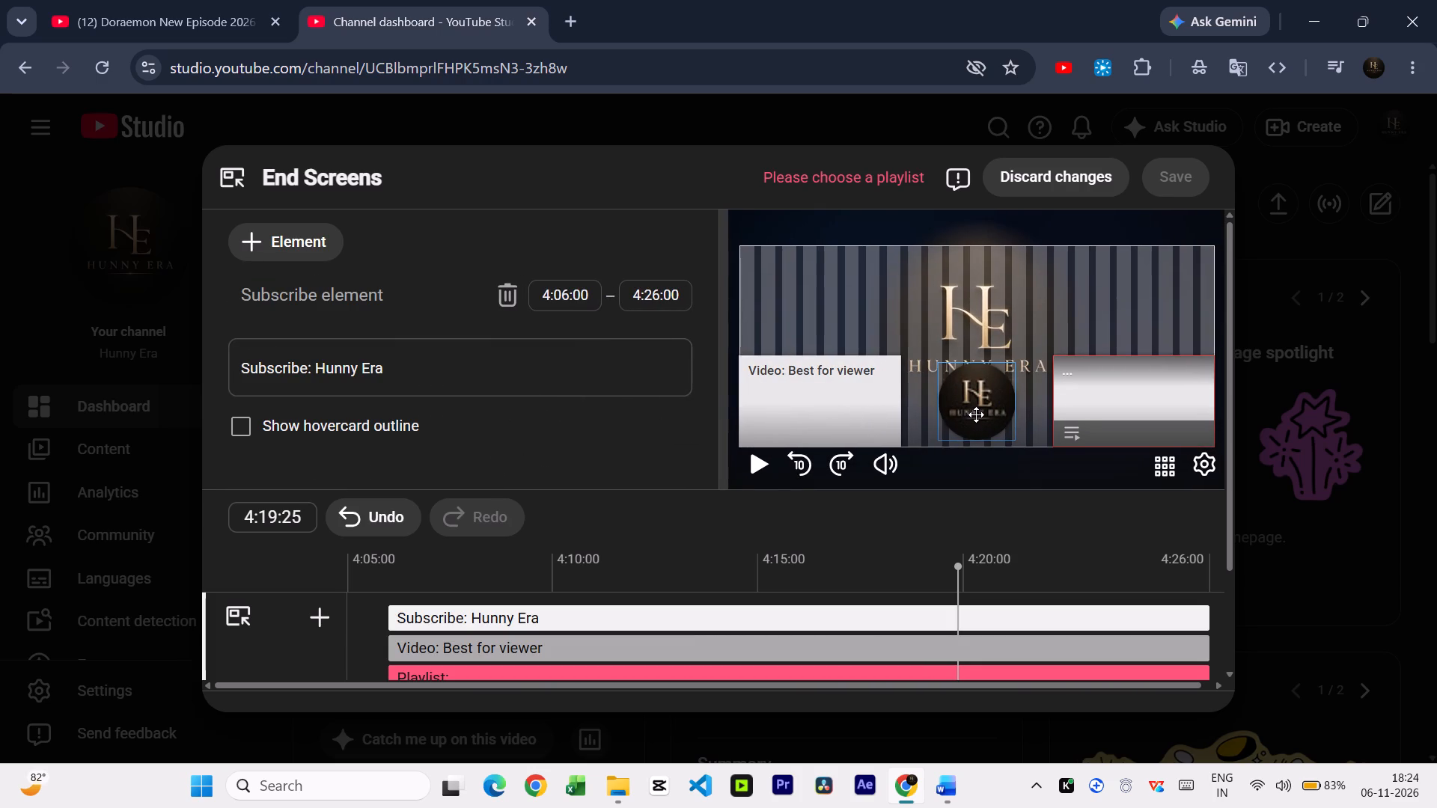
Move the subscribe element up, keeping it horizontally centred between the video and playlist elements.
drag(978, 414, 982, 349)
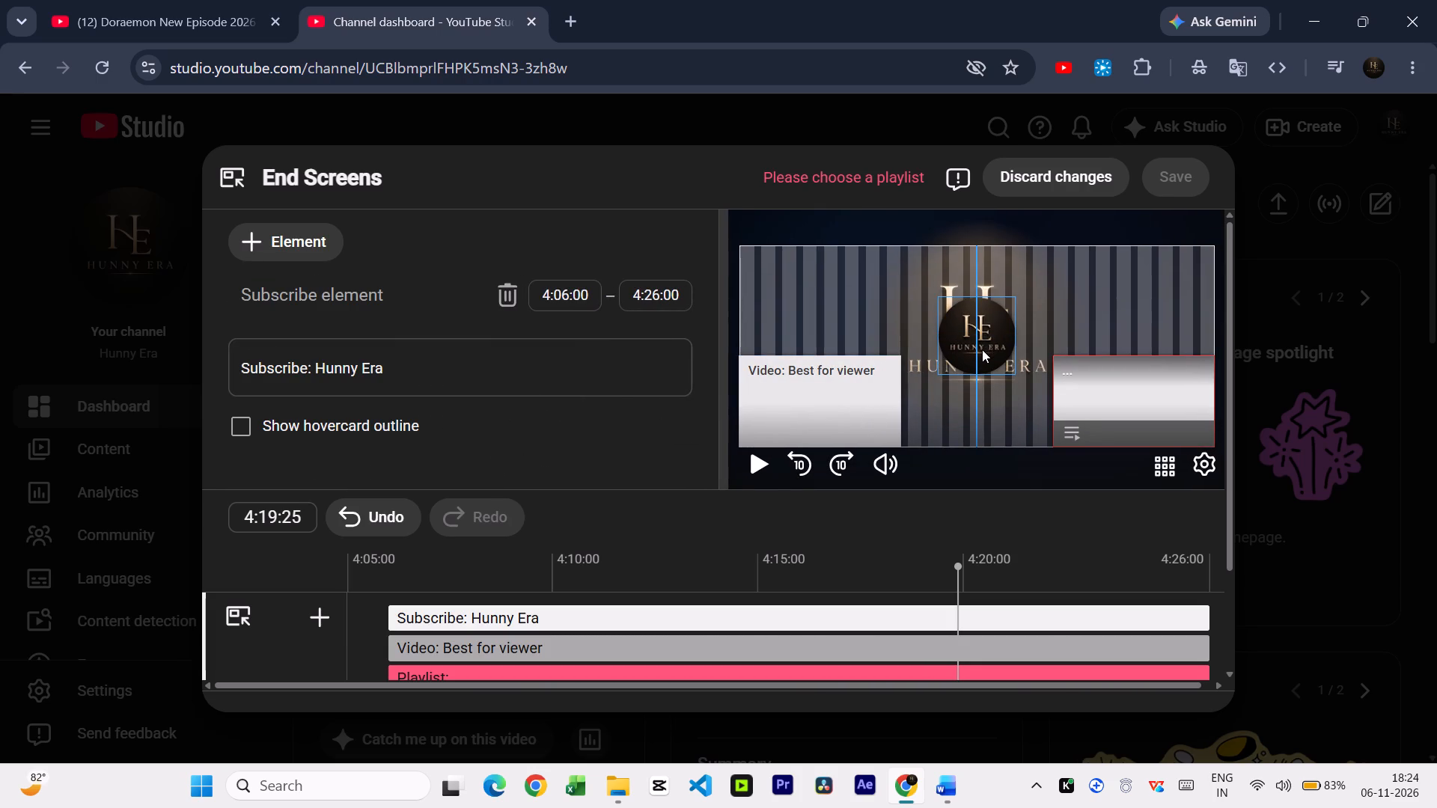
drag(982, 349, 983, 358)
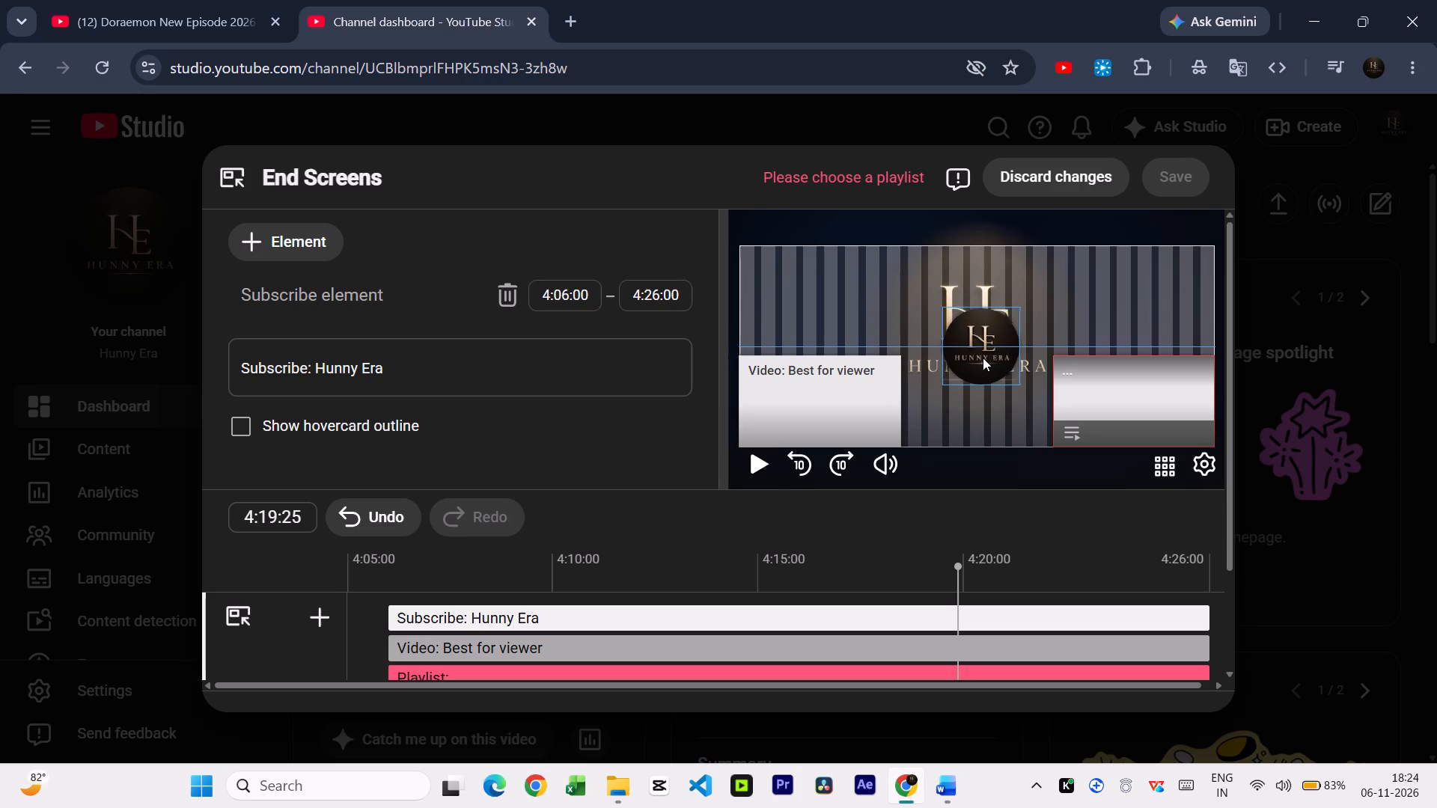
drag(983, 358, 979, 357)
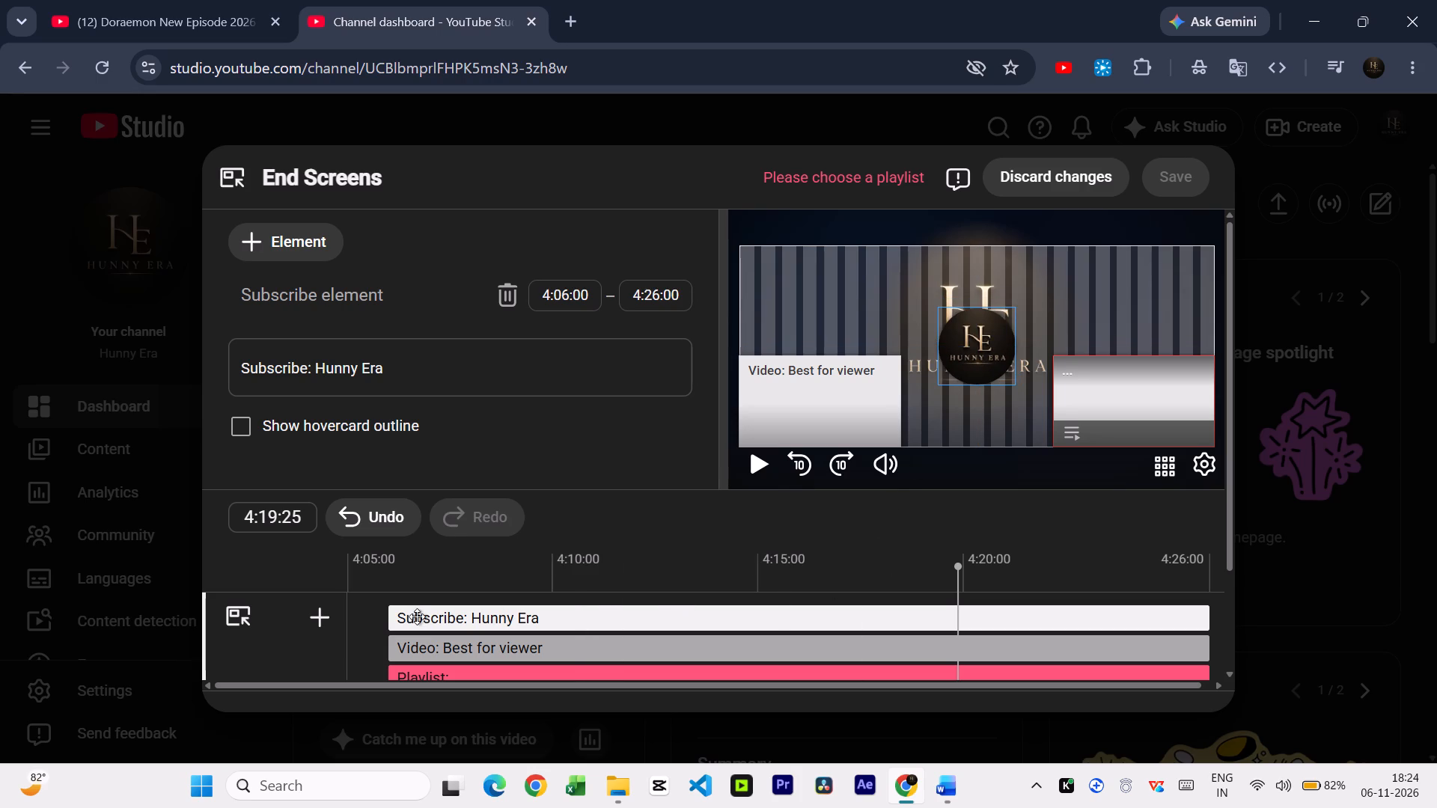
Trim the subscribe element's start to 4:16:24 so it begins with the Hunny Era logo outro, and check the timing in the preview.
click(409, 556)
click(400, 587)
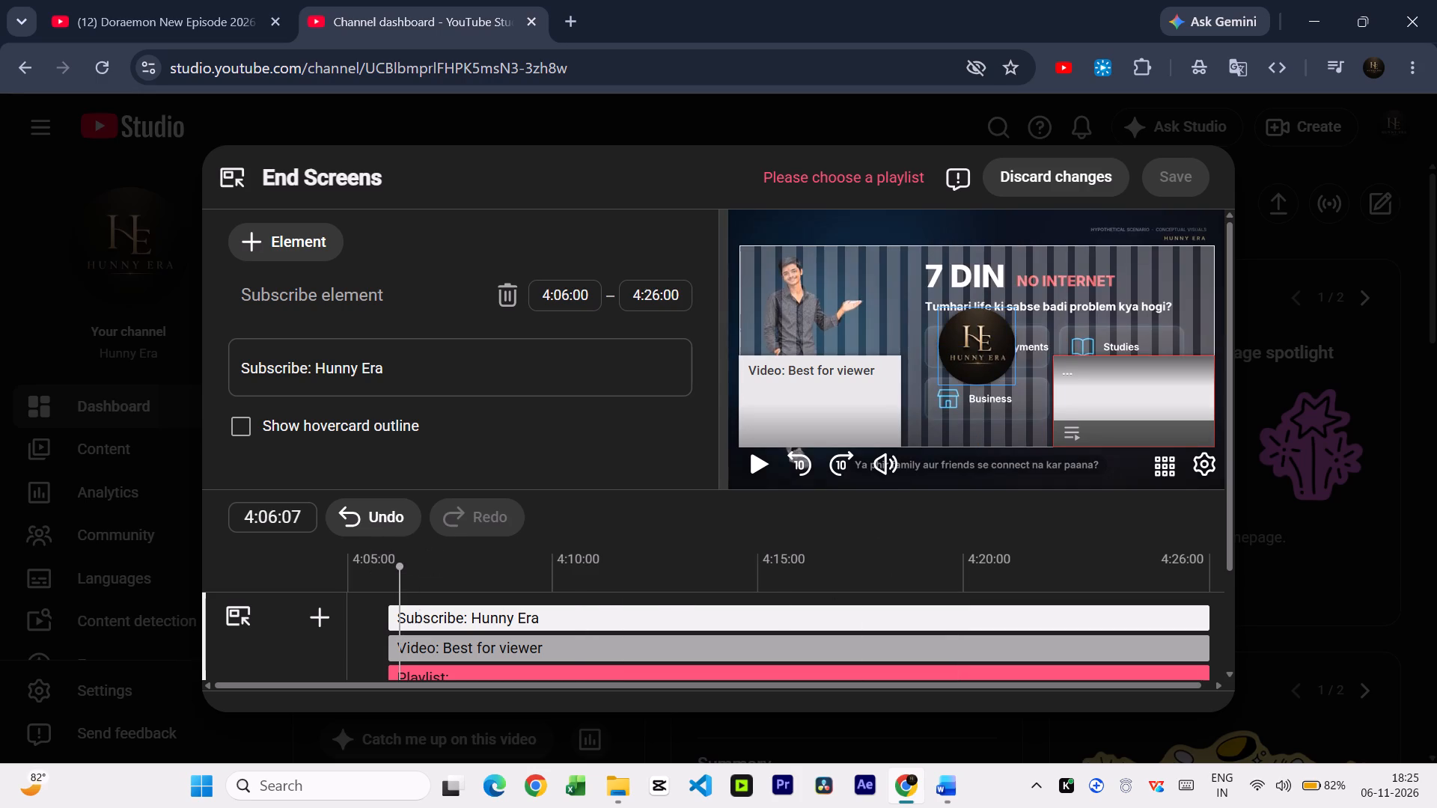
click(400, 627)
click(393, 617)
drag(387, 616, 493, 607)
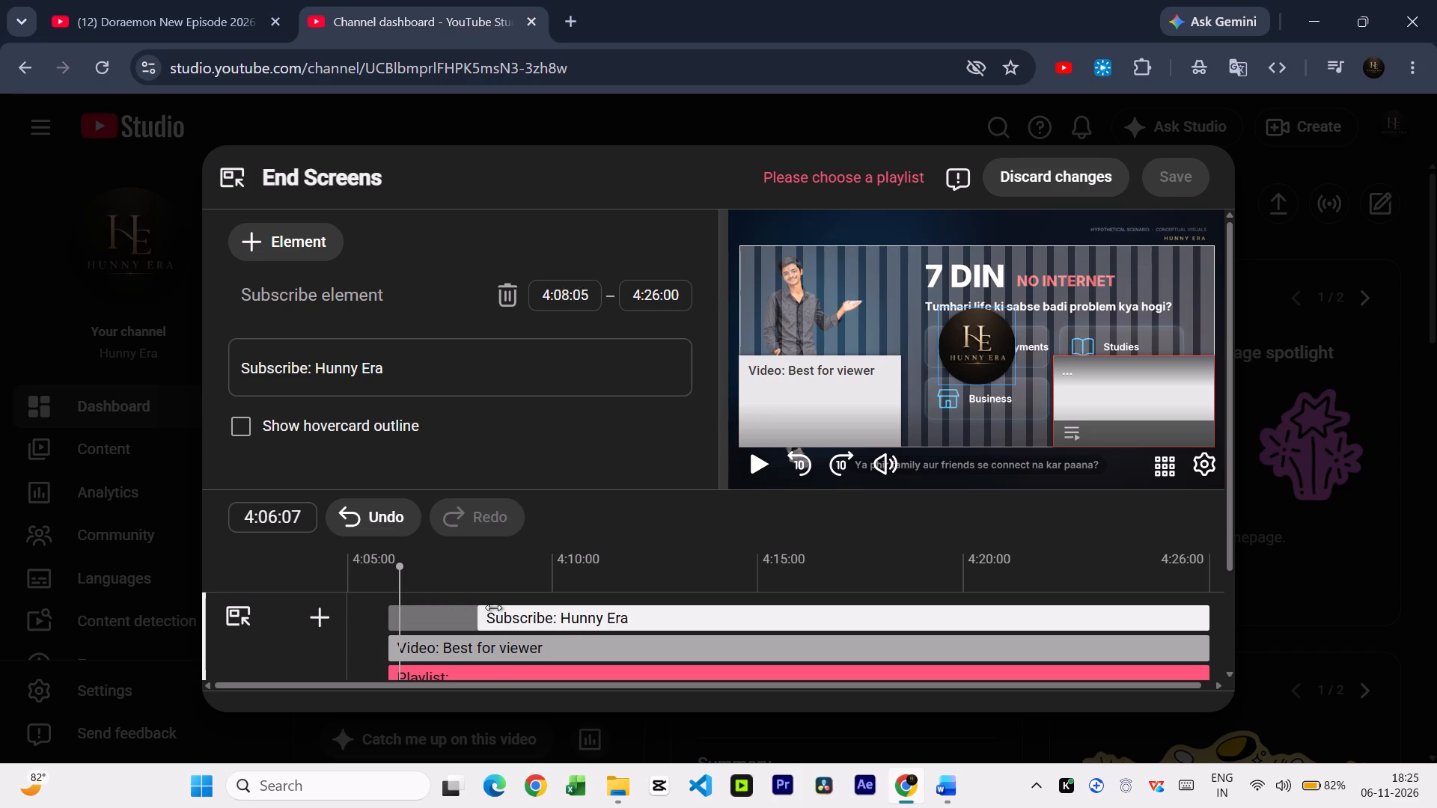
drag(493, 607, 818, 606)
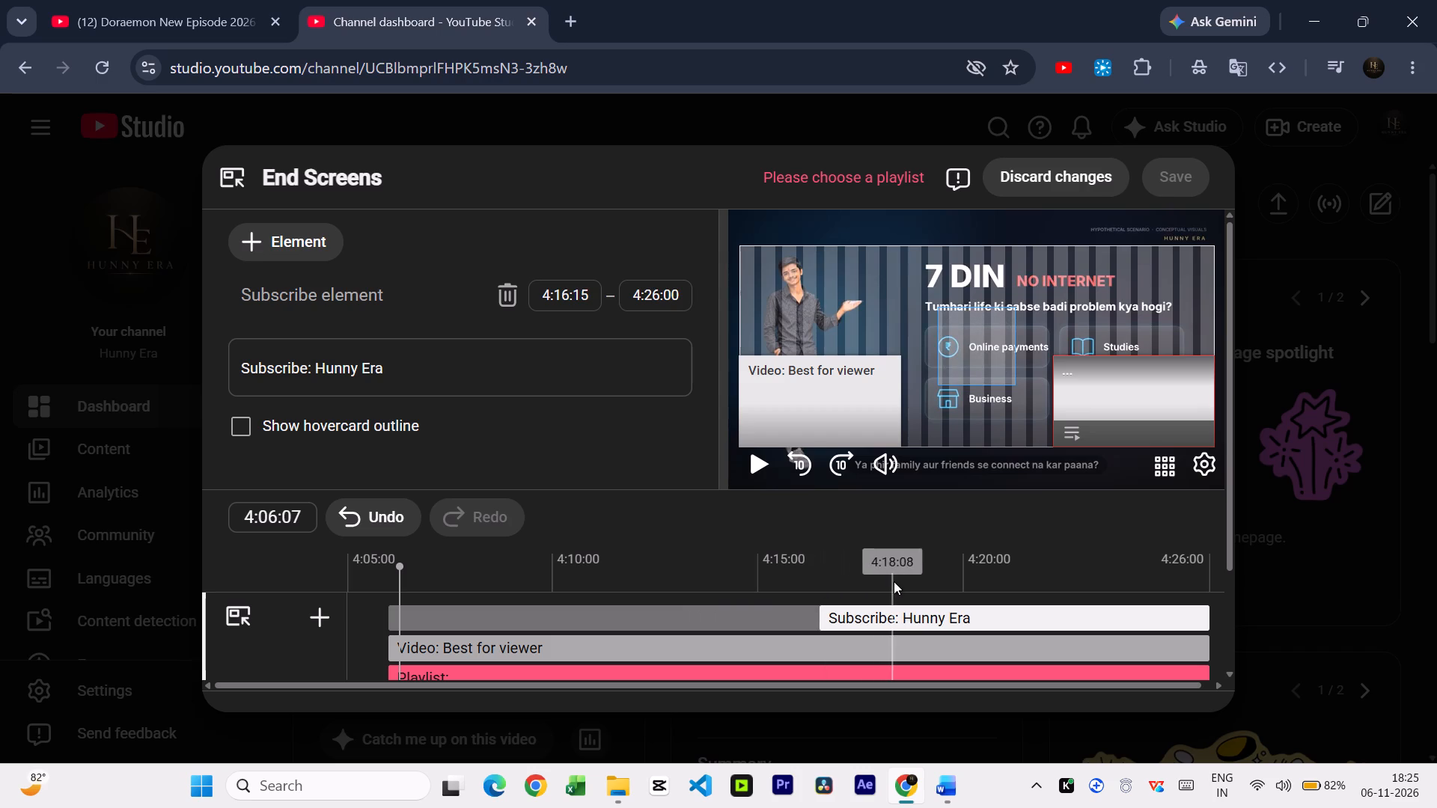
click(894, 581)
click(838, 581)
click(846, 582)
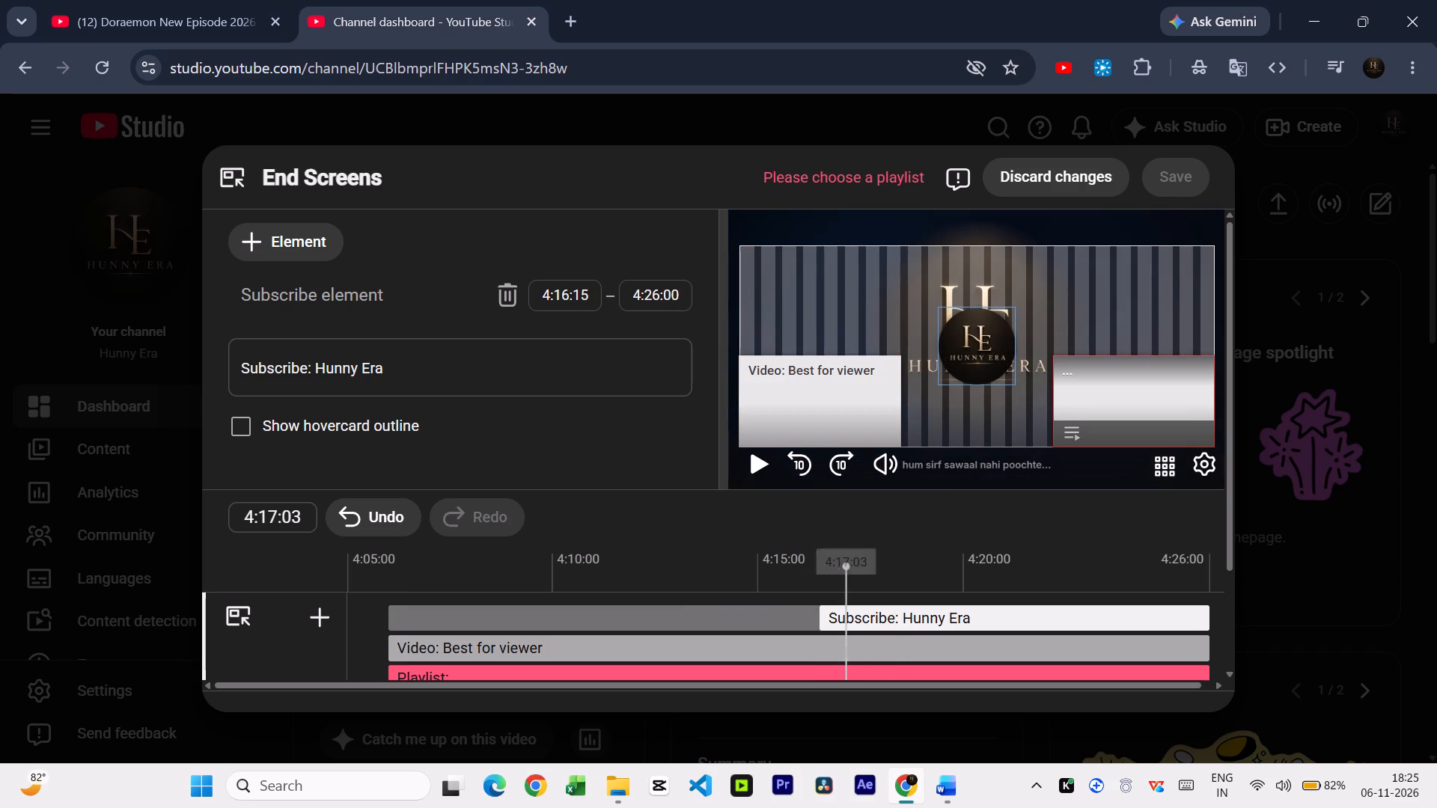
click(832, 603)
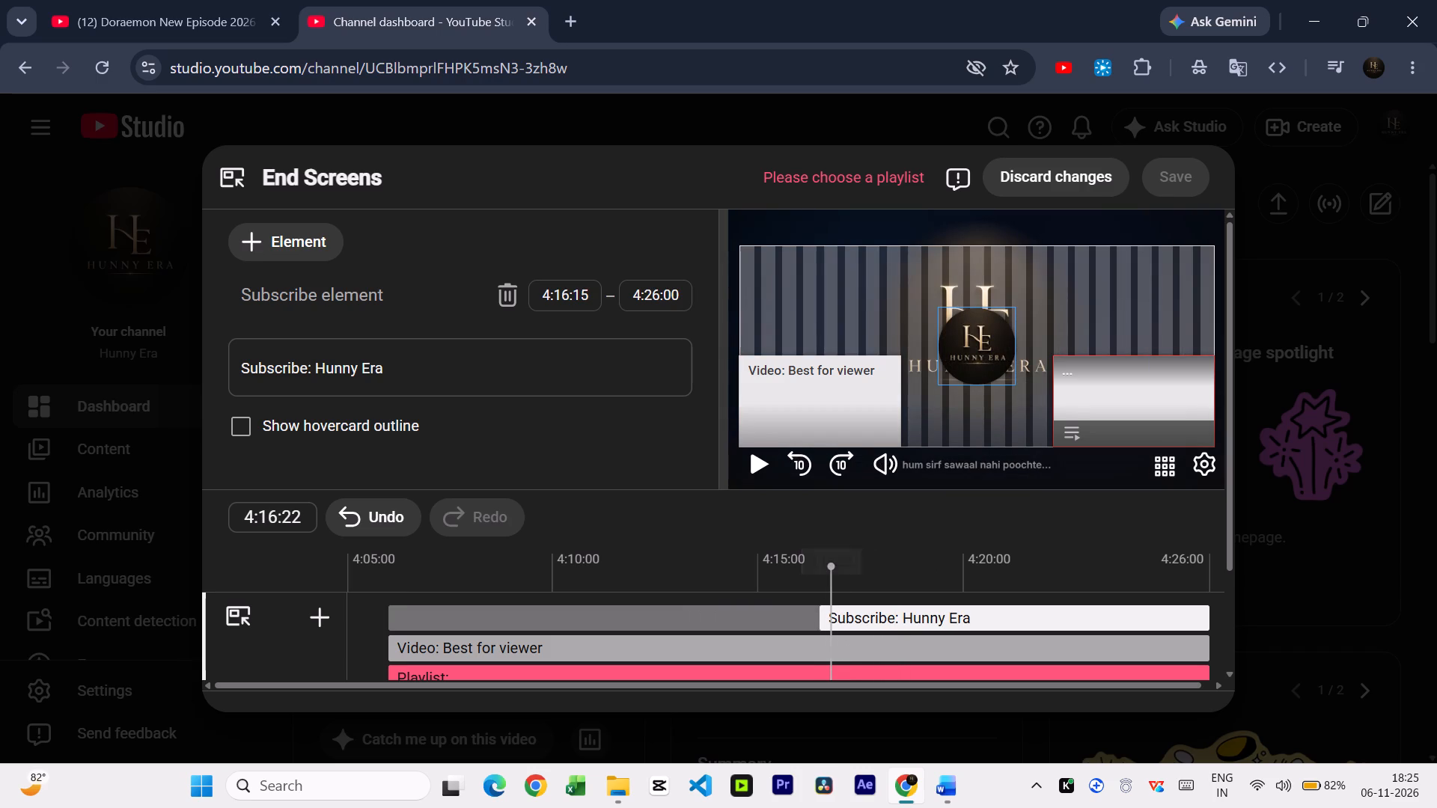
drag(820, 625, 832, 625)
click(832, 625)
click(827, 588)
double_click(817, 587)
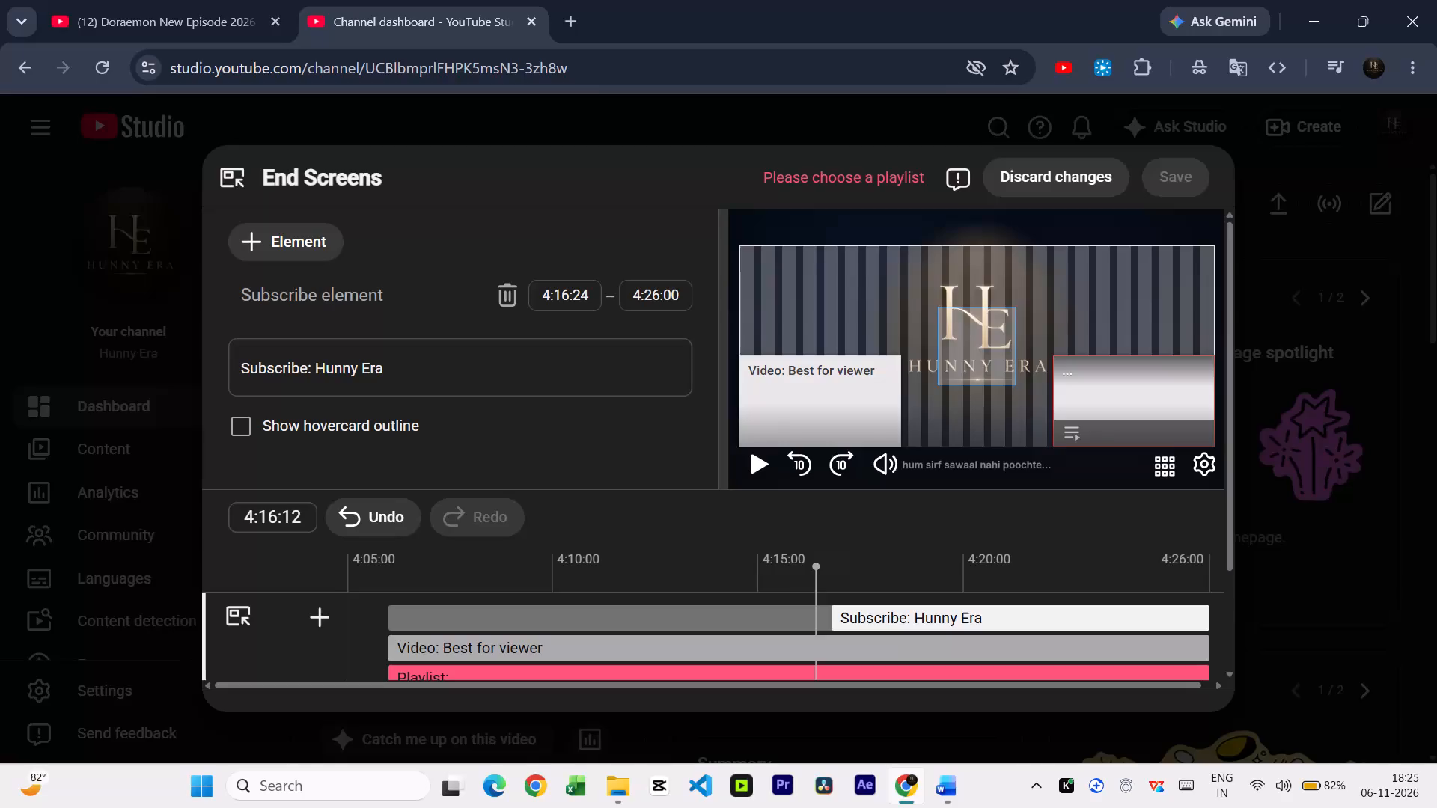
click(794, 581)
click(832, 575)
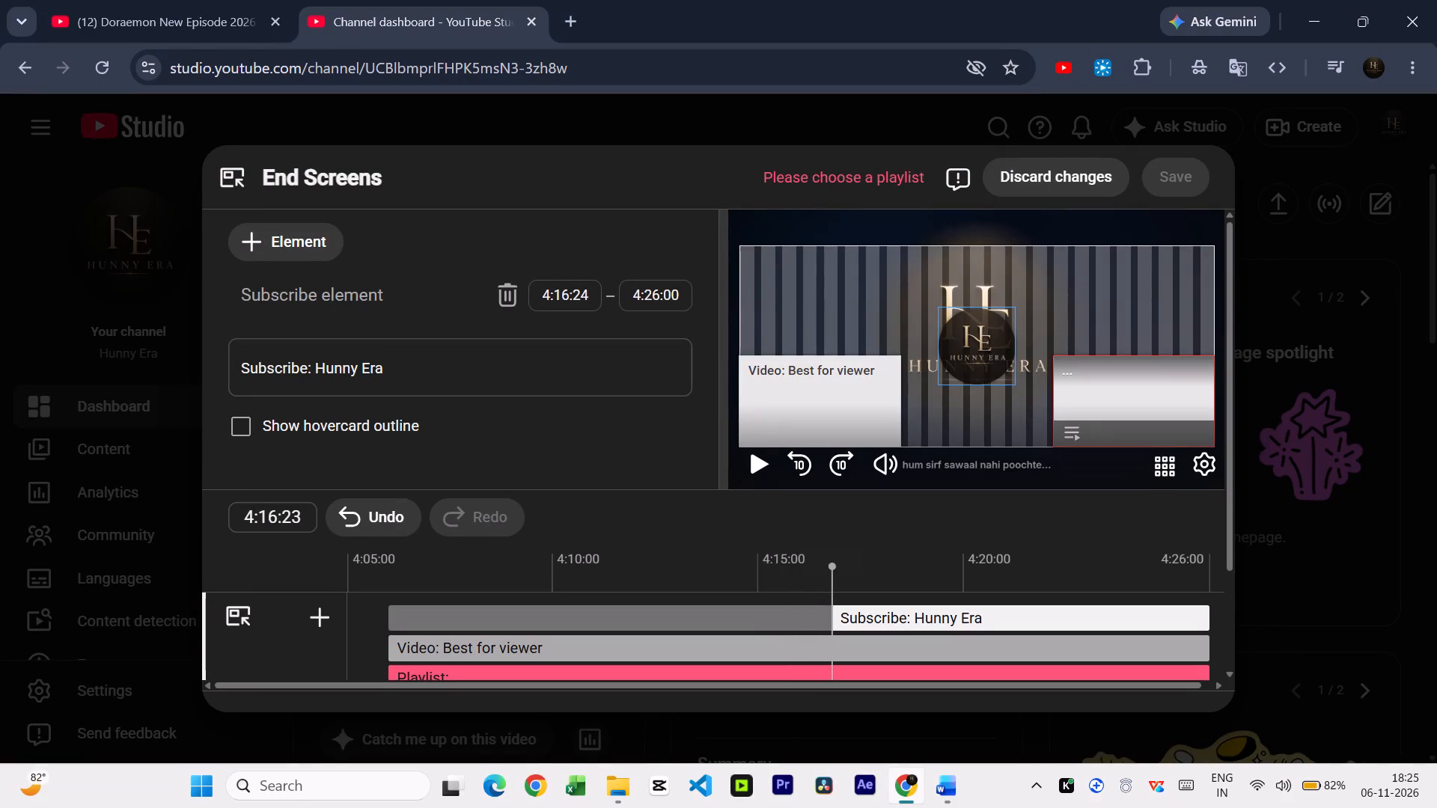
click(807, 569)
click(816, 569)
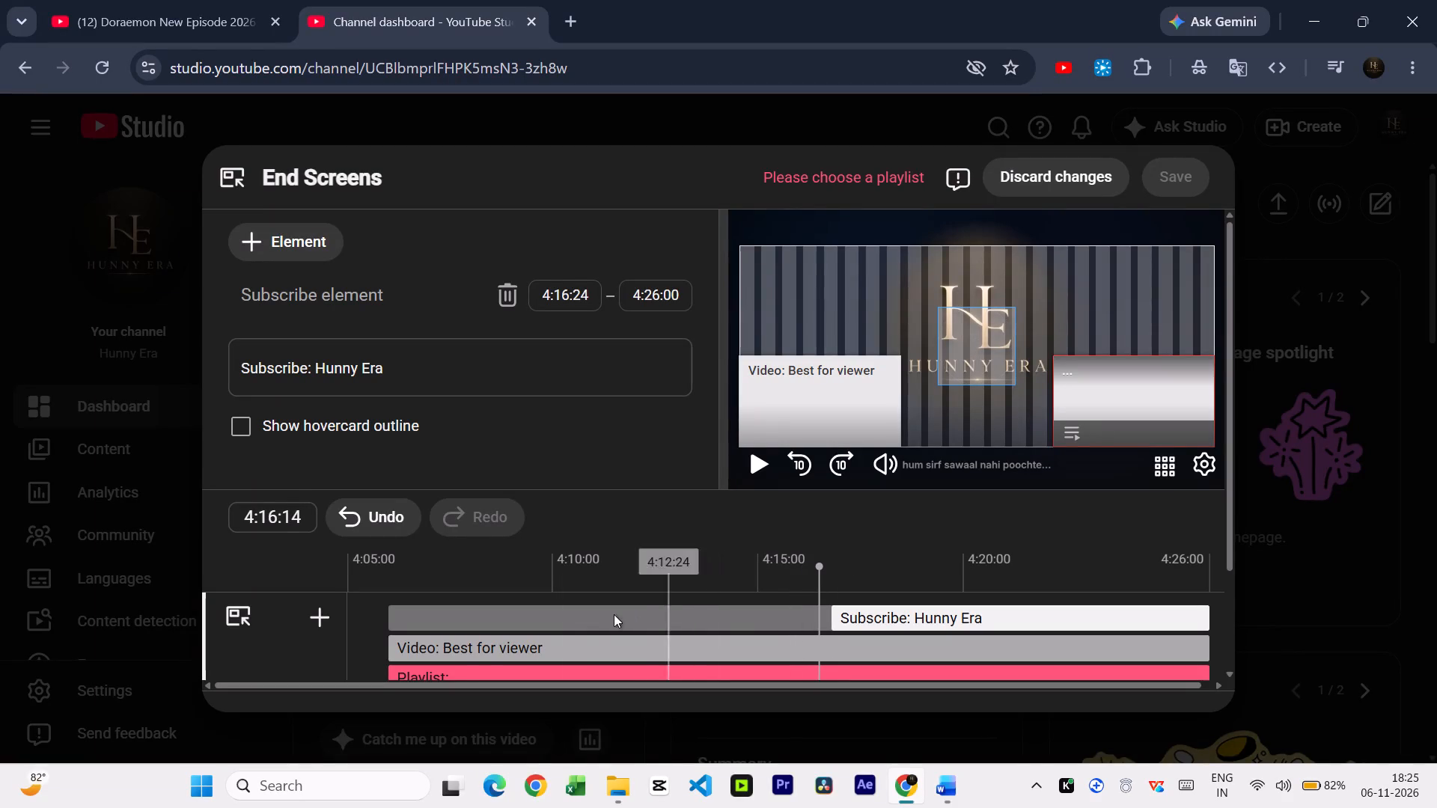
Trim the best-for-viewer video element's start to 4:16:06, and check the timing against the logo outro in the preview.
click(467, 658)
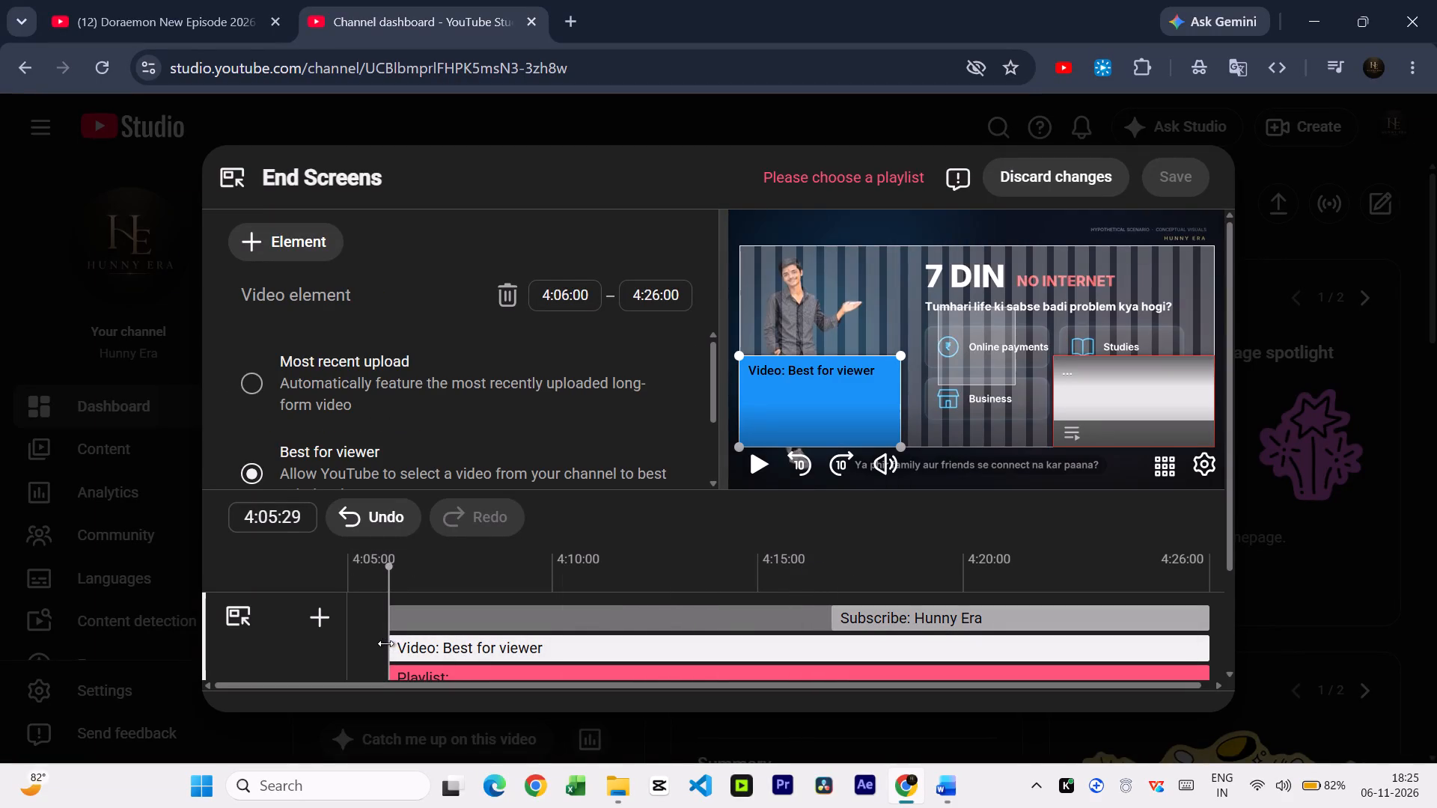
drag(385, 643, 793, 630)
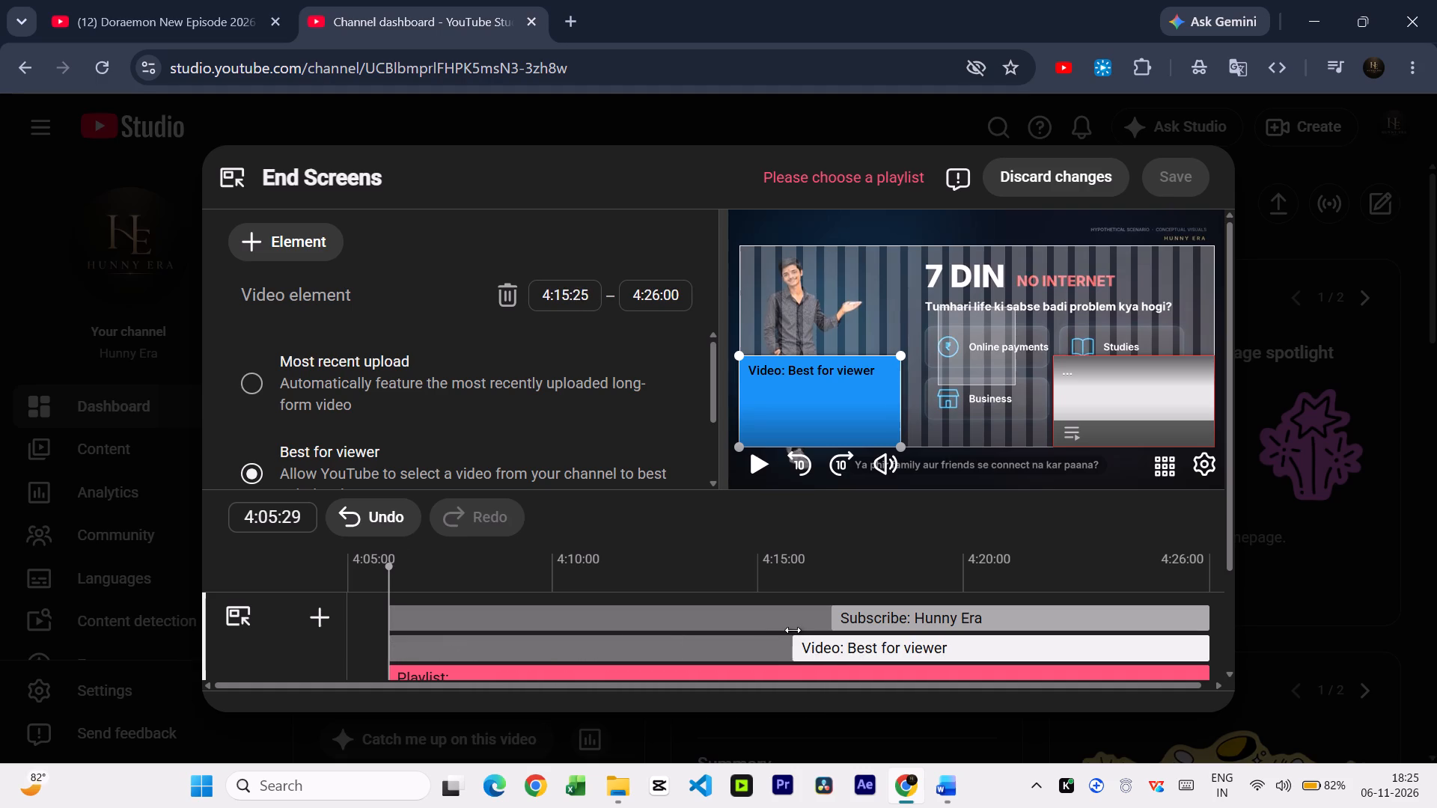
drag(793, 630, 805, 630)
click(810, 583)
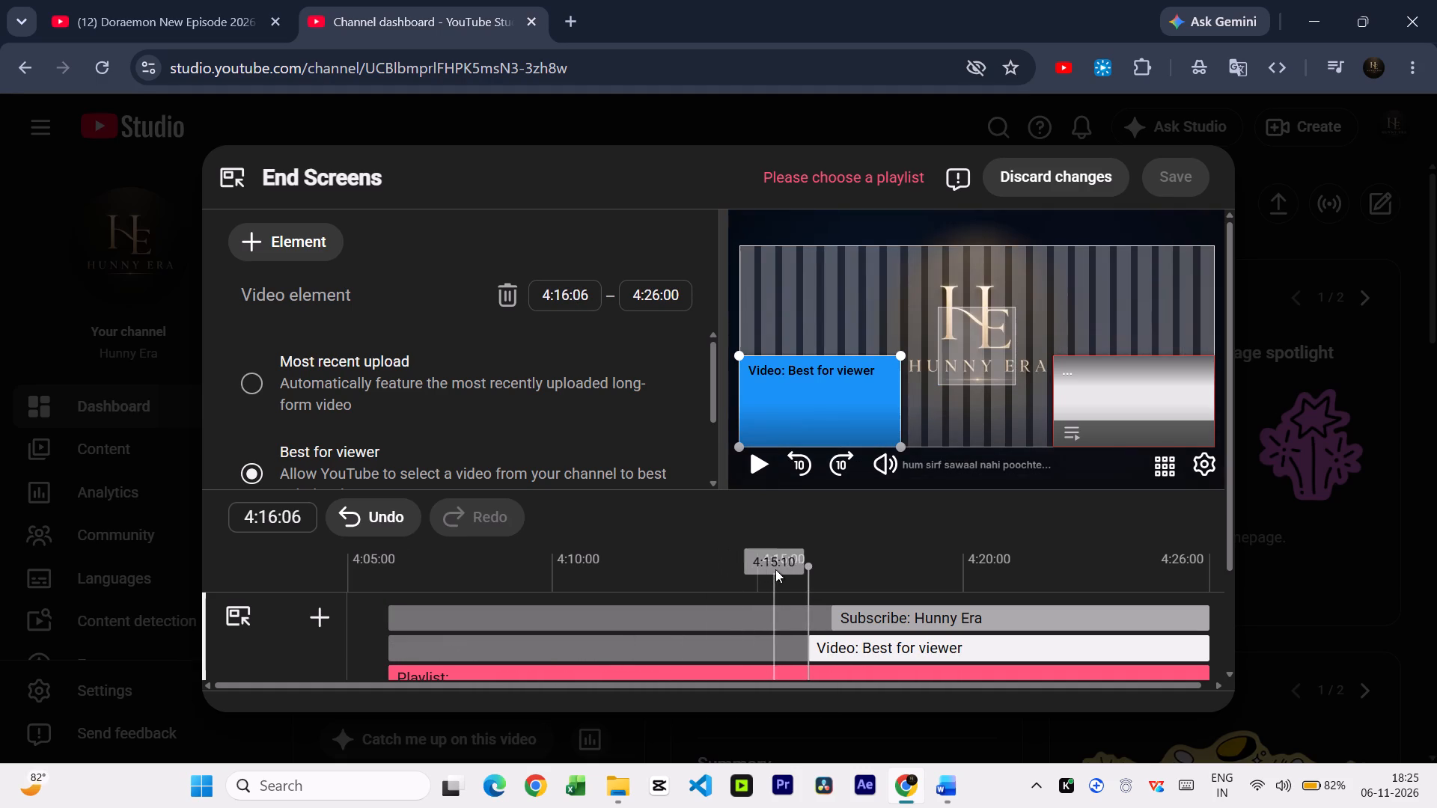
click(790, 574)
Assign the playlist "Latest Hindi Lyrical Videos | Hunny Era" to the end screen's playlist element.
scroll(745, 625, down, 1)
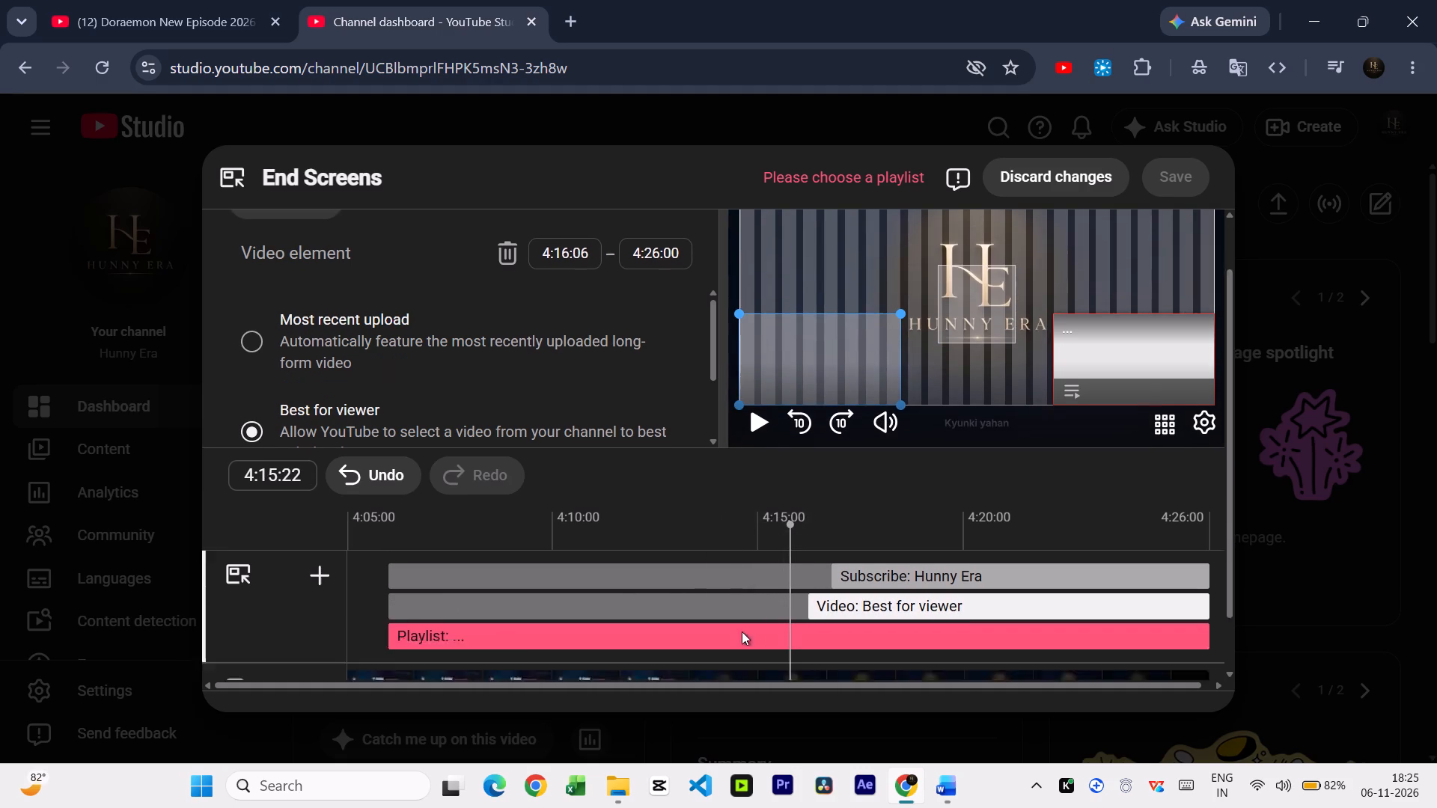
click(449, 560)
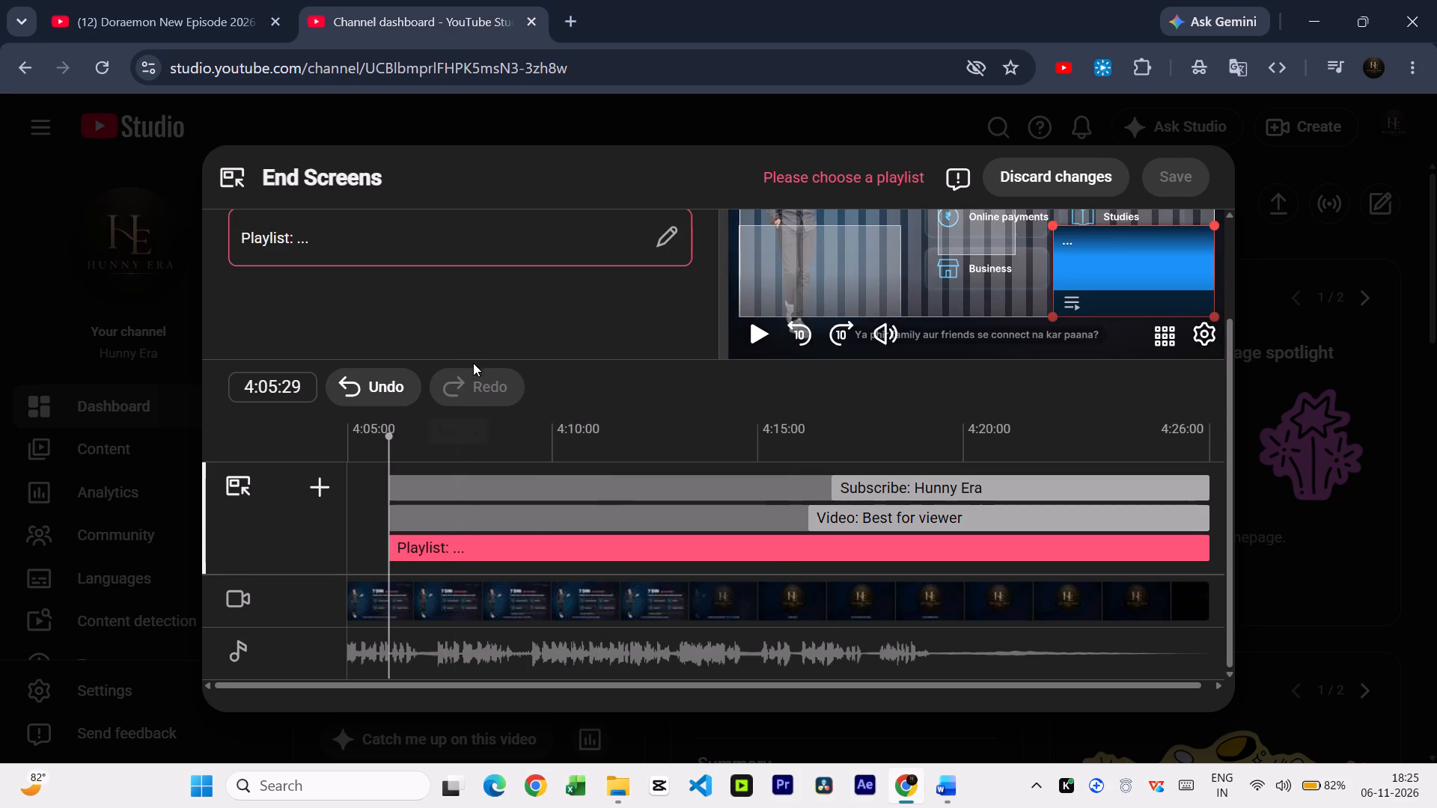
scroll(473, 363, up, 1)
click(671, 371)
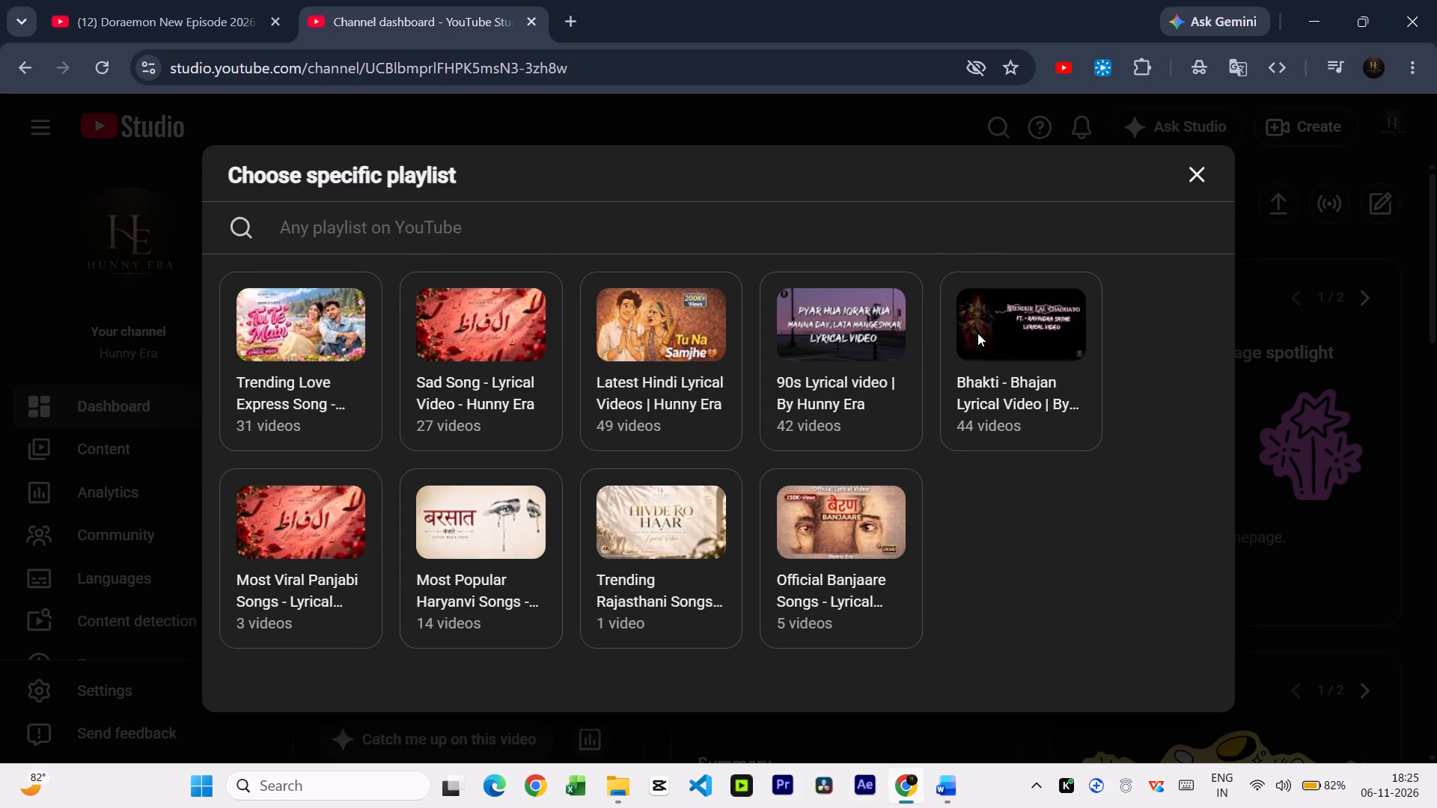
click(659, 382)
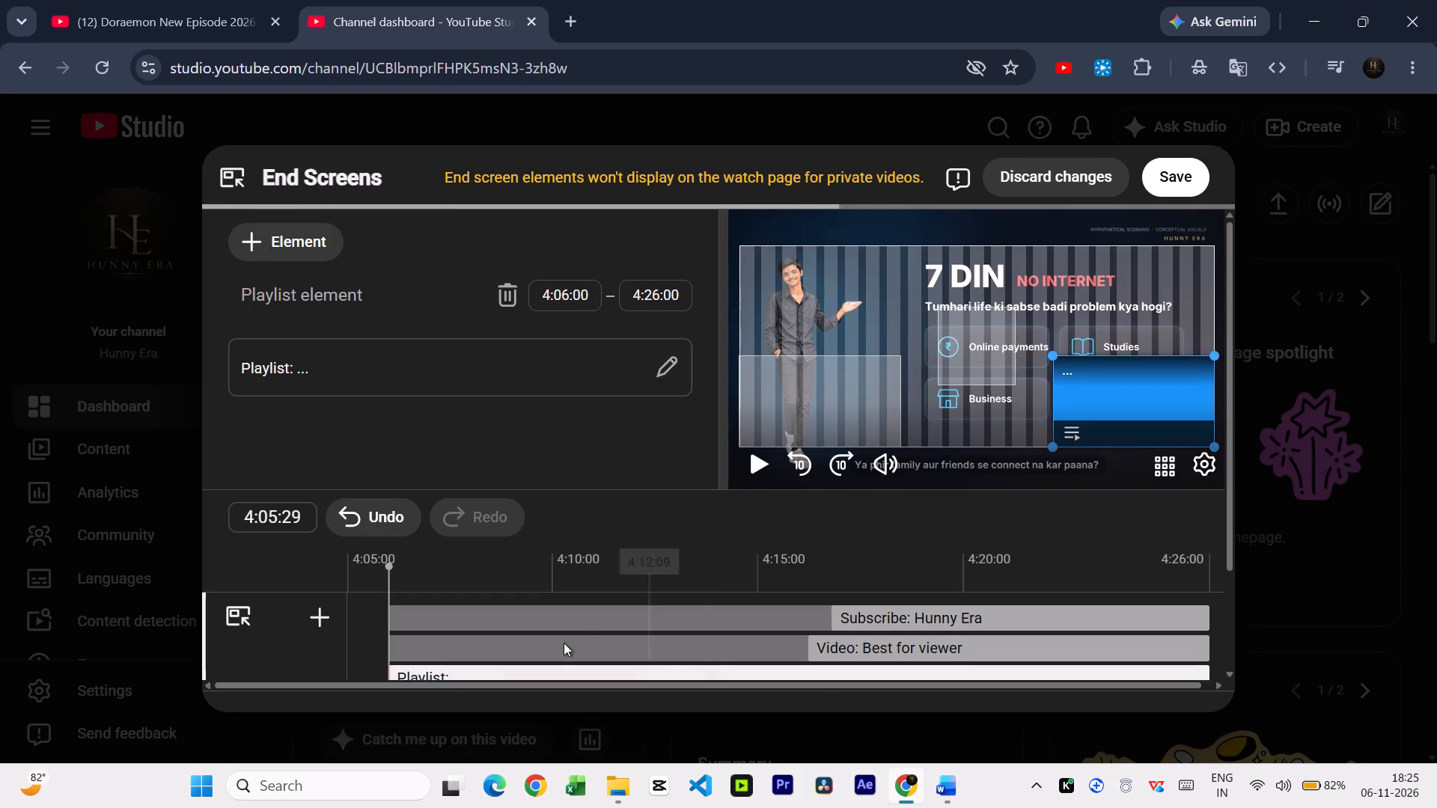
Trim the playlist element's start to 4:15:19, check its timing in the preview, and save the end screen.
scroll(562, 643, down, 1)
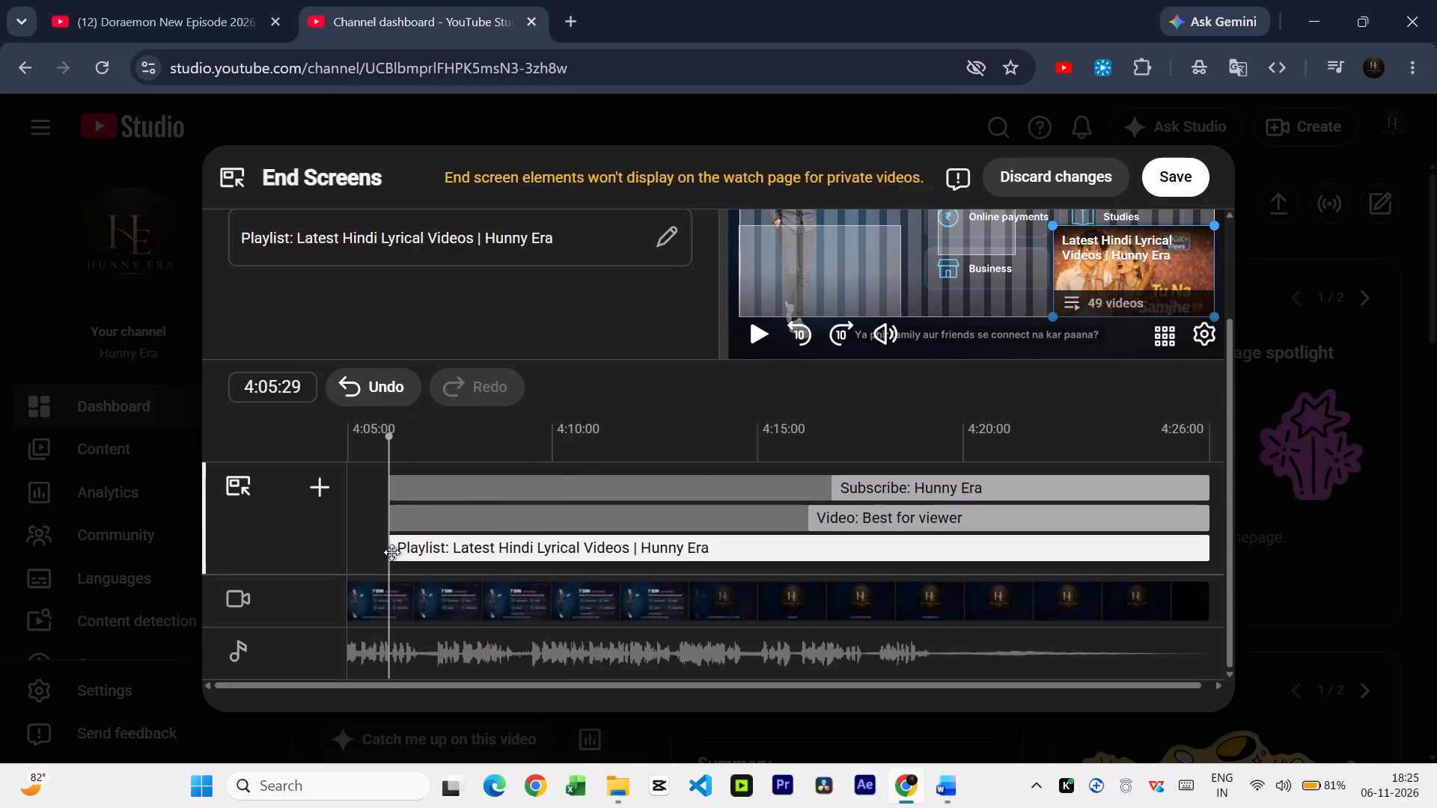
drag(391, 552, 776, 557)
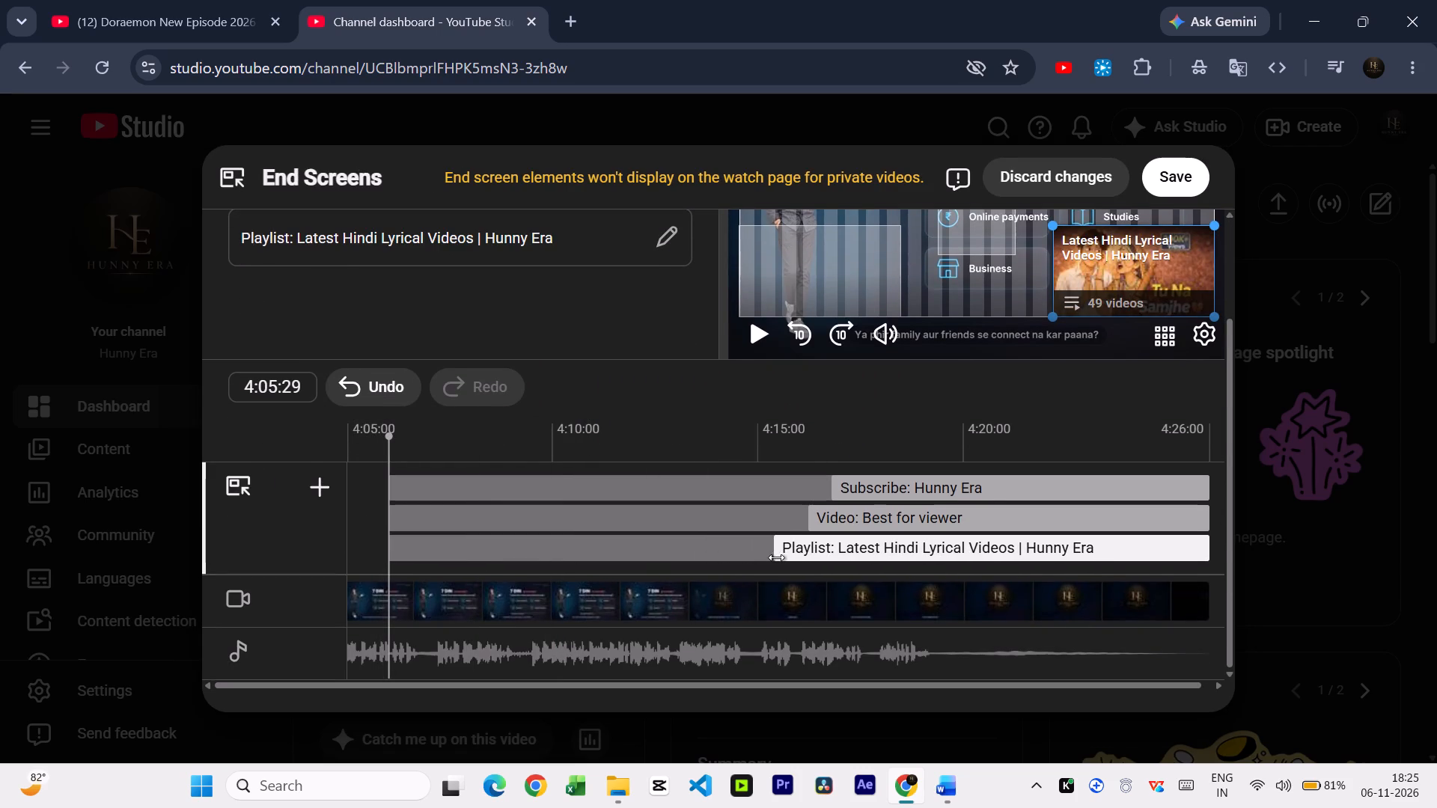
drag(776, 557, 787, 557)
click(786, 432)
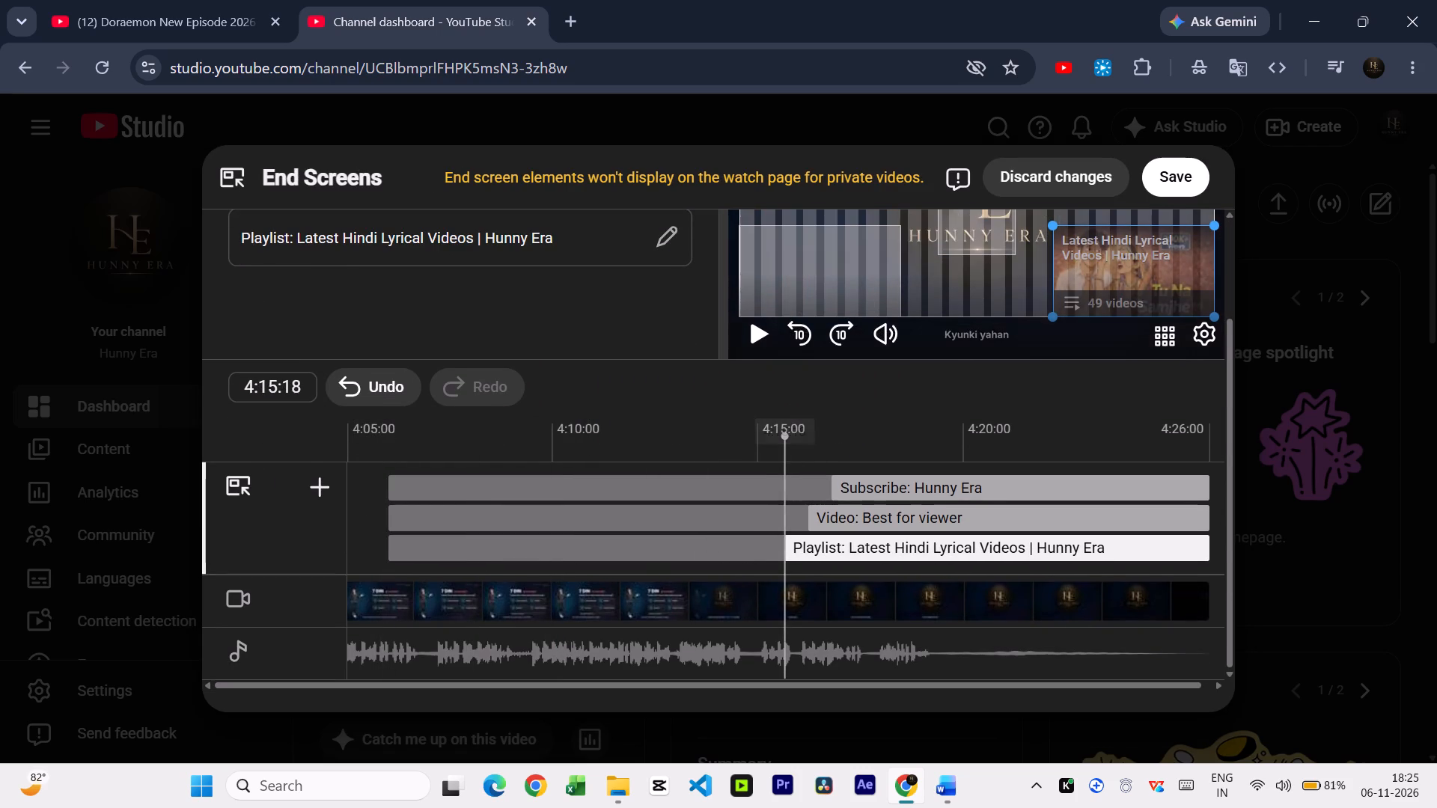
scroll(789, 468, up, 1)
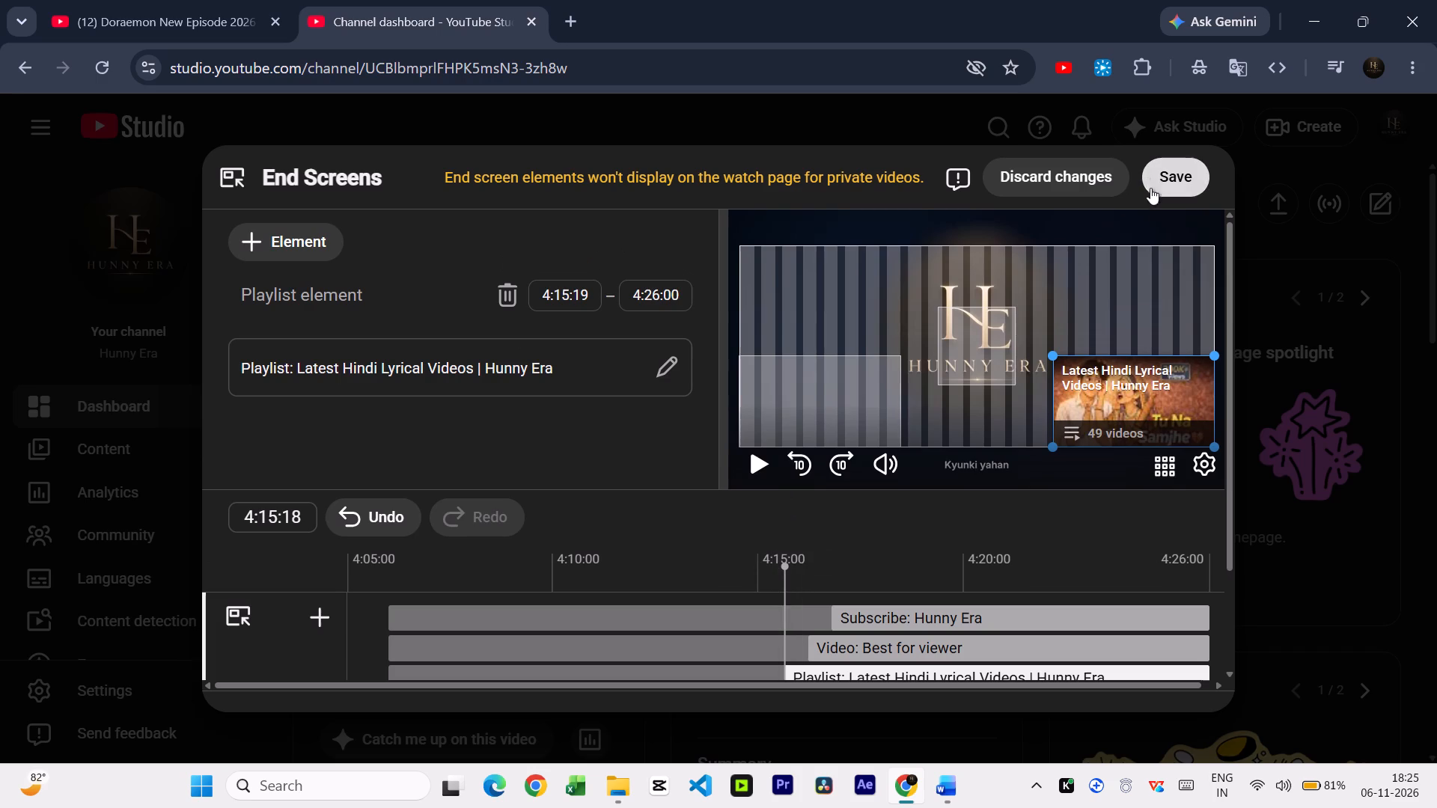
click(1168, 177)
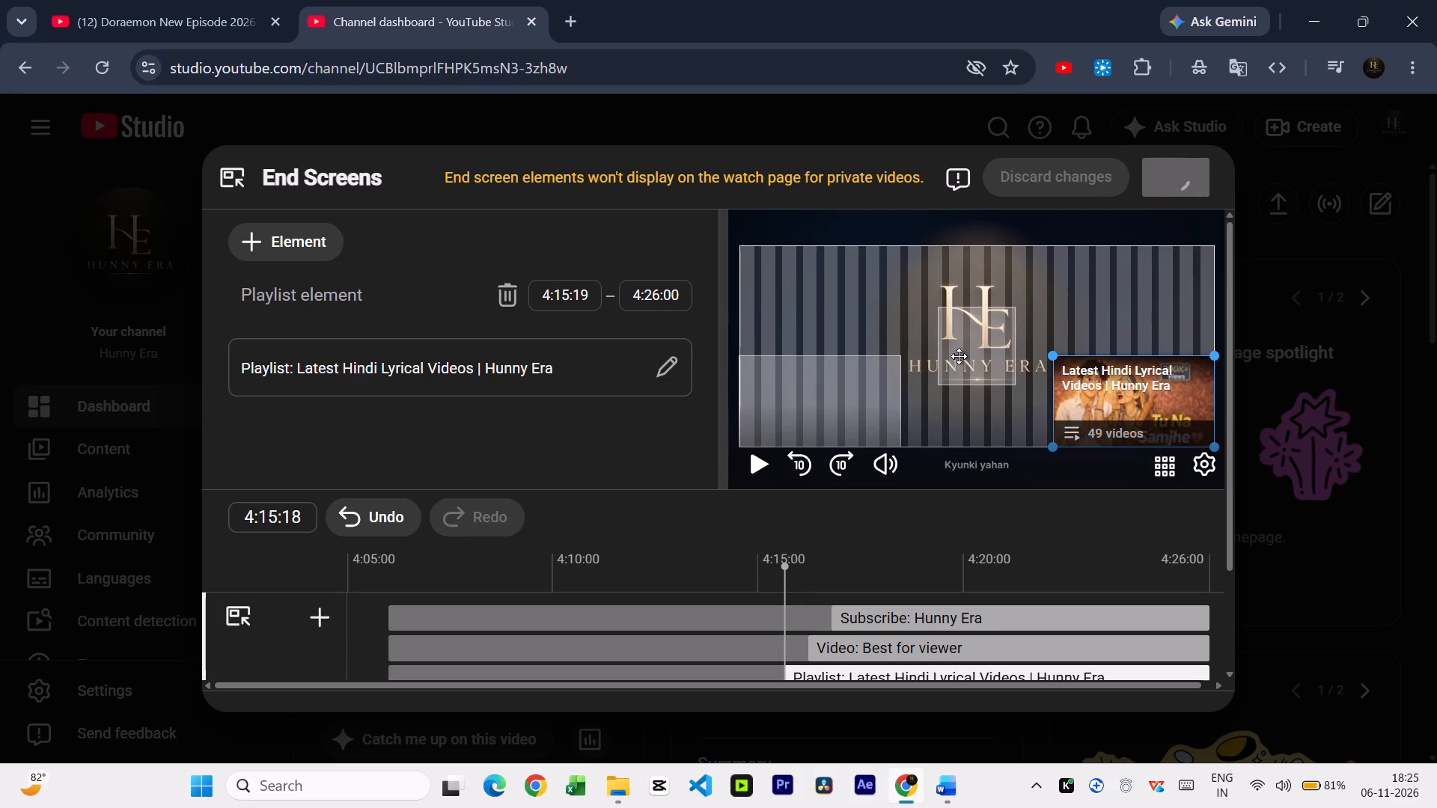
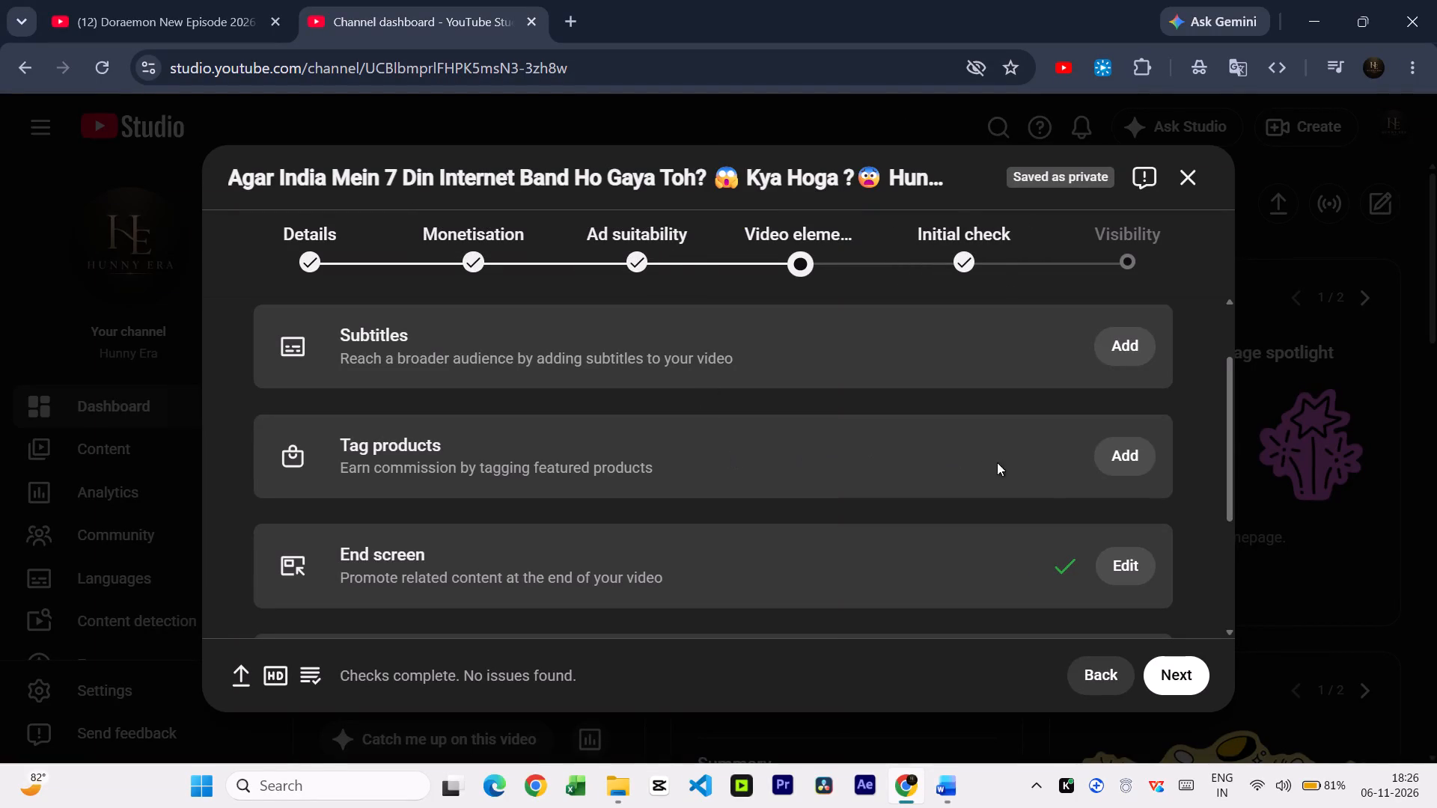
Open product tagging for the video and look through the recently tagged products.
click(1136, 456)
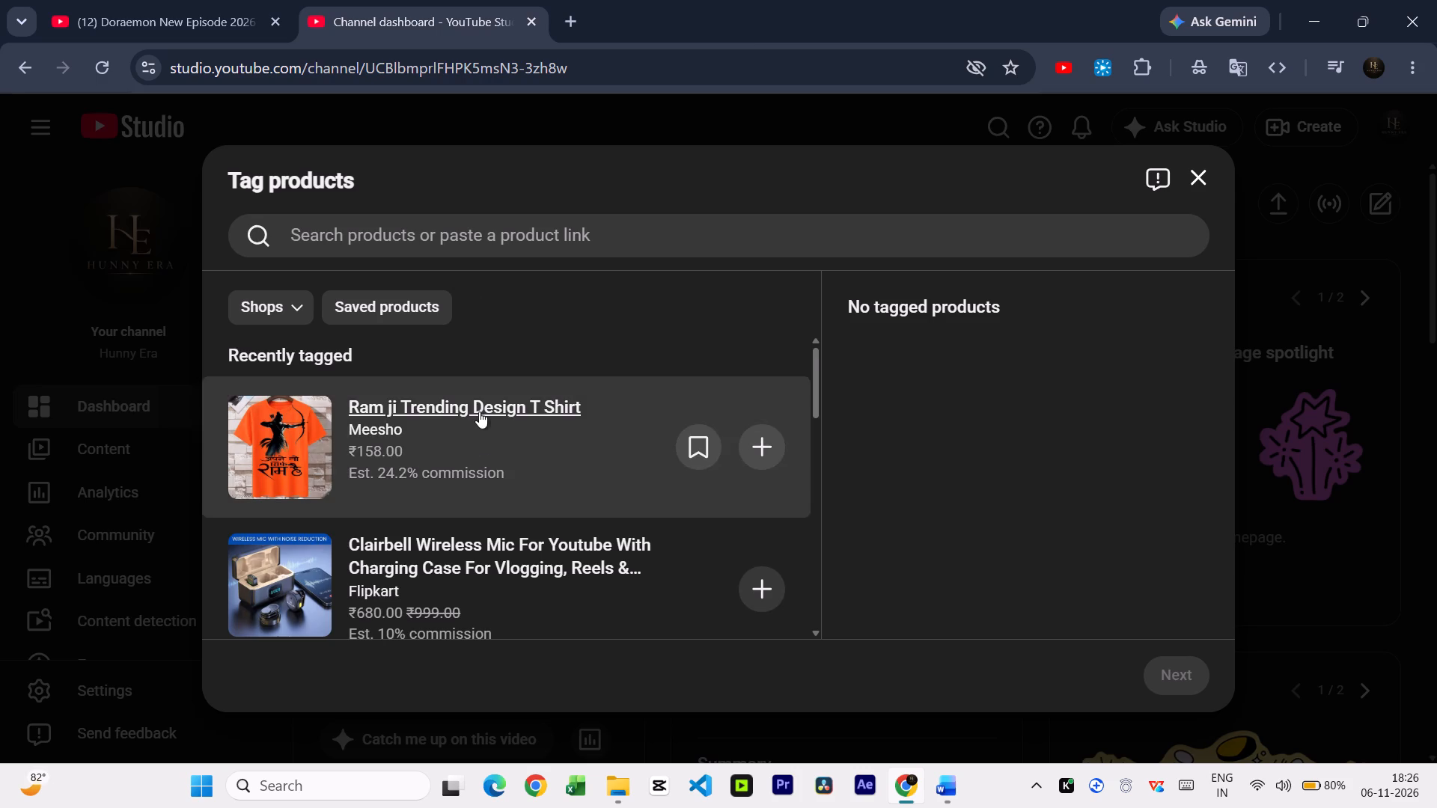
scroll(474, 482, down, 2)
scroll(474, 484, up, 3)
click(492, 242)
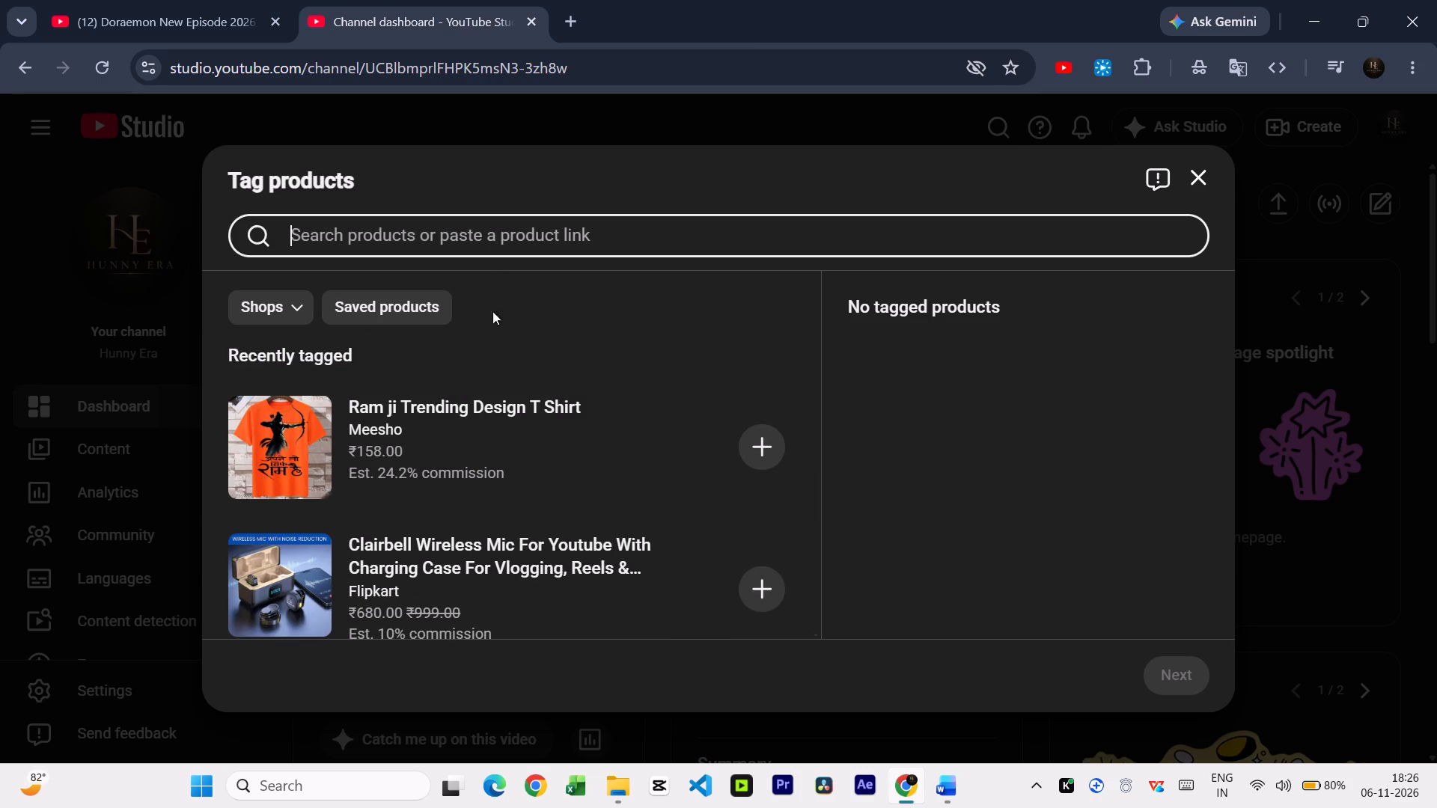
scroll(478, 479, down, 5)
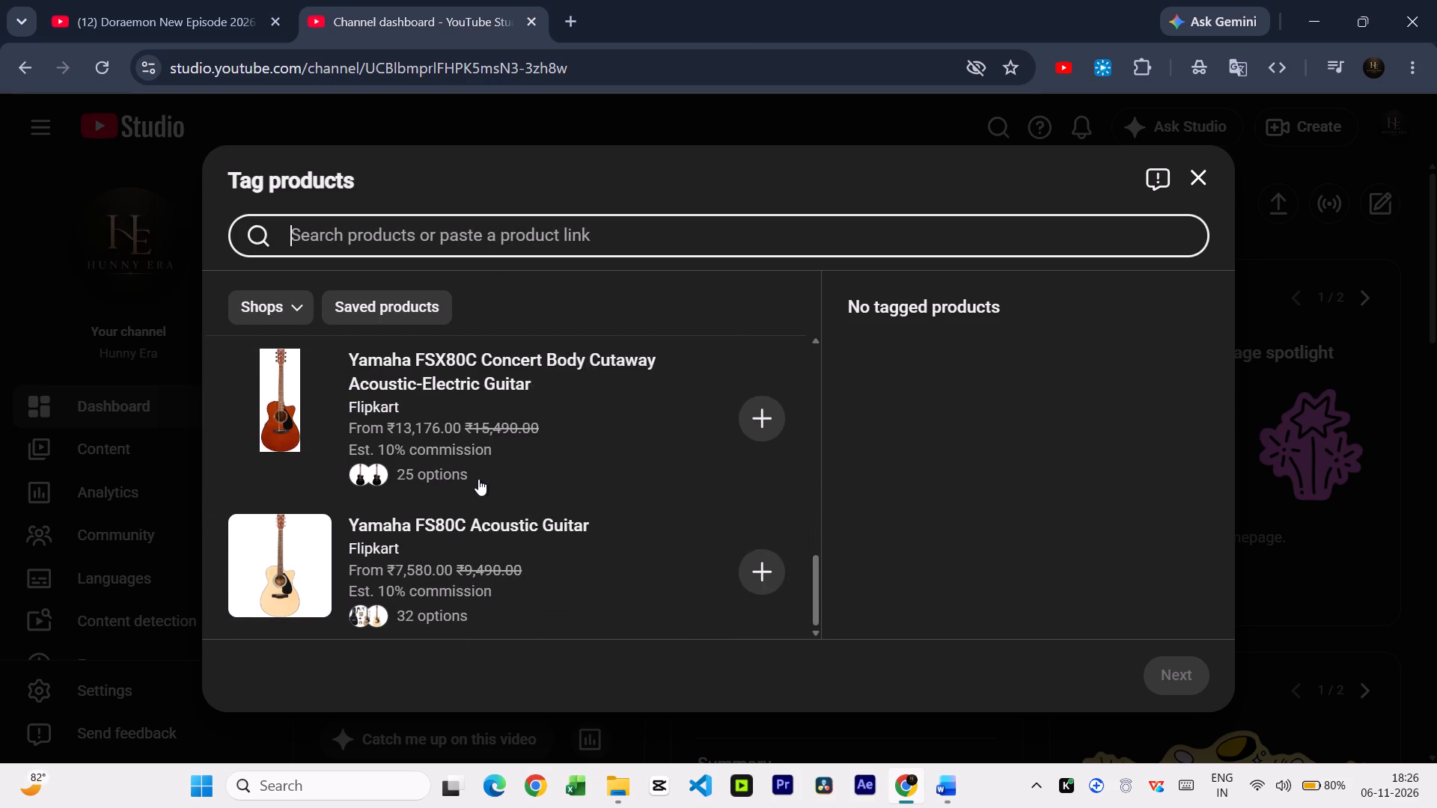
scroll(478, 479, down, 1)
scroll(478, 479, up, 4)
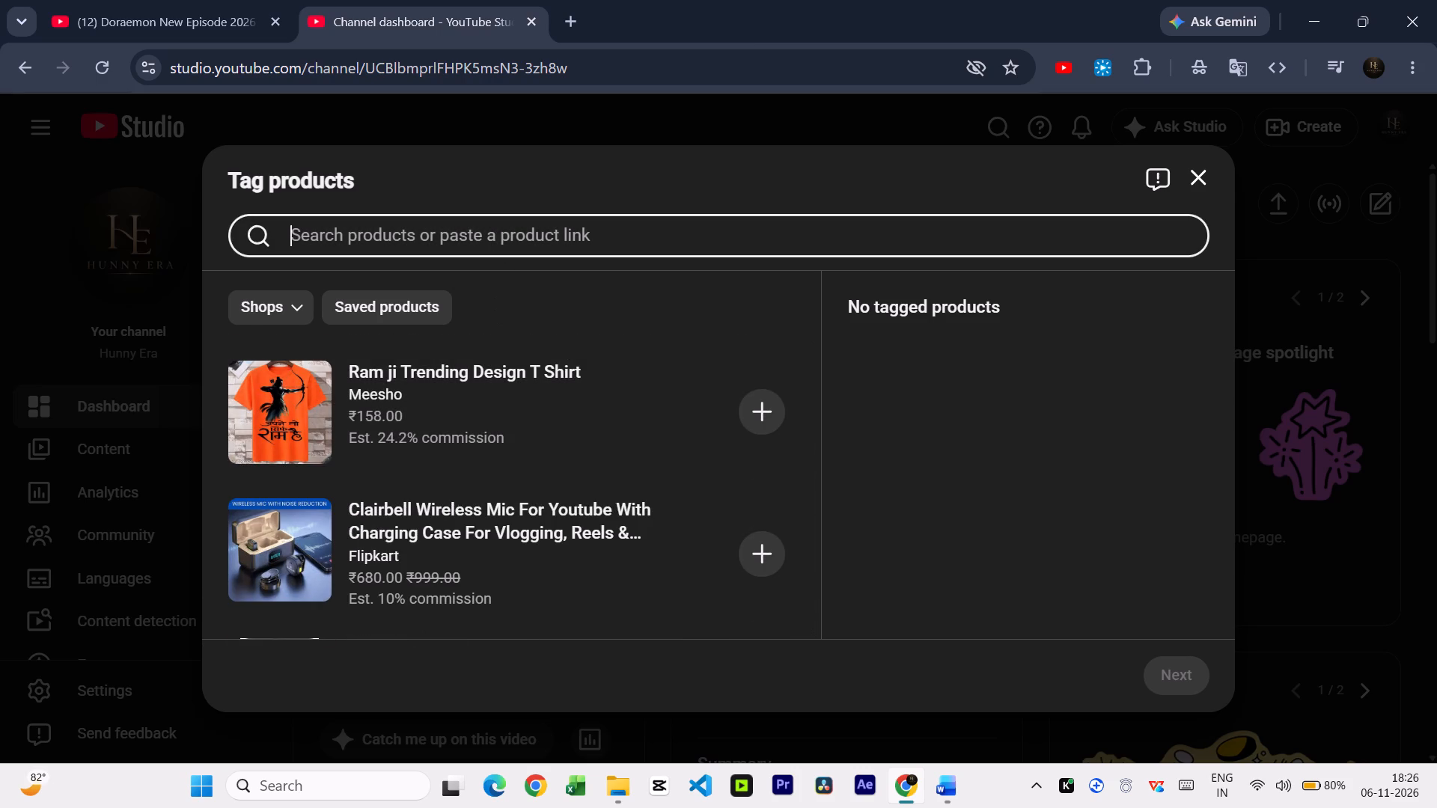
Search products for "ethent cable" and tag the Terabyte Cat-6 25m Ethernet cable from Flipkart.
click(502, 236)
key(e)
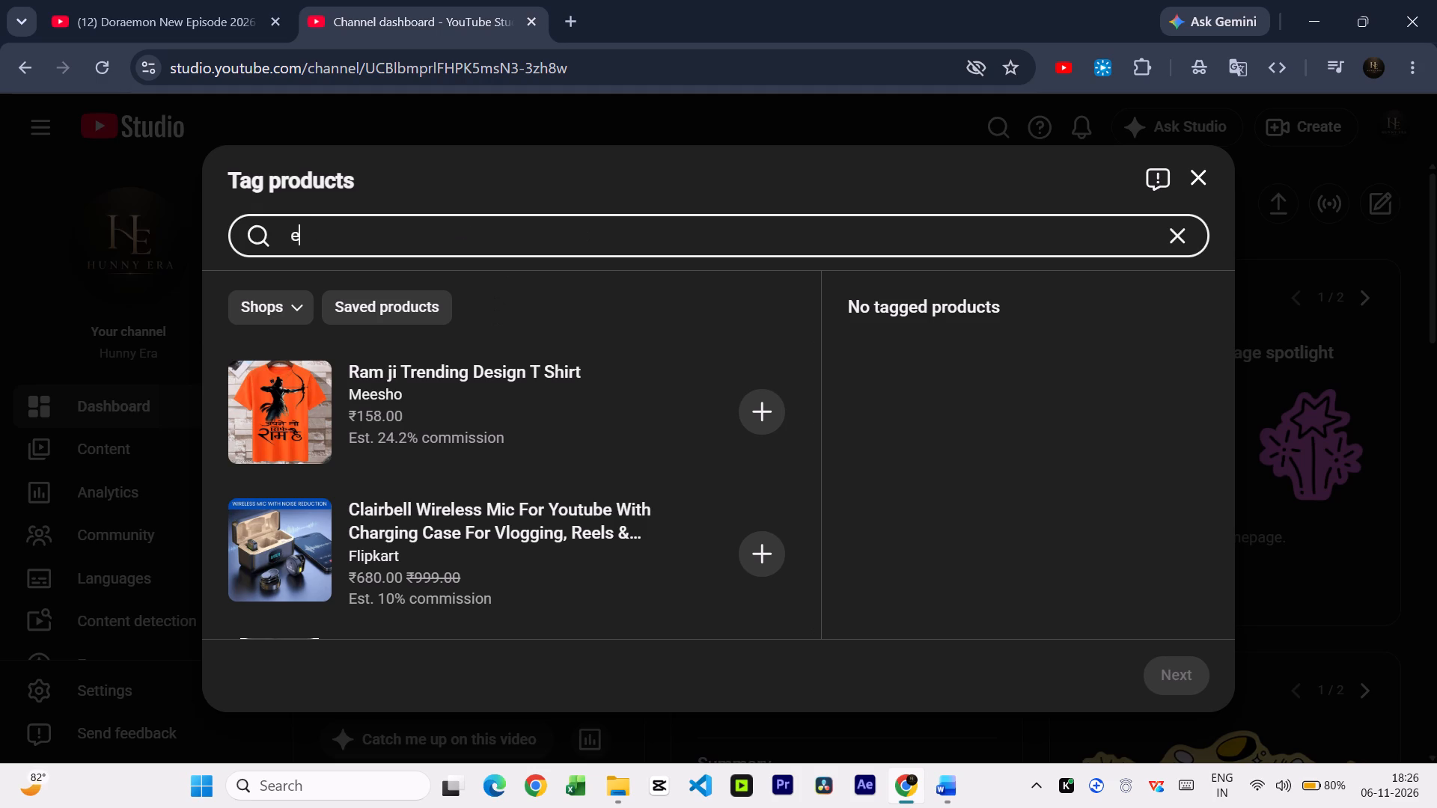
text(thent)
key(space)
text(cable)
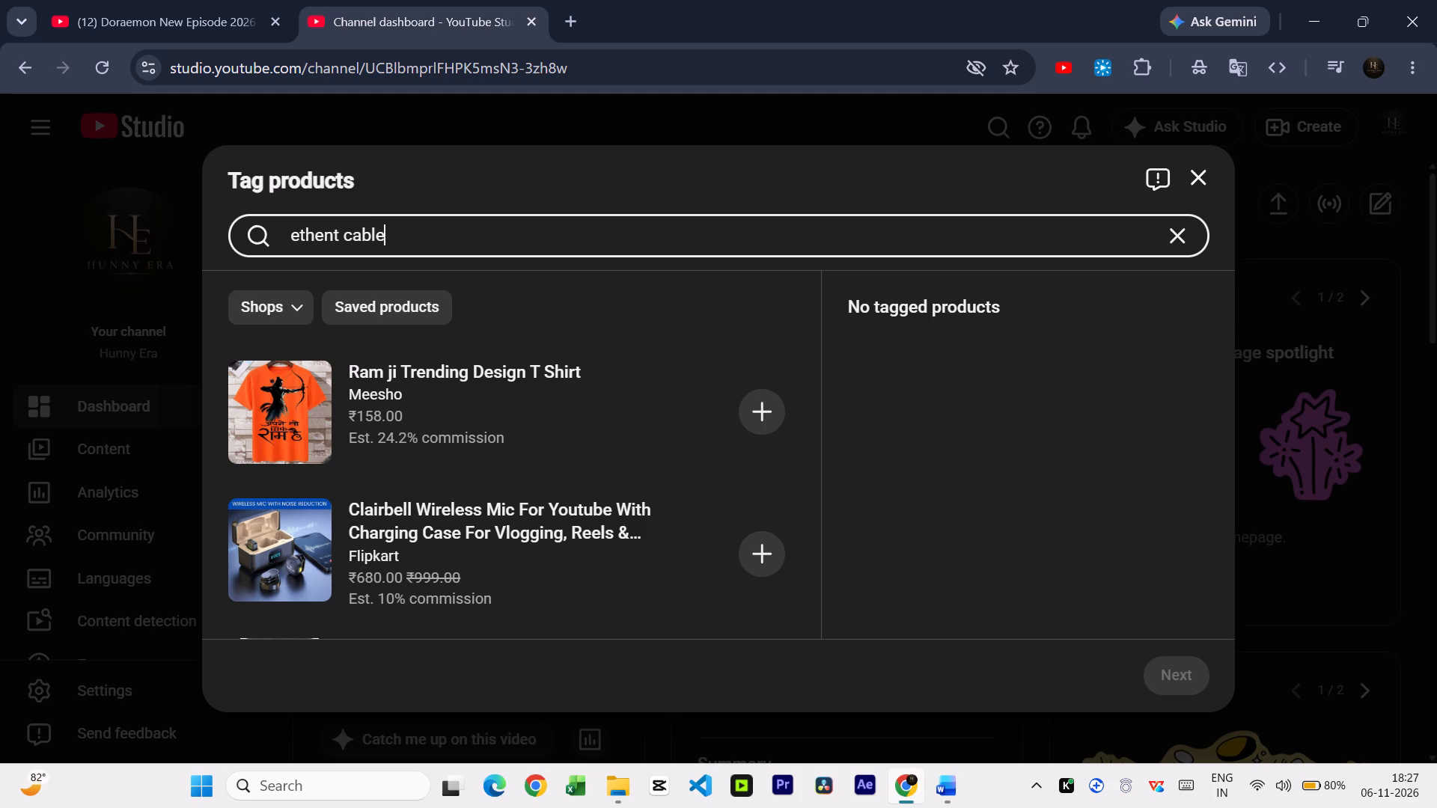
key(Return)
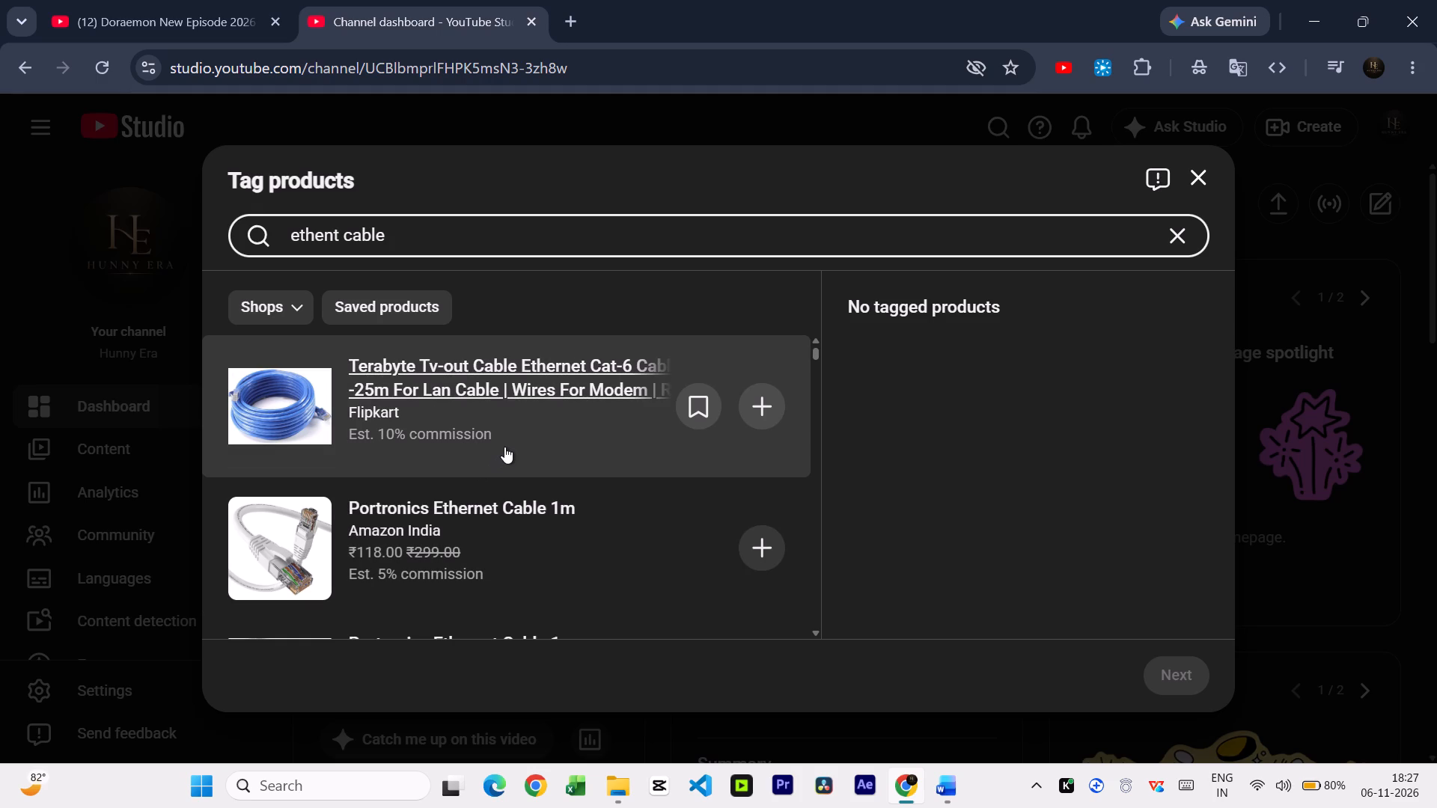
click(768, 405)
Browse the remaining Ethernet cable results, clear the search, and search products for "rauter".
scroll(626, 468, down, 1)
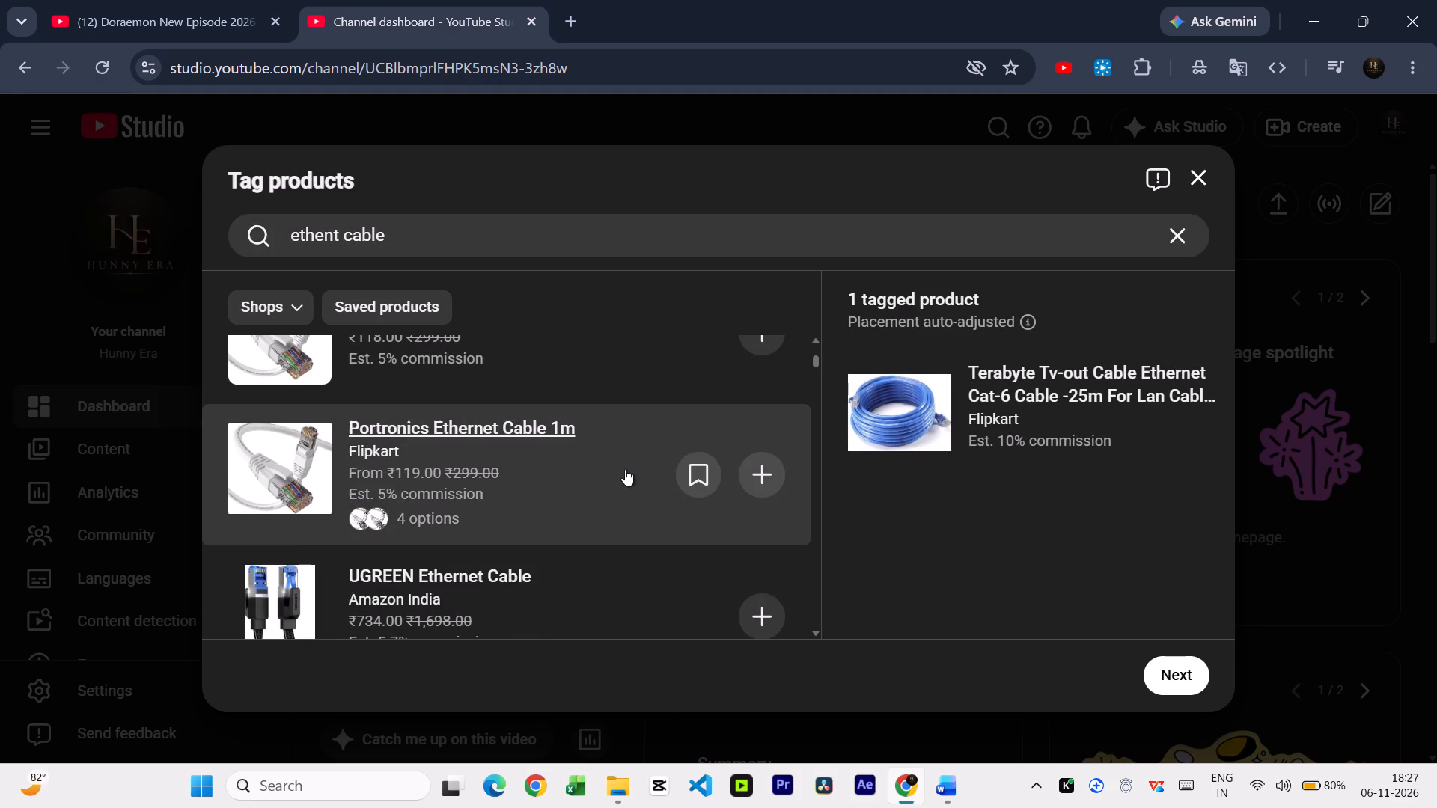
scroll(625, 469, down, 2)
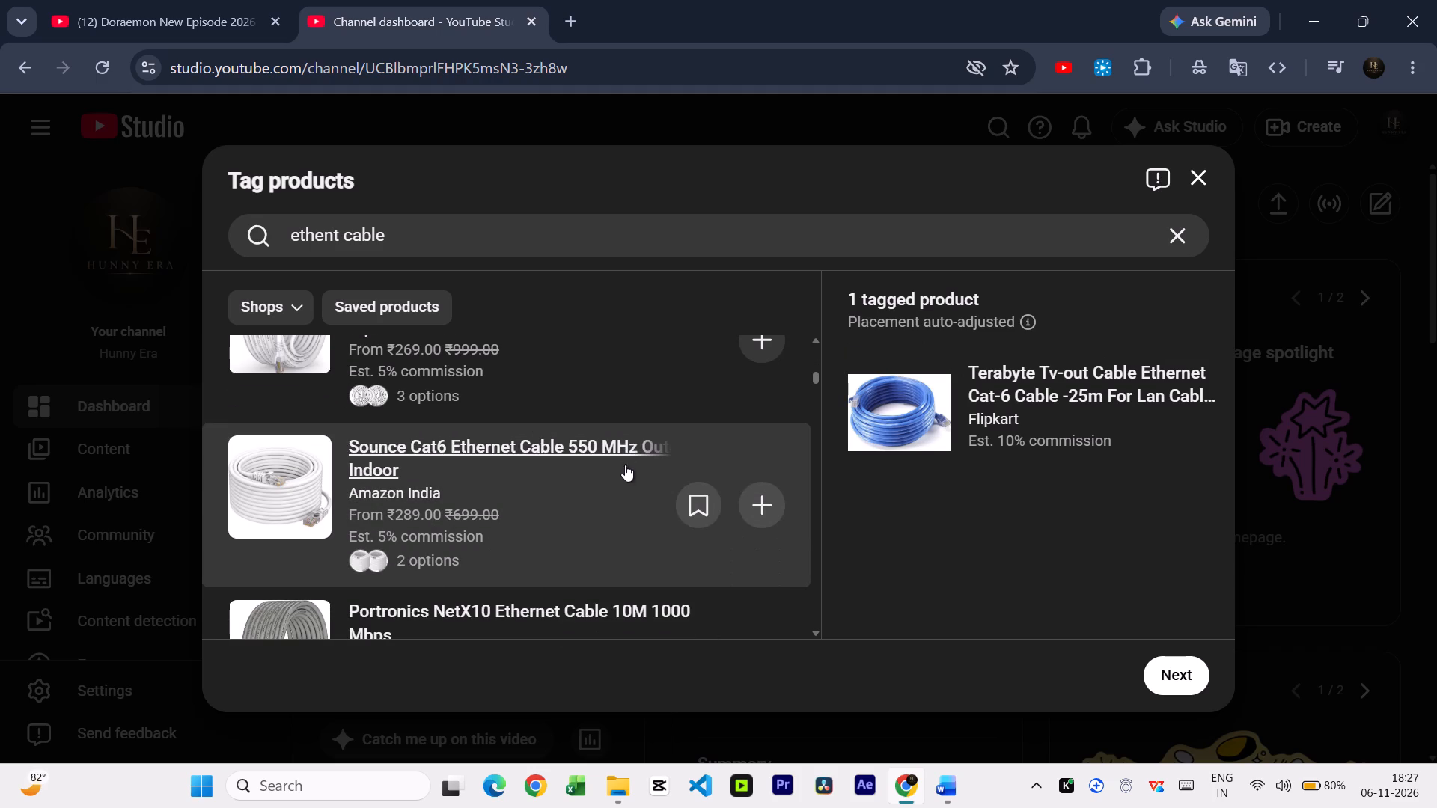
scroll(587, 522, down, 1)
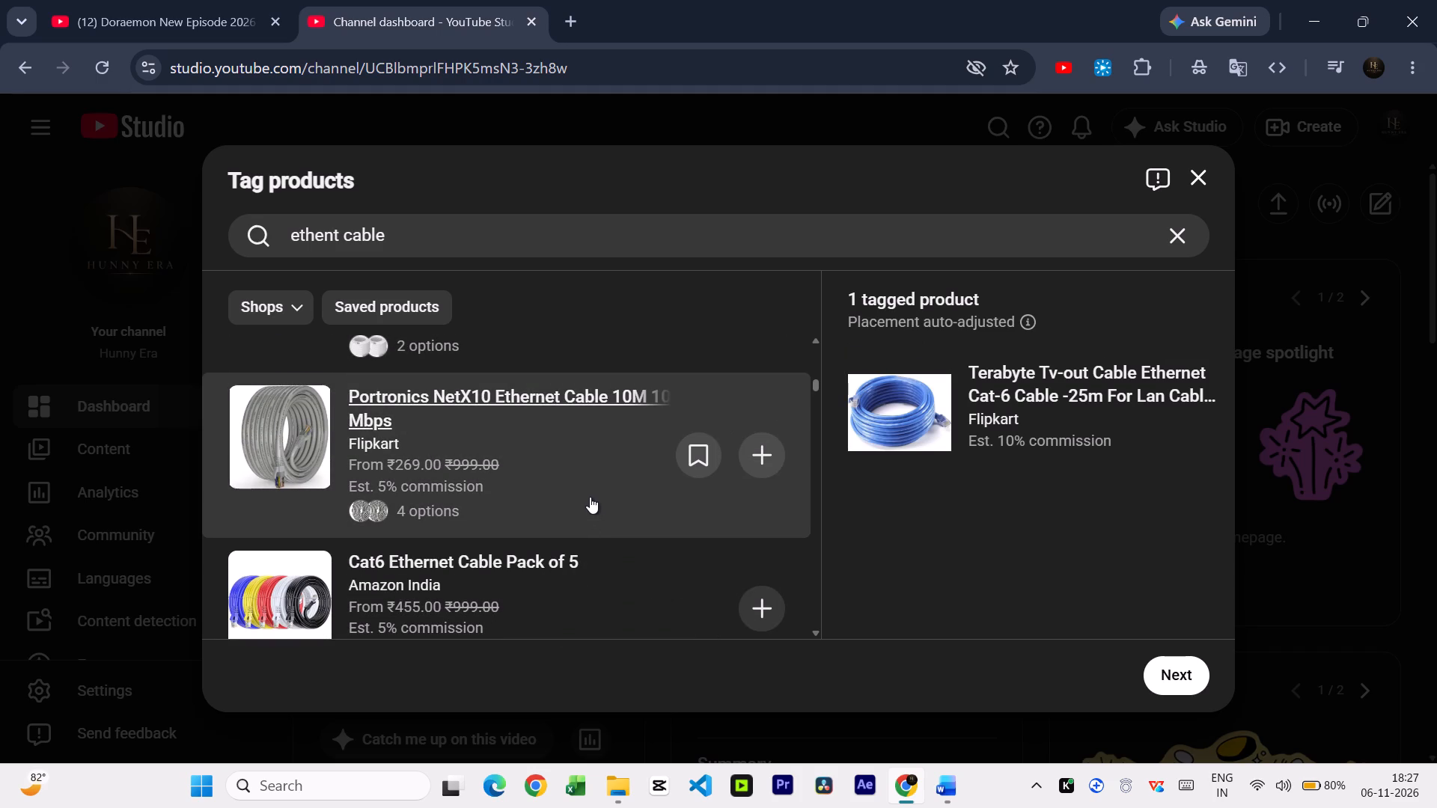
scroll(590, 489, down, 1)
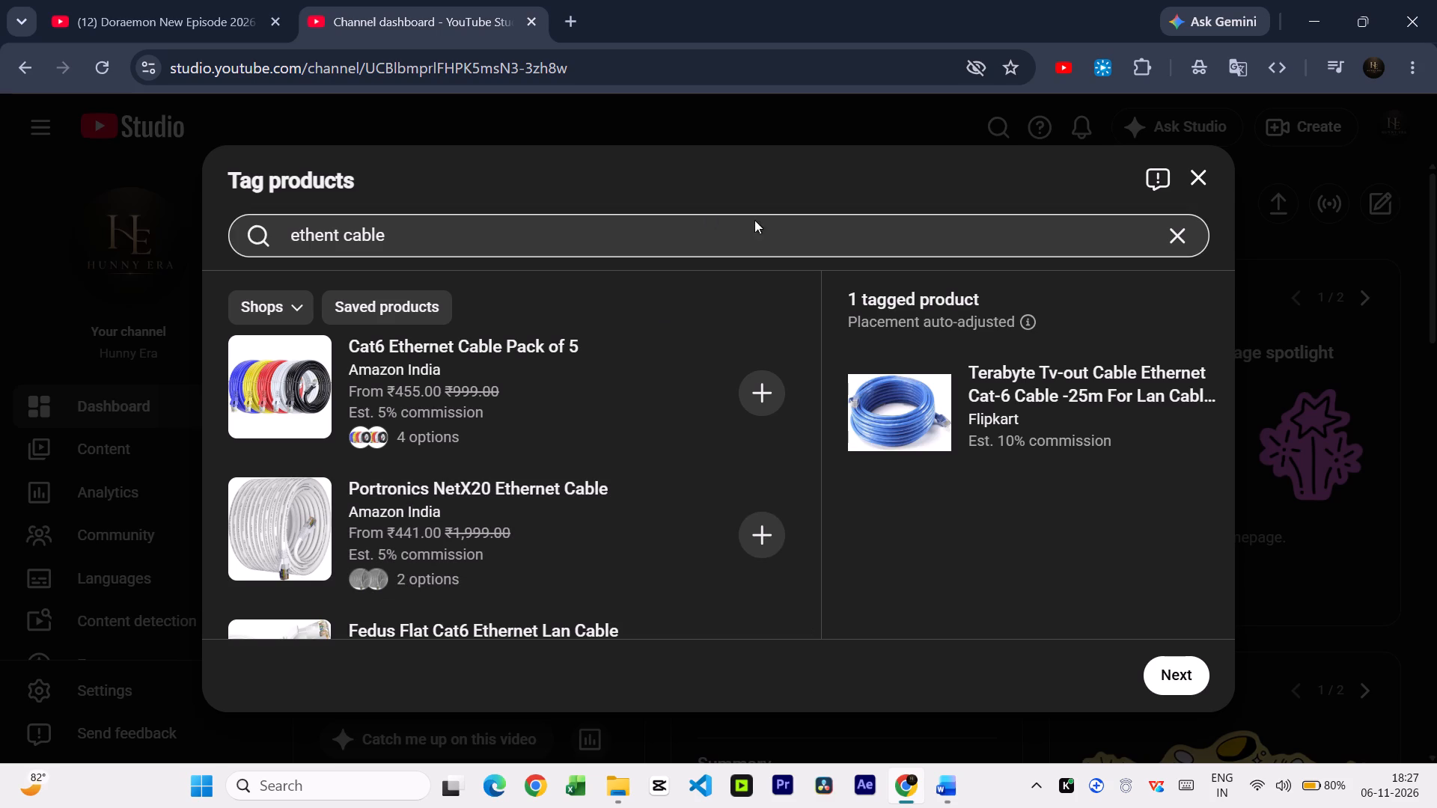
click(1181, 230)
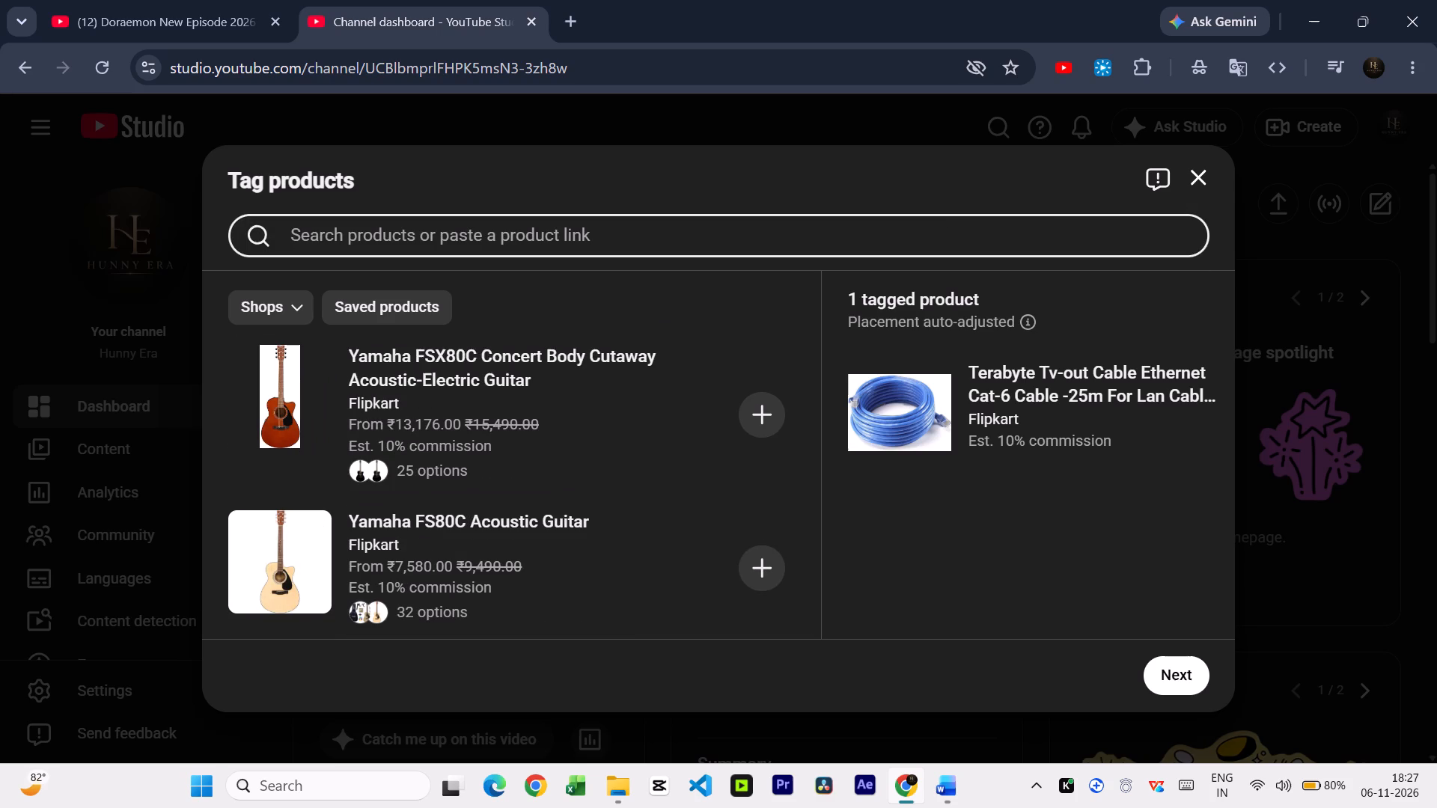
click(701, 239)
key(r)
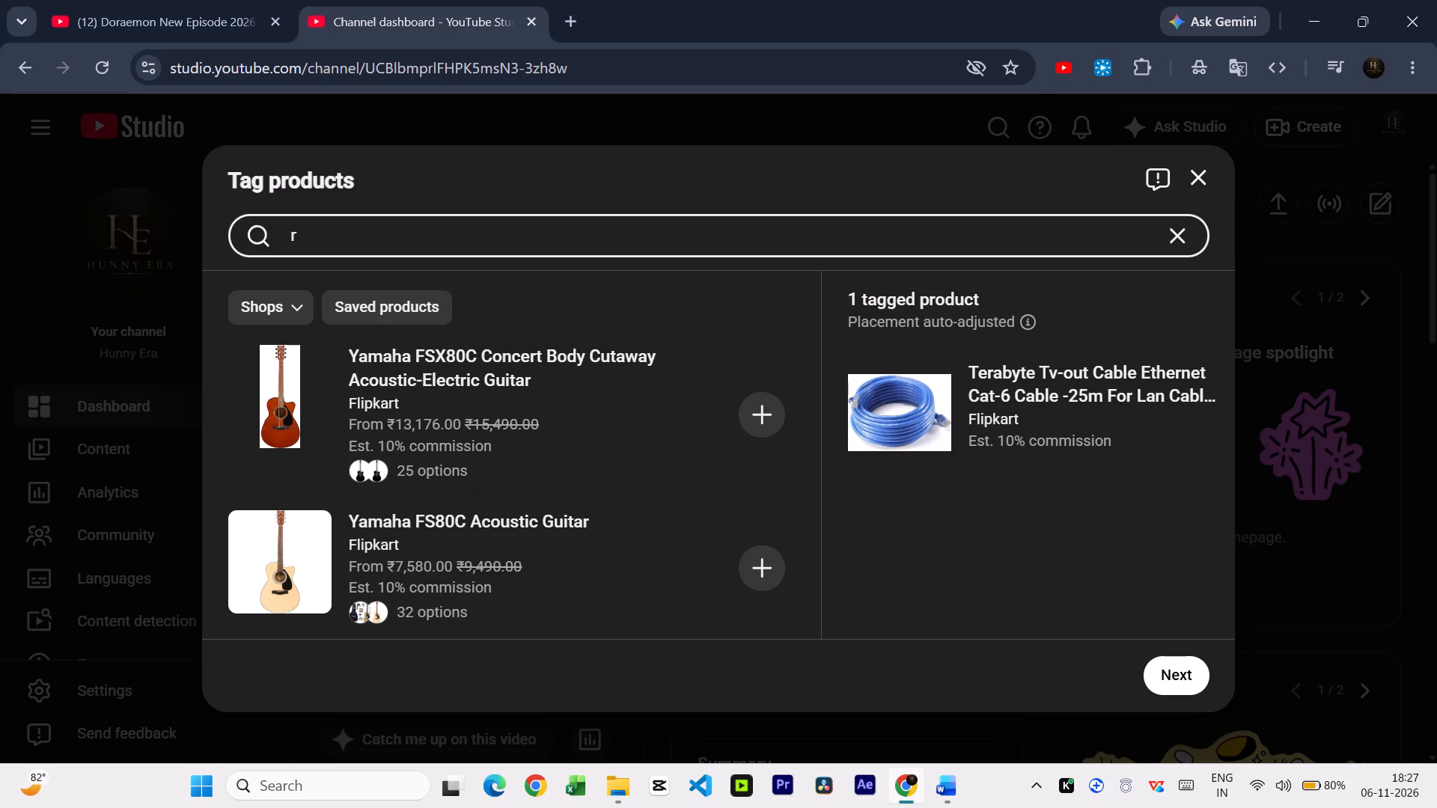
text(auter)
key(Return)
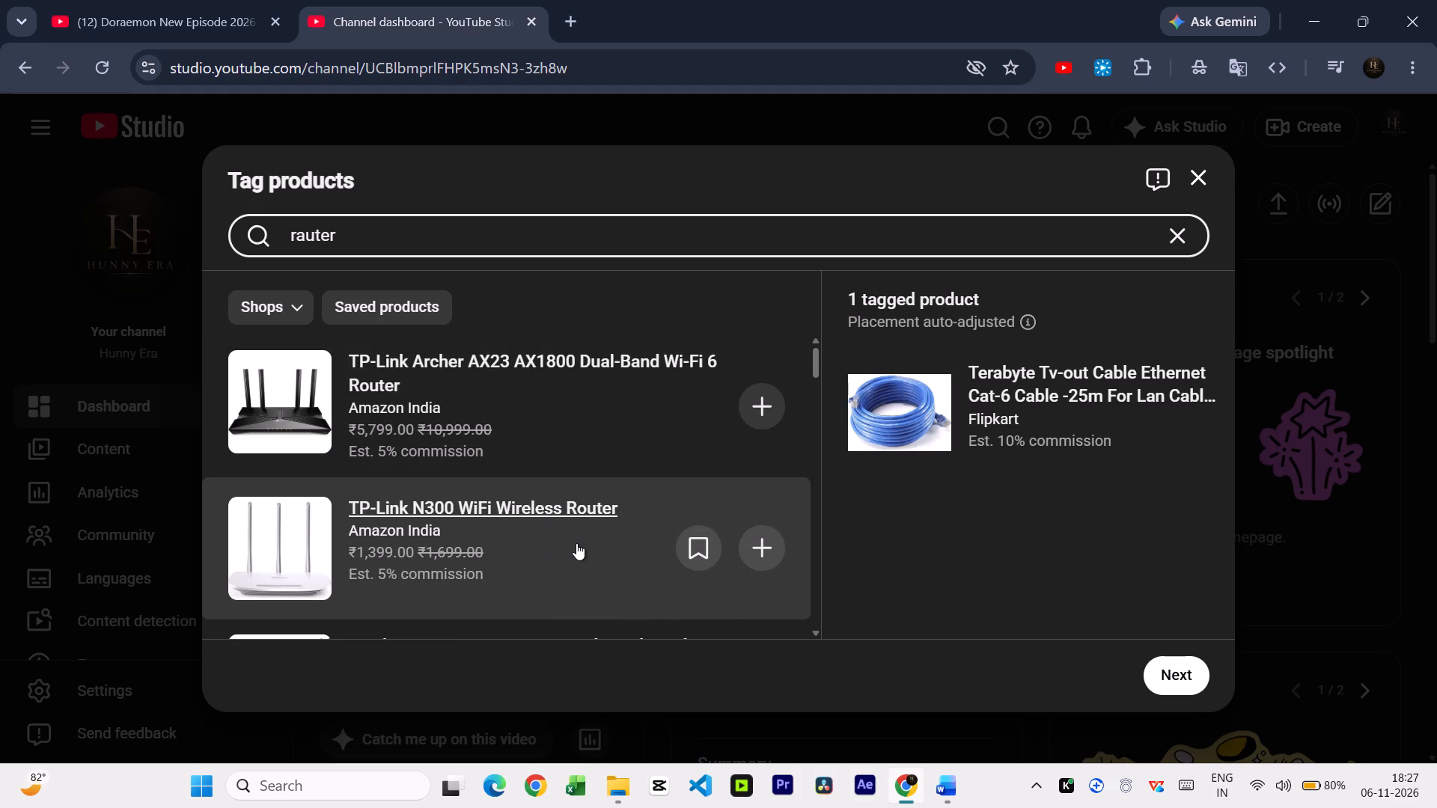
Tag the Tenda AC10 AC1200 Smart Dual-Band Gigabit WiFi Router from Amazon India in the "rauter" results.
scroll(576, 543, down, 1)
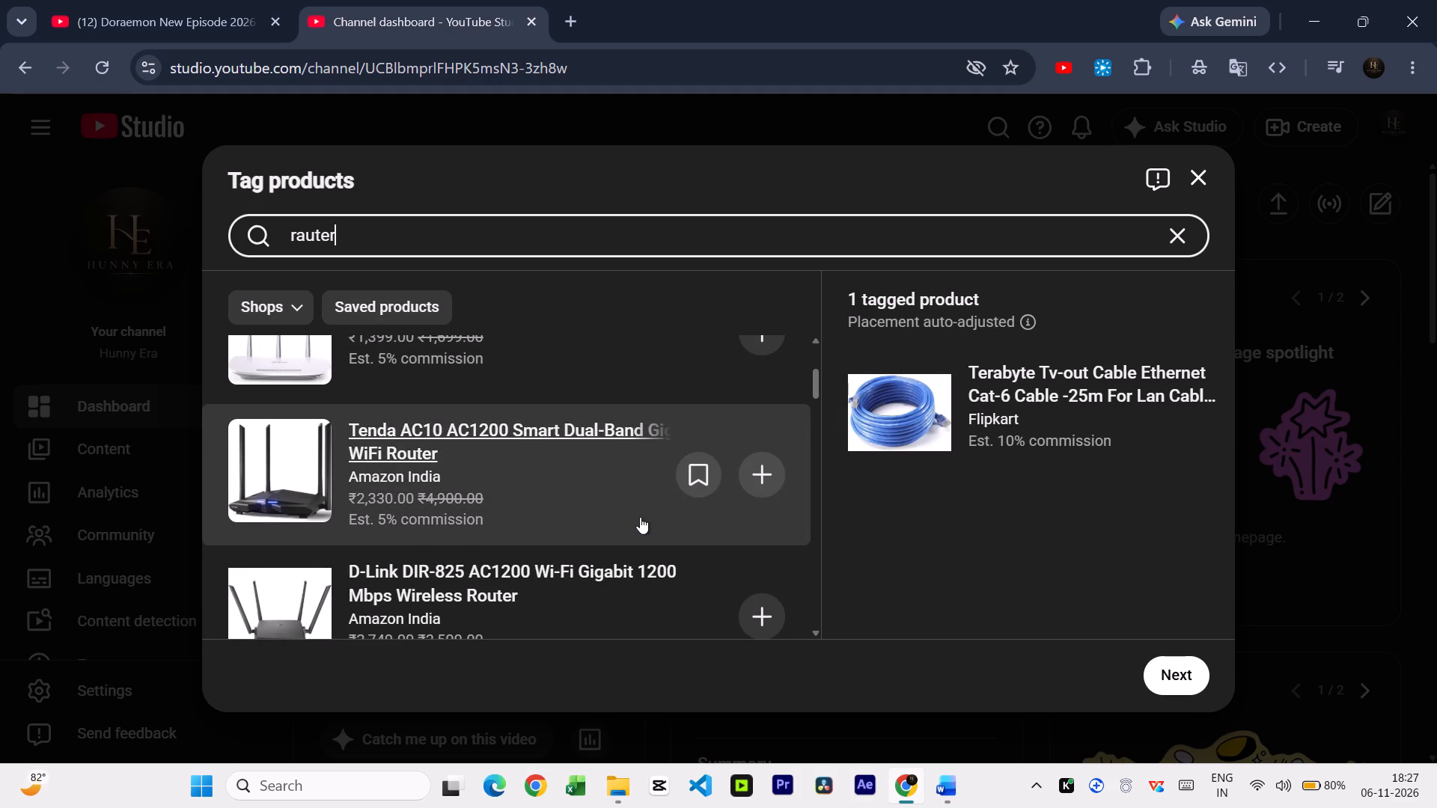
scroll(643, 515, down, 1)
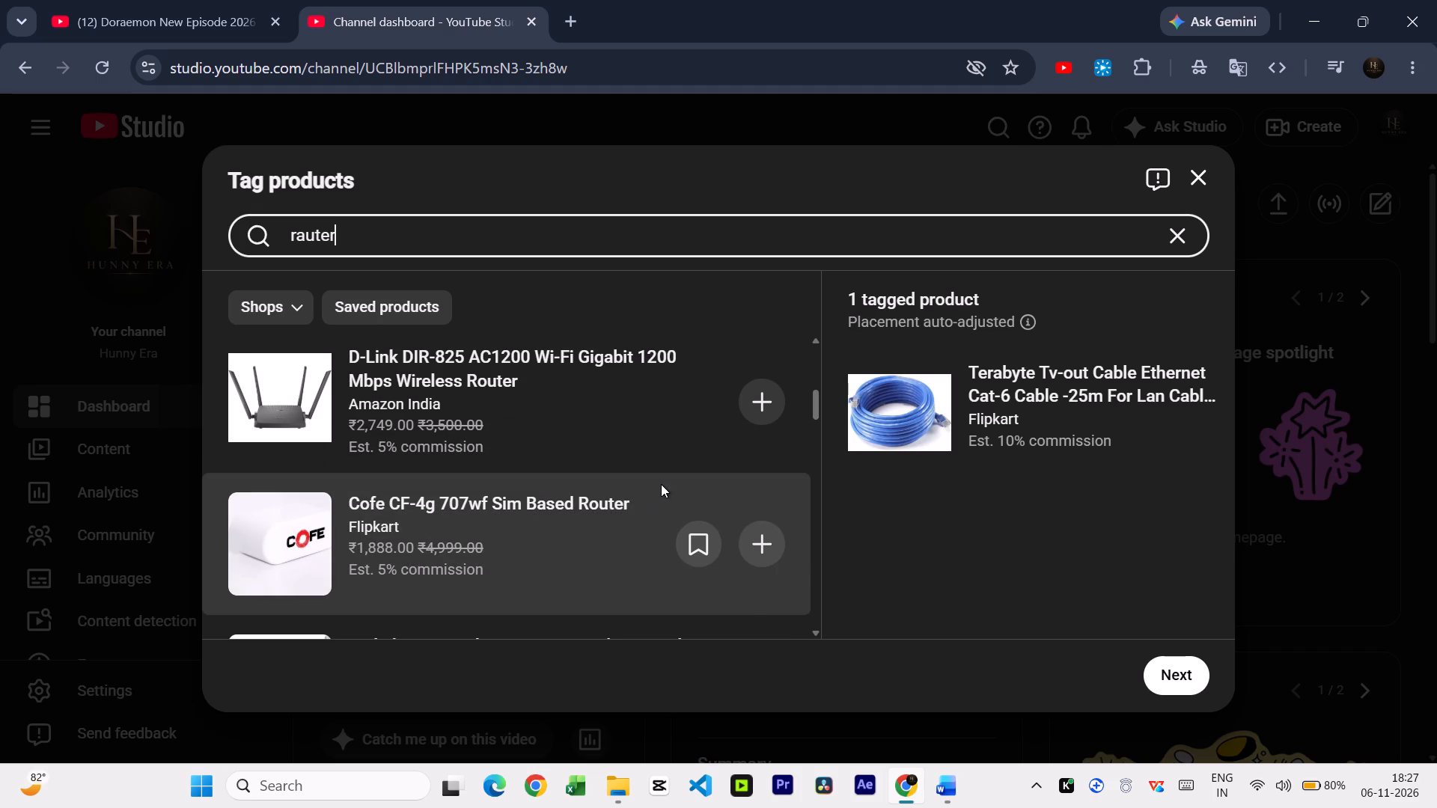
scroll(670, 459, up, 1)
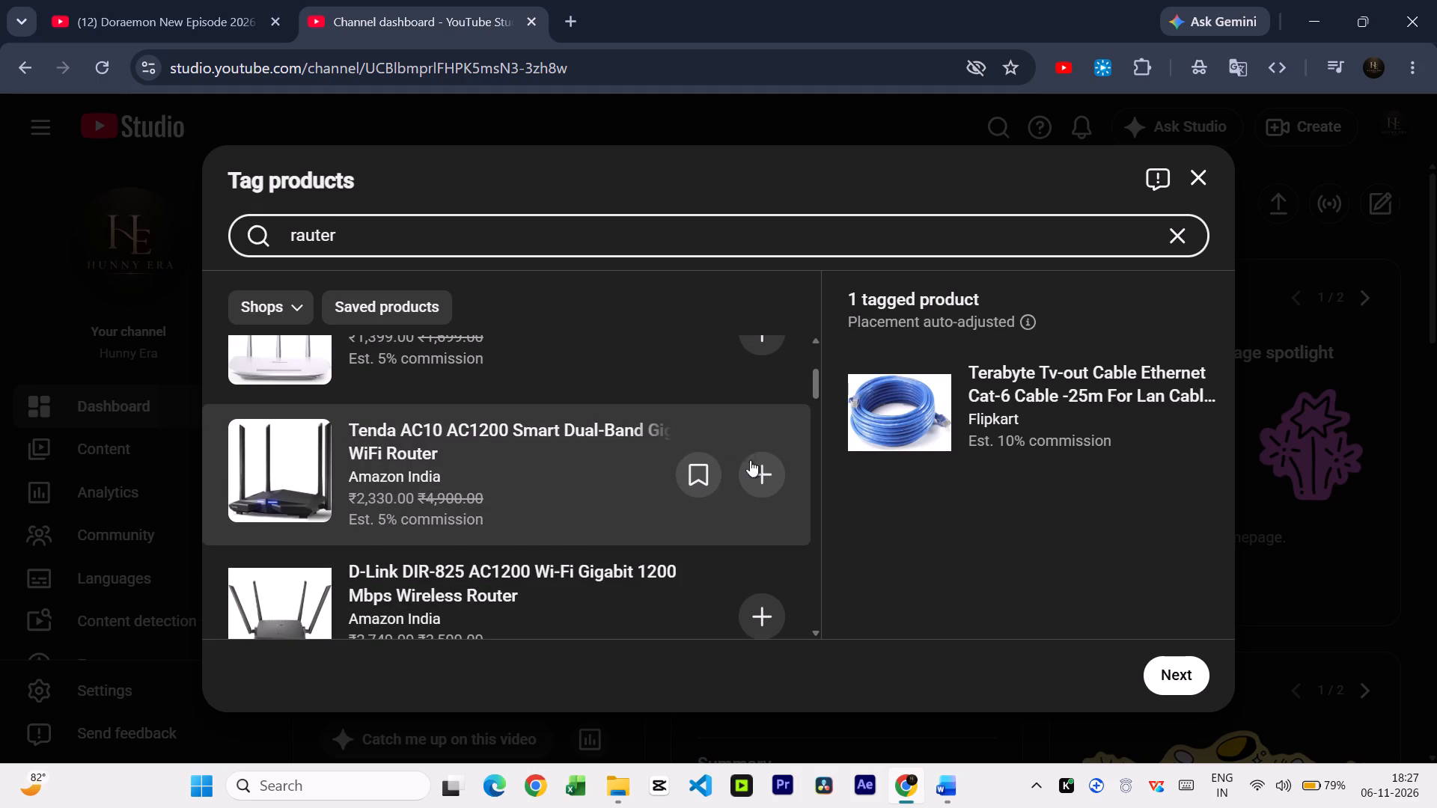
click(769, 474)
Browse the remaining router results for another product to tag and clear the search.
scroll(686, 475, up, 2)
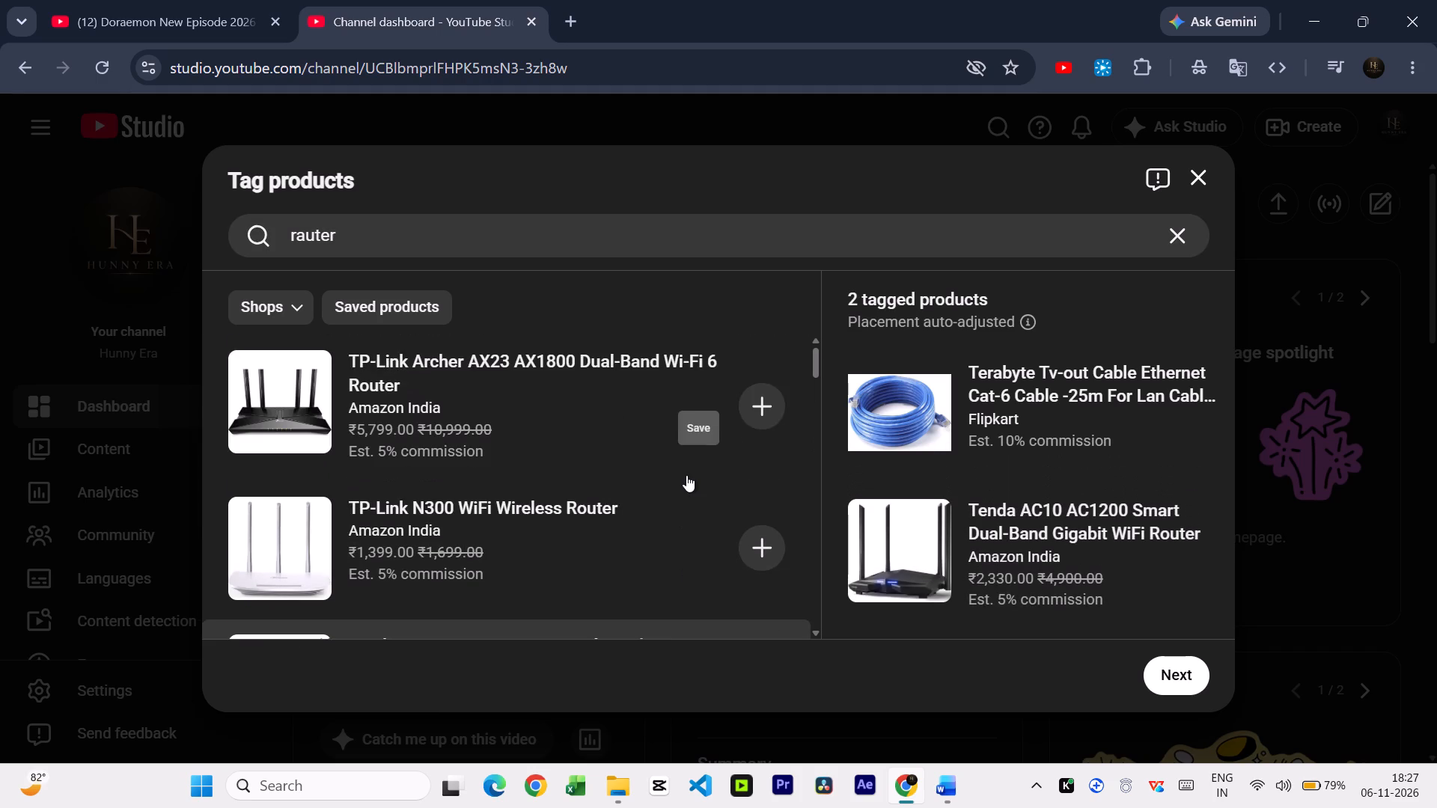
scroll(686, 475, down, 4)
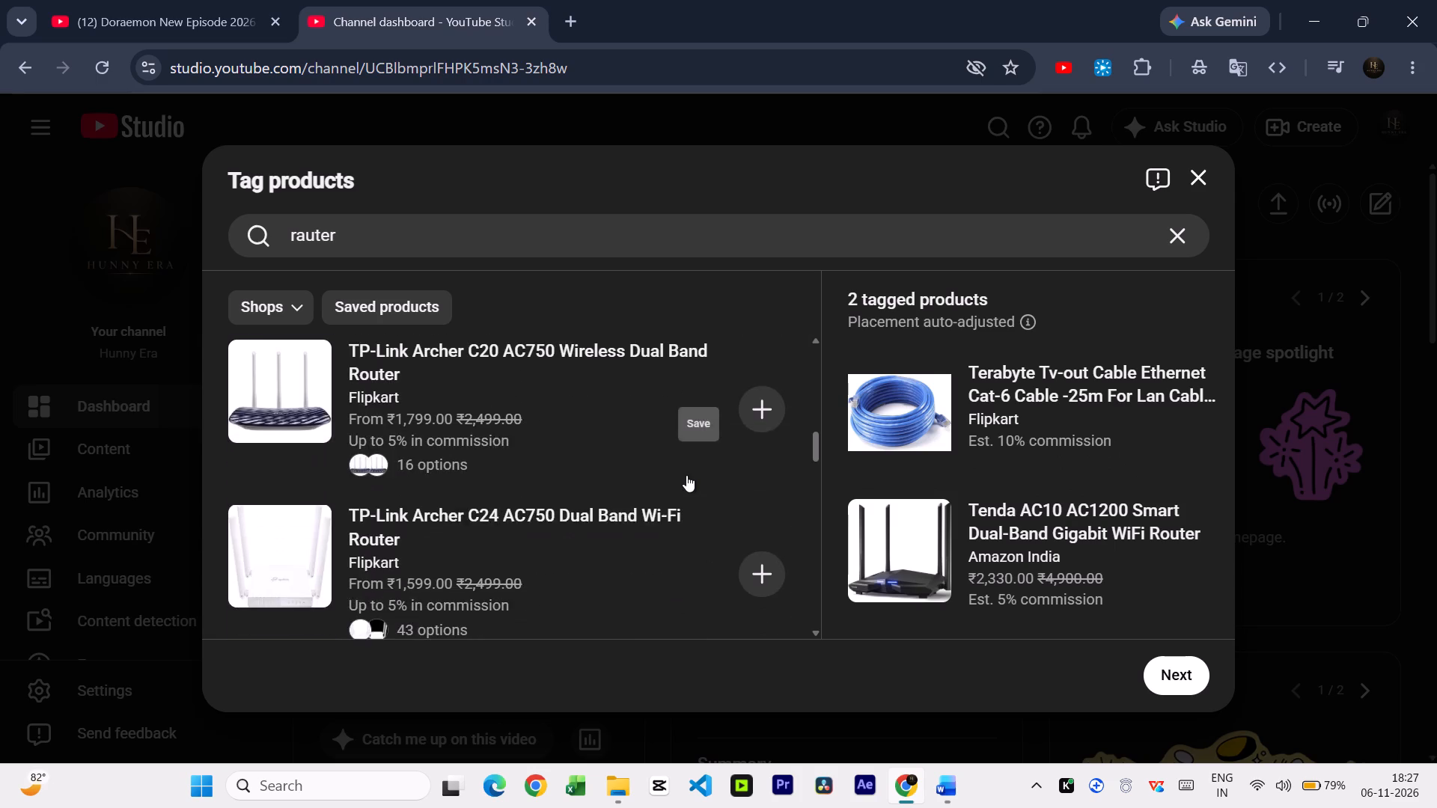
scroll(686, 475, down, 1)
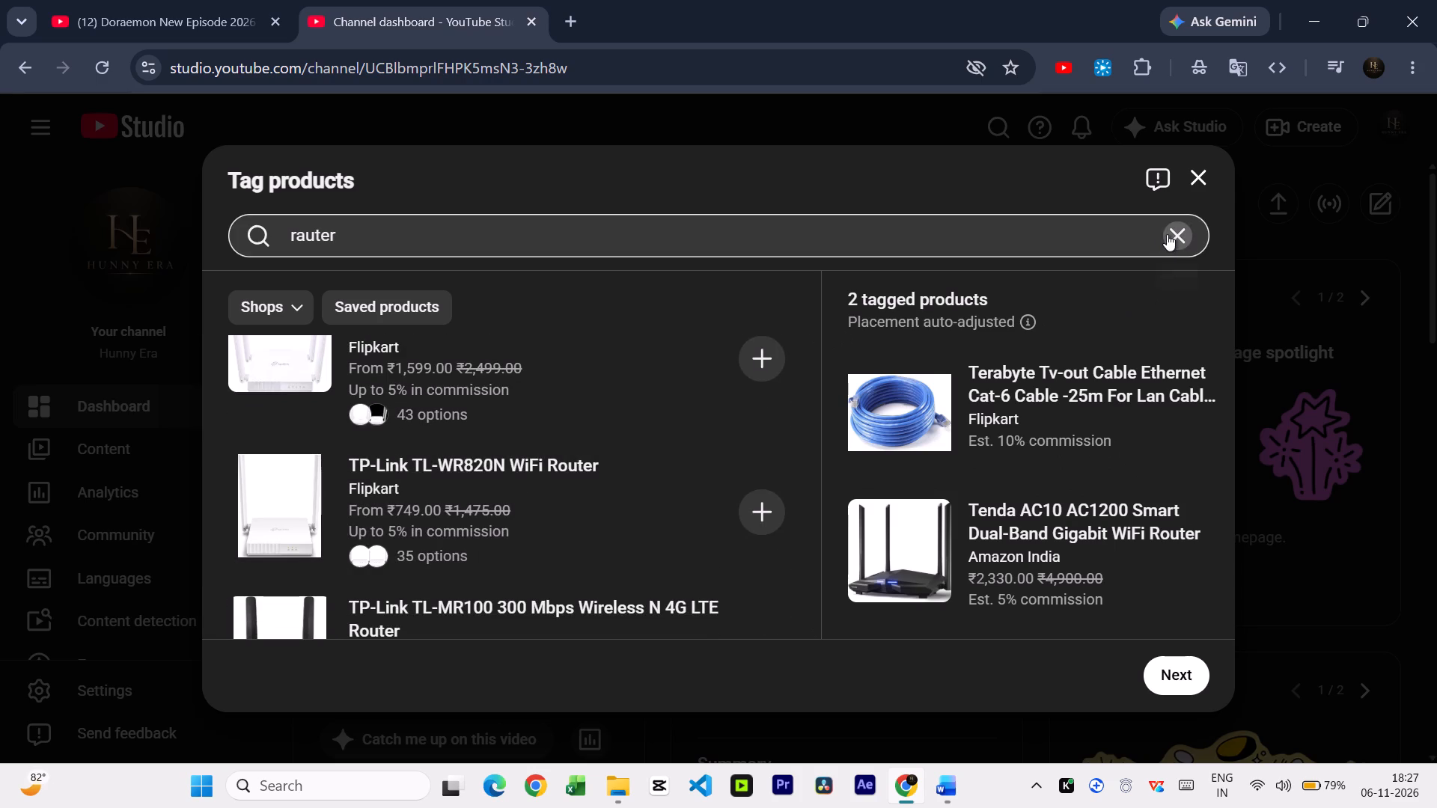
click(1167, 234)
click(512, 239)
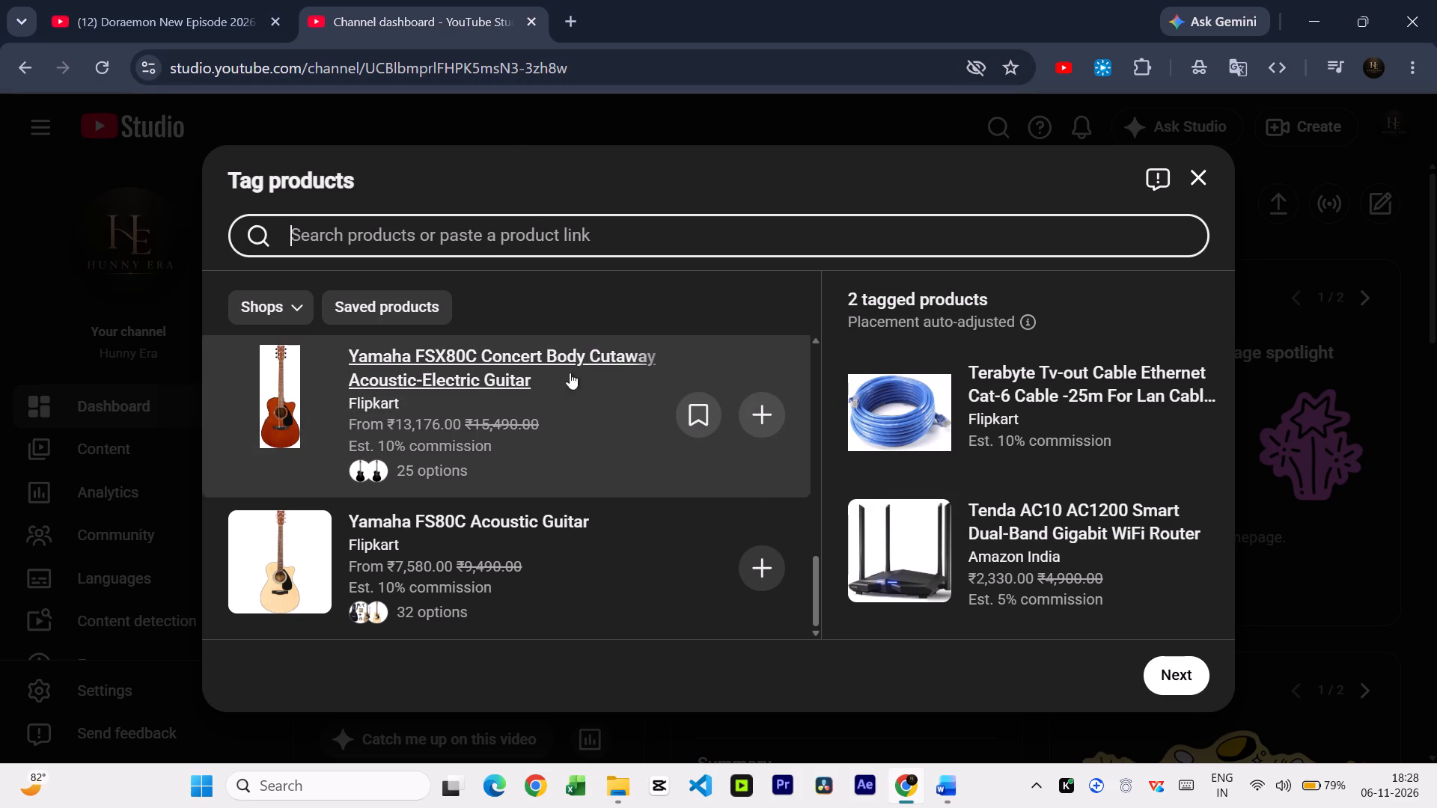
Look through the suggested products, search products for "wifi", and clear the search.
scroll(951, 477, down, 2)
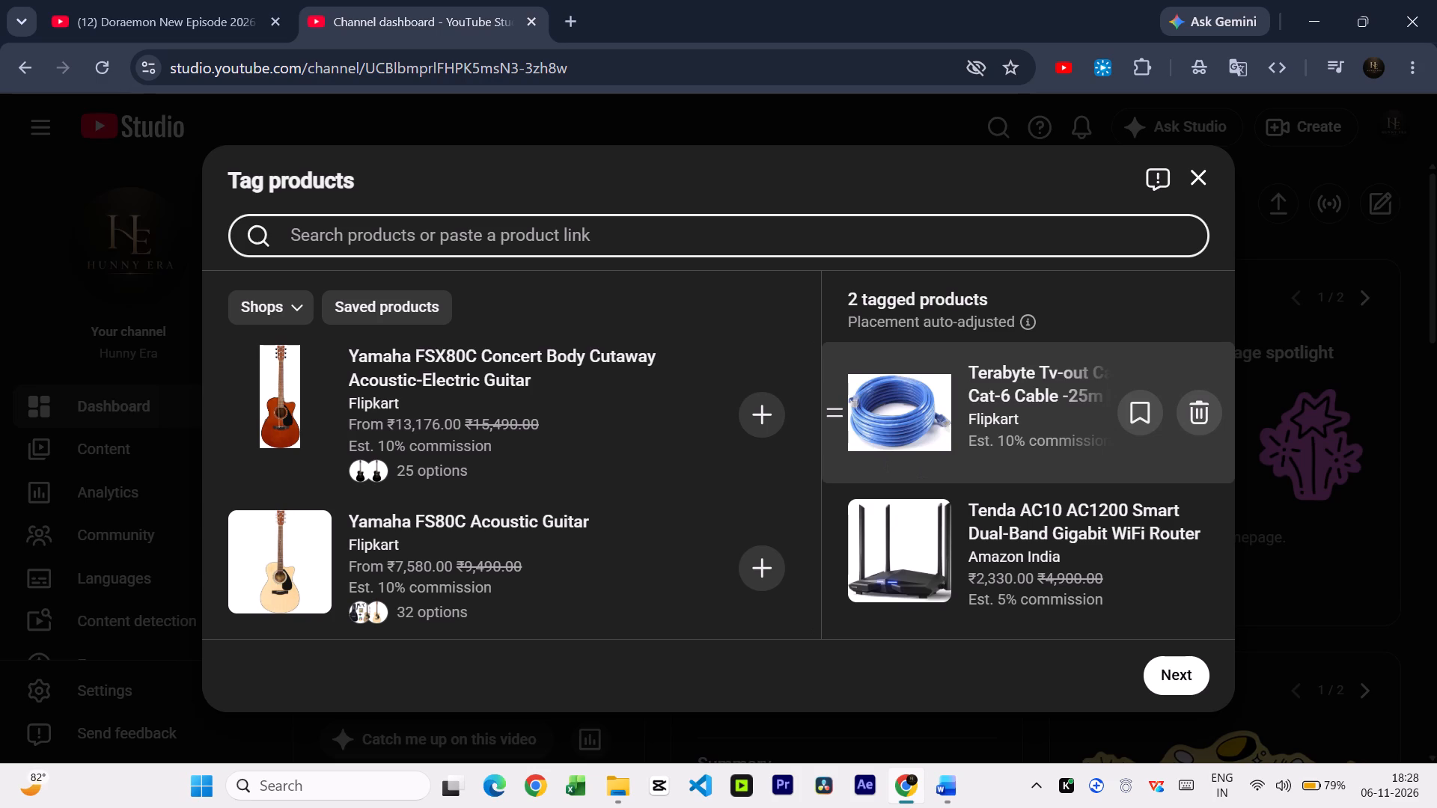
scroll(951, 477, down, 1)
scroll(951, 477, up, 3)
click(675, 233)
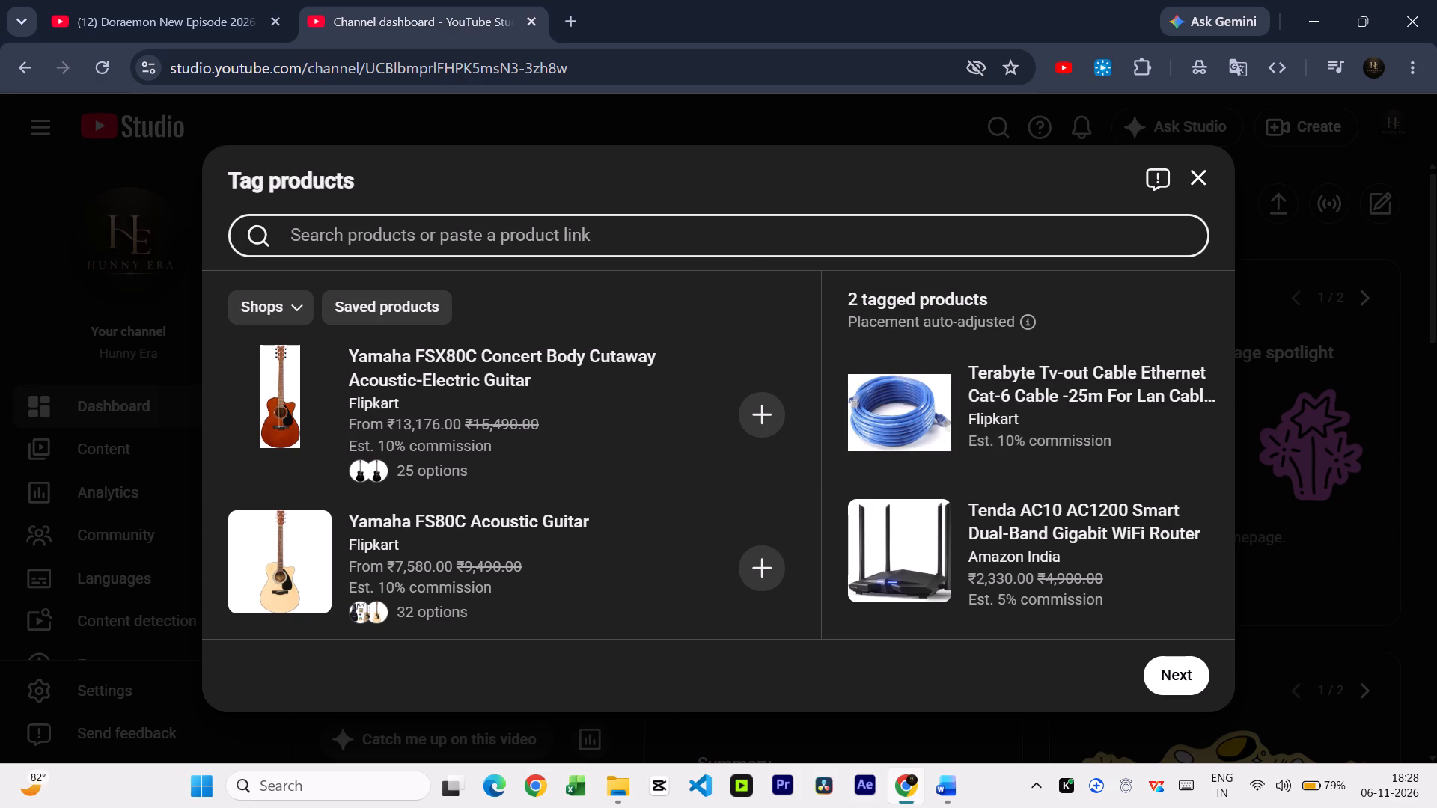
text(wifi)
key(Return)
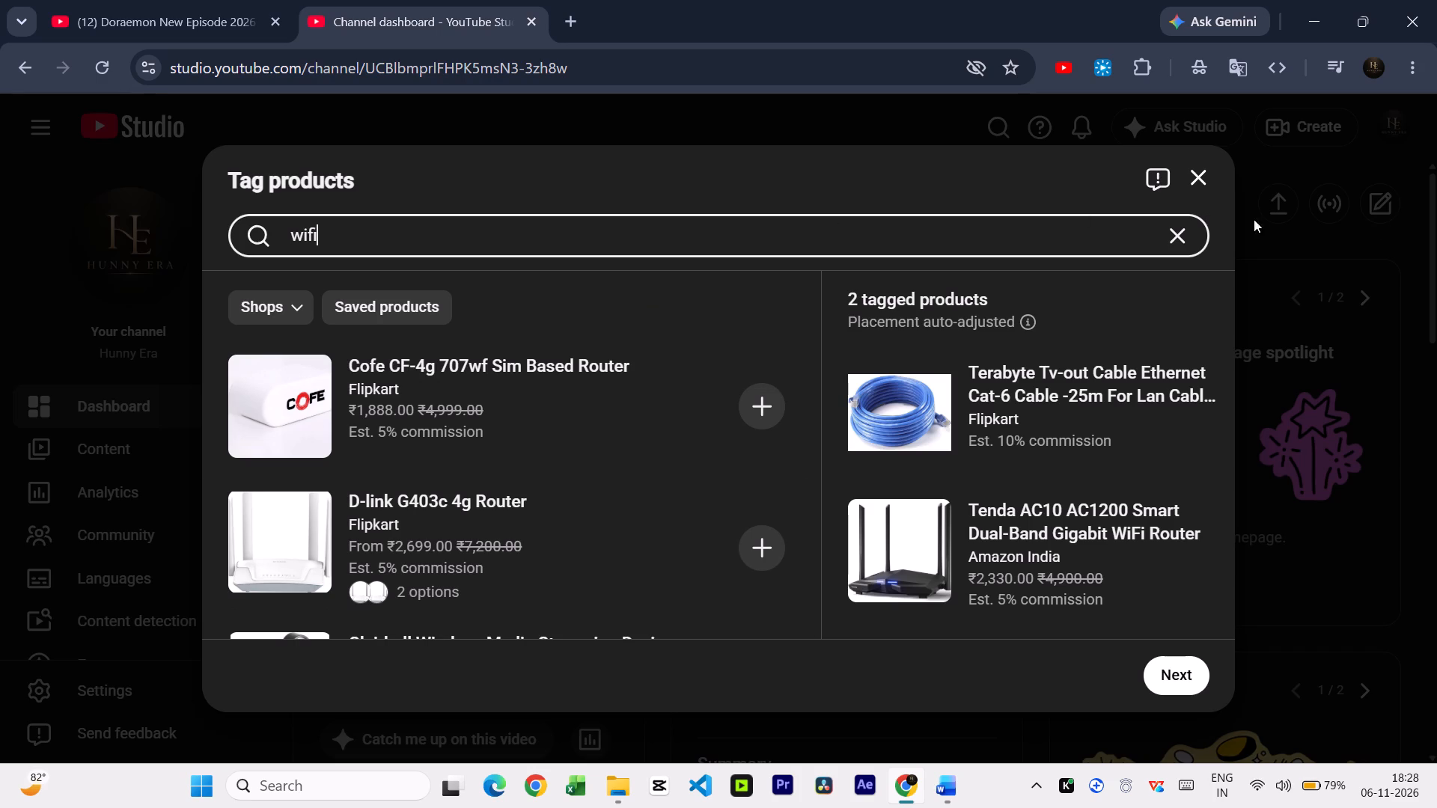
click(1180, 231)
click(787, 227)
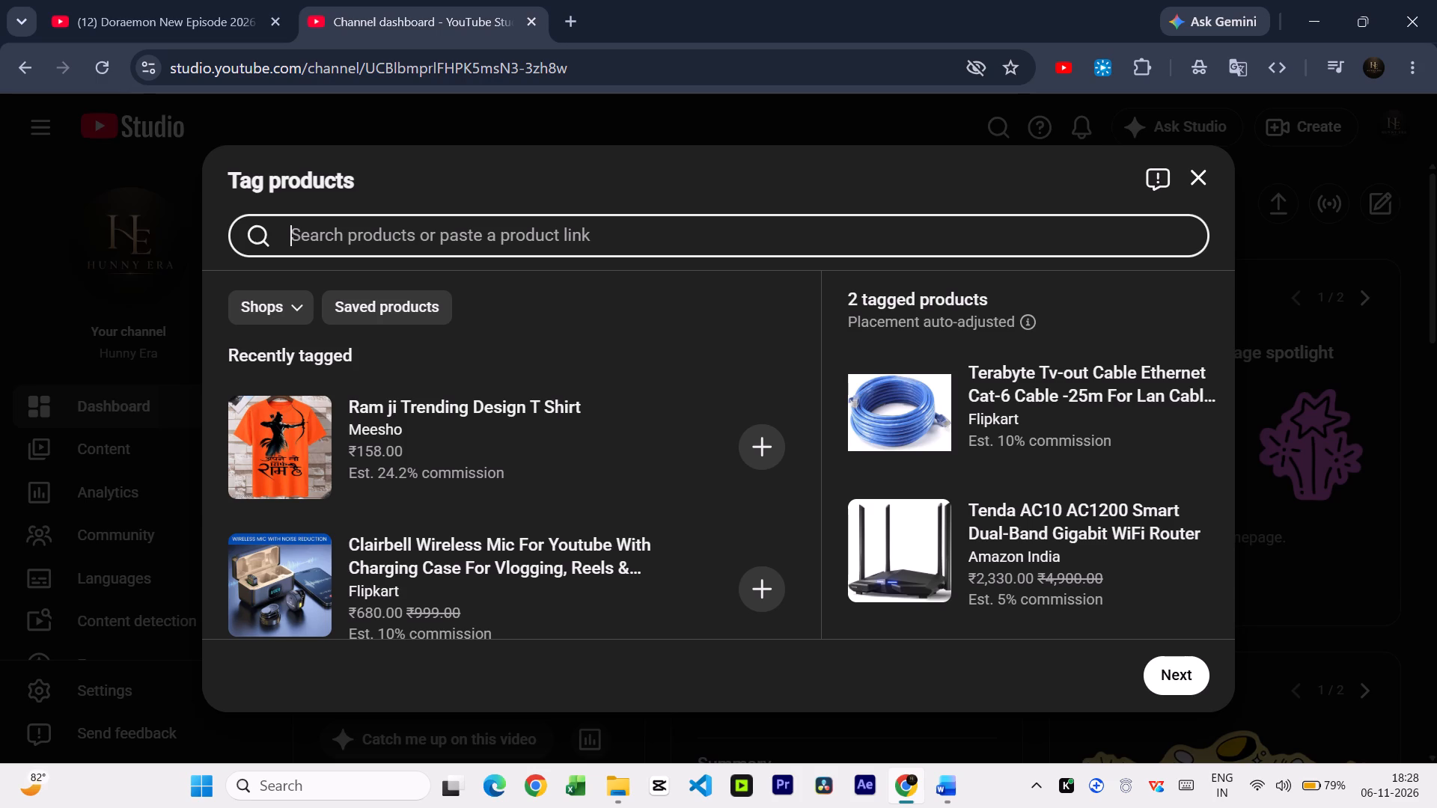
Tag the Apple iPhone Air and the Guggu K35 Wireless Microphone from the recently tagged products.
scroll(689, 480, down, 3)
scroll(677, 504, up, 5)
scroll(699, 586, down, 3)
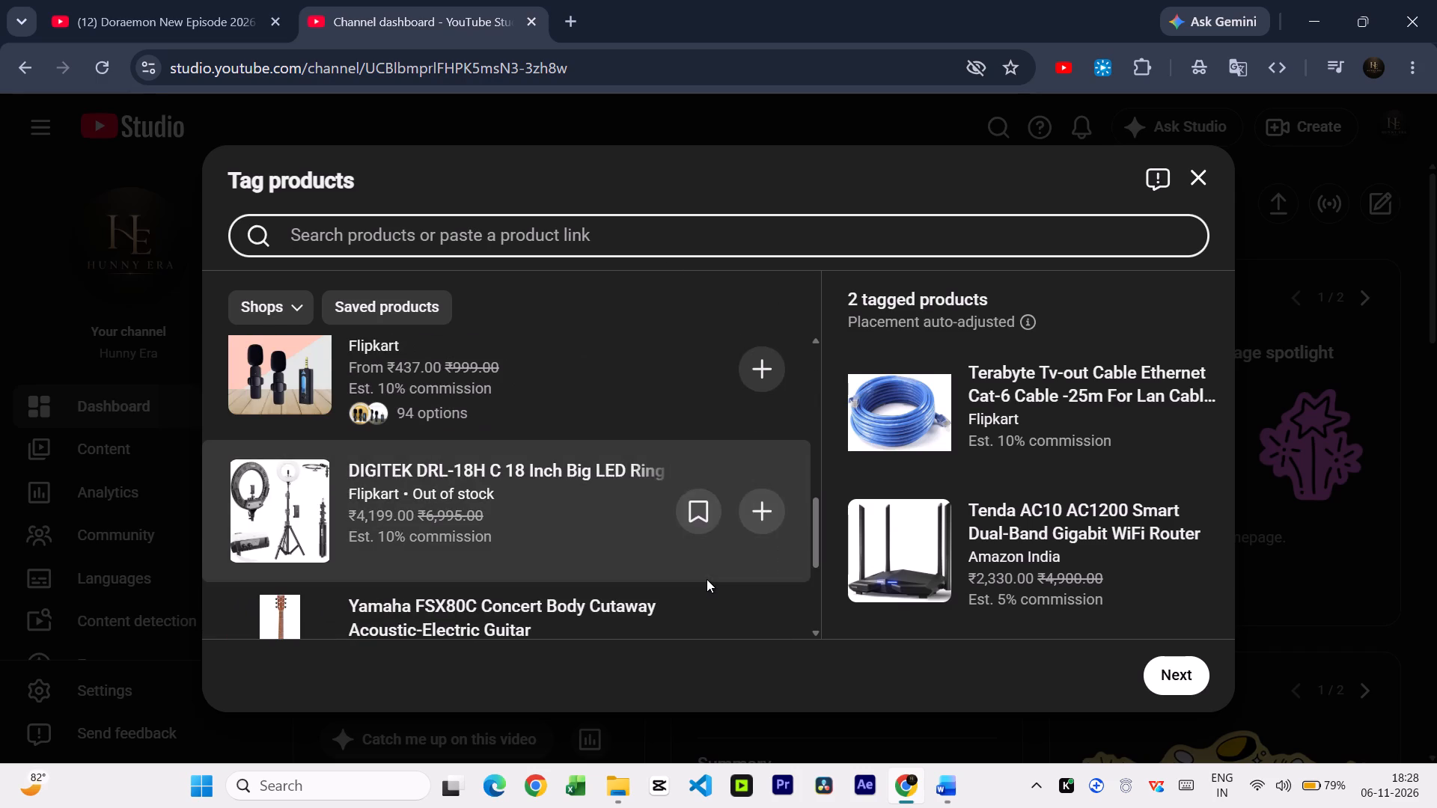
scroll(707, 579, up, 1)
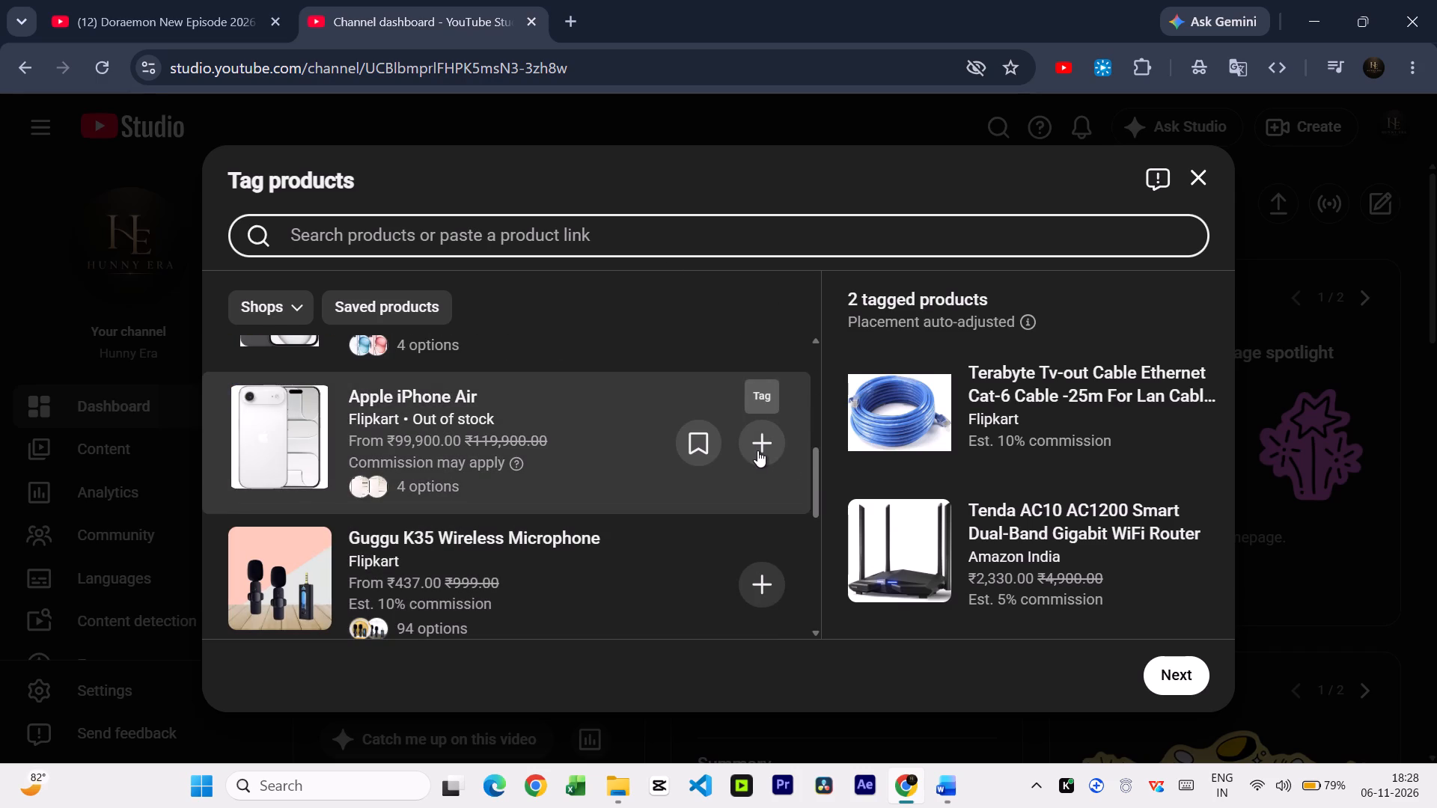
click(757, 450)
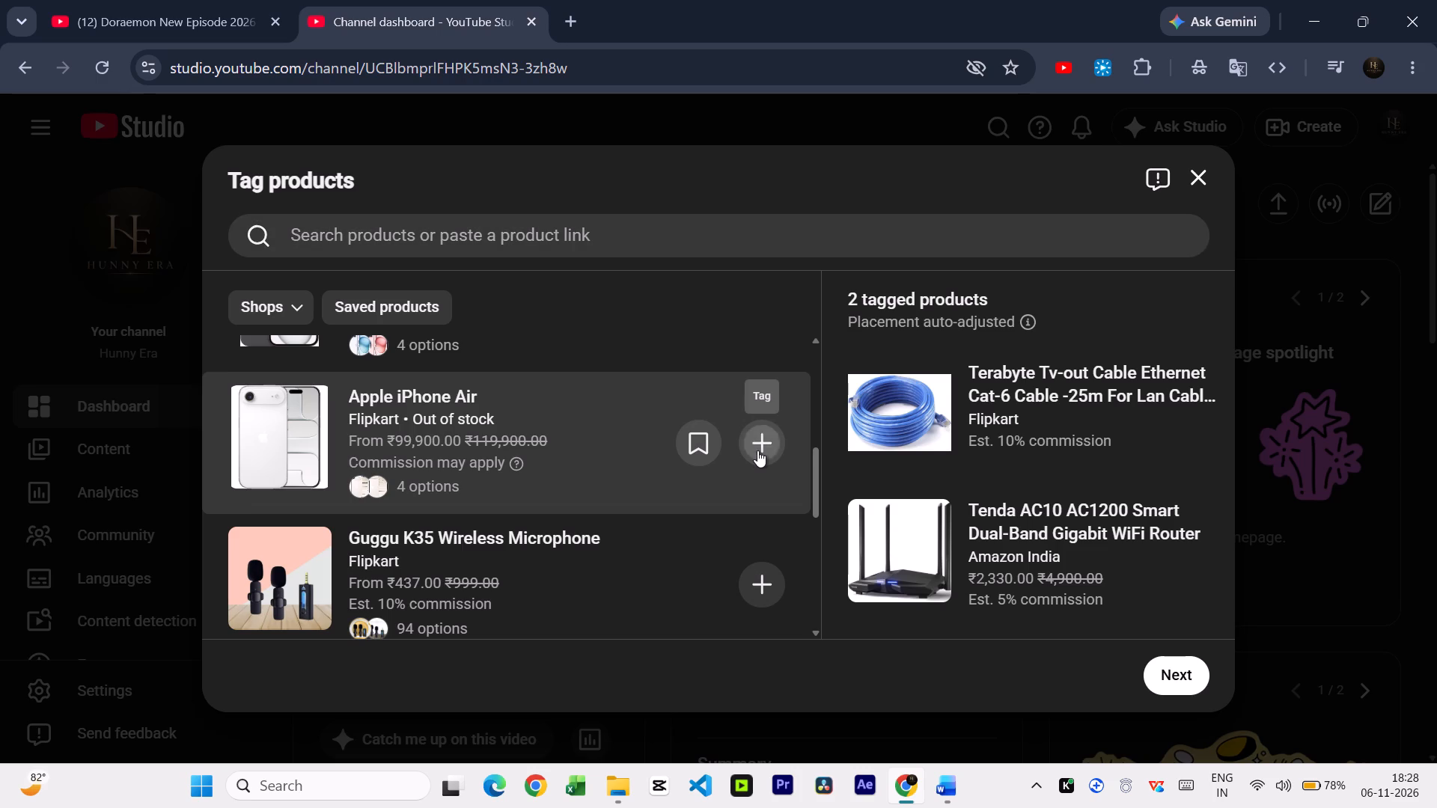
scroll(736, 520, down, 1)
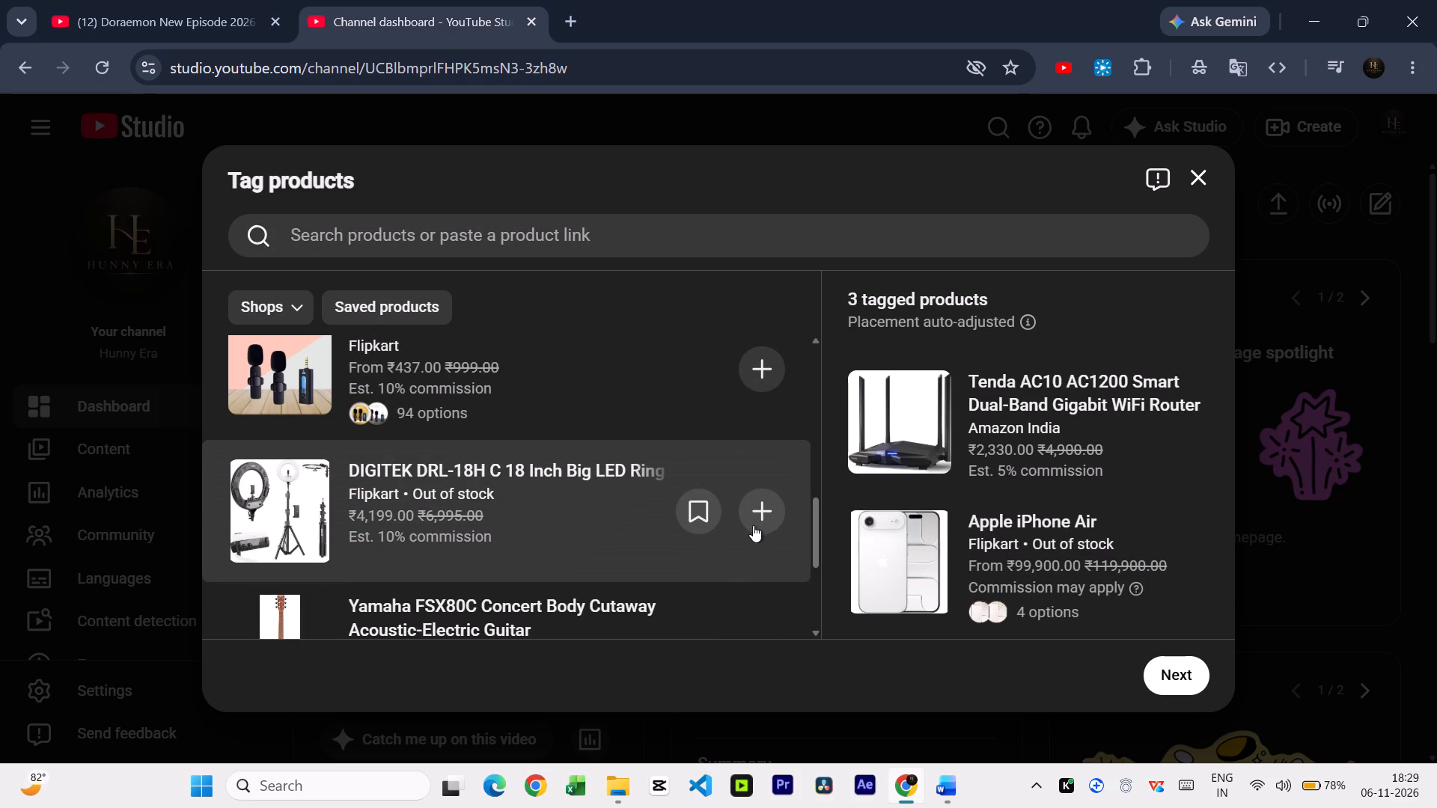
click(769, 379)
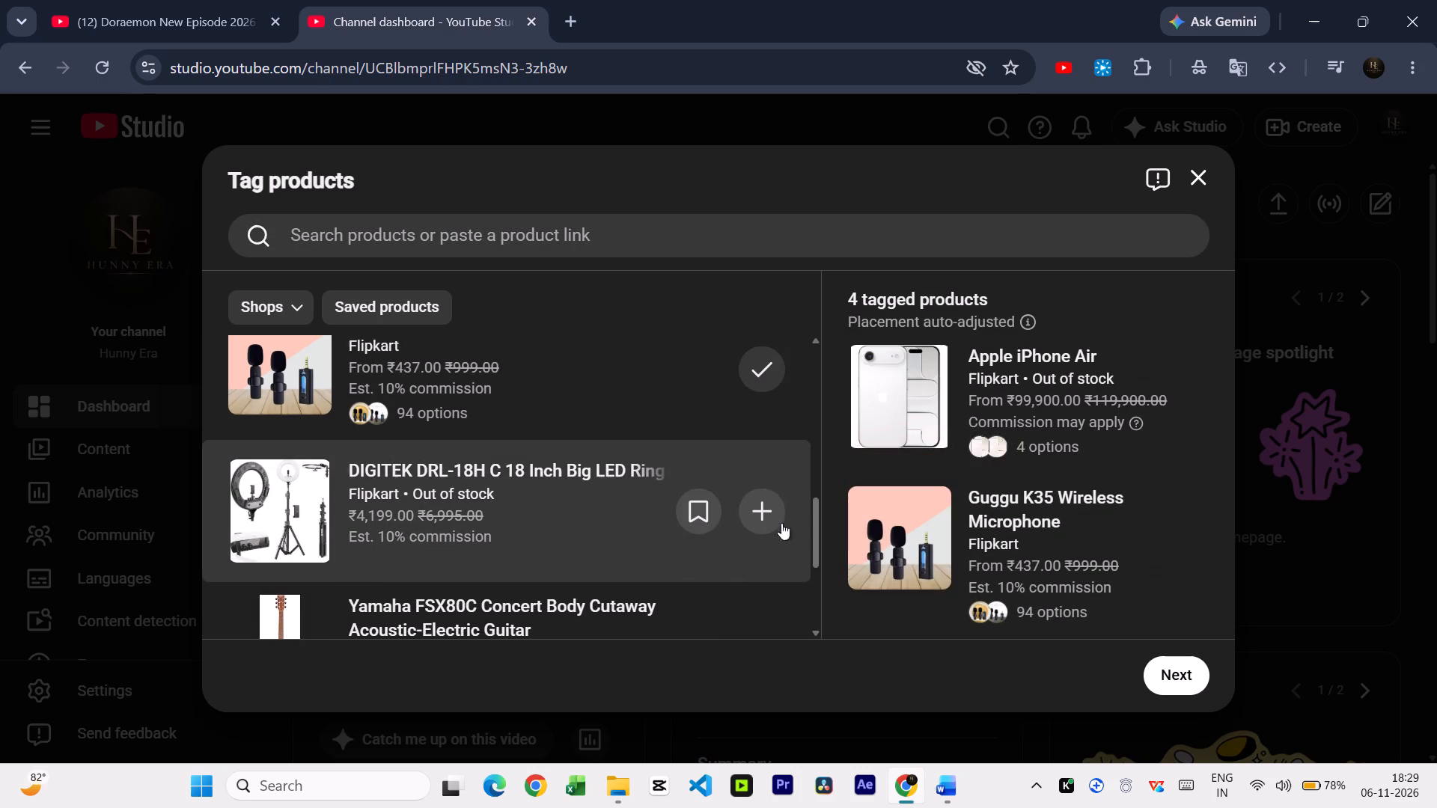
Review the recently tagged suggestions and the video's tagged products, and continue to adding product timestamps.
scroll(781, 533, up, 5)
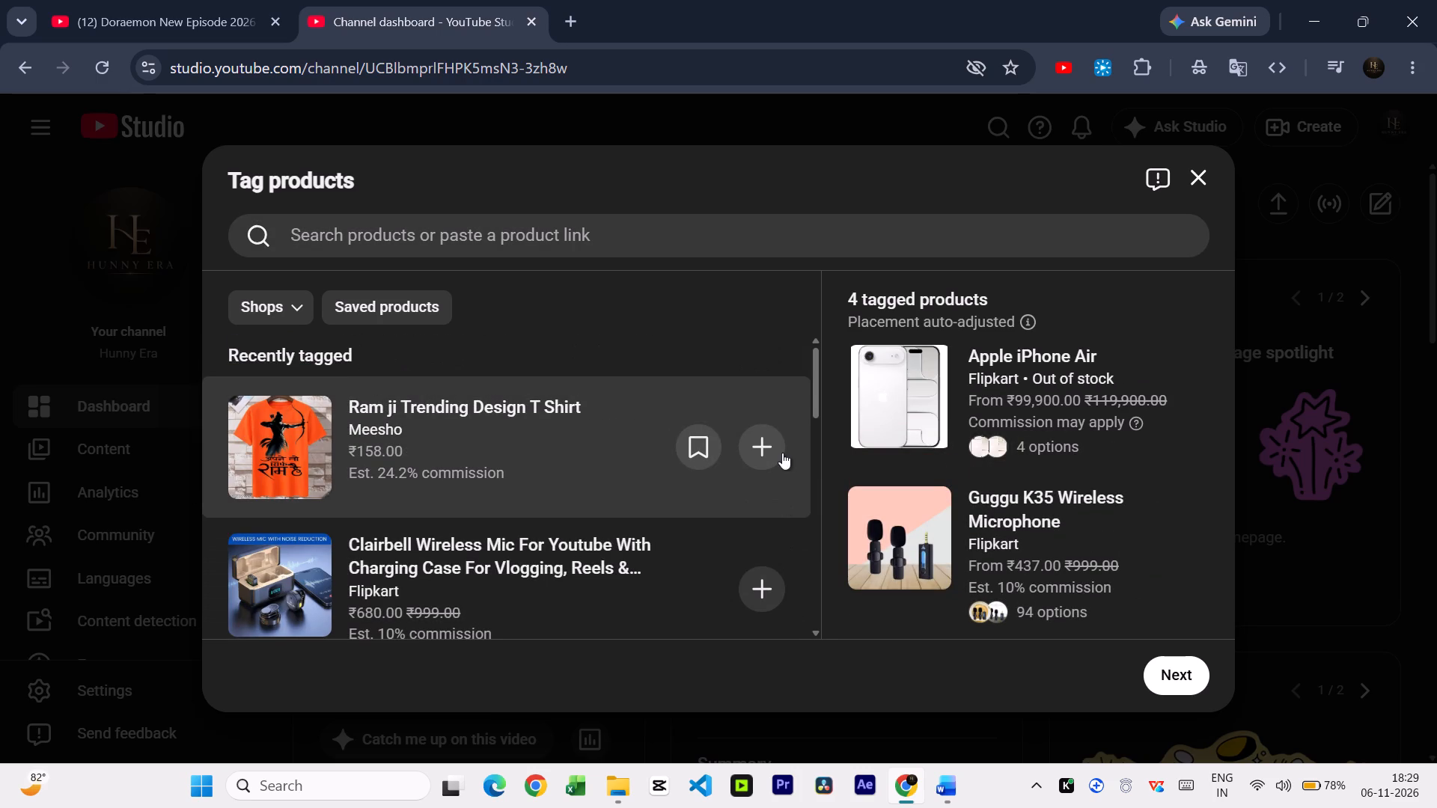
scroll(984, 480, down, 3)
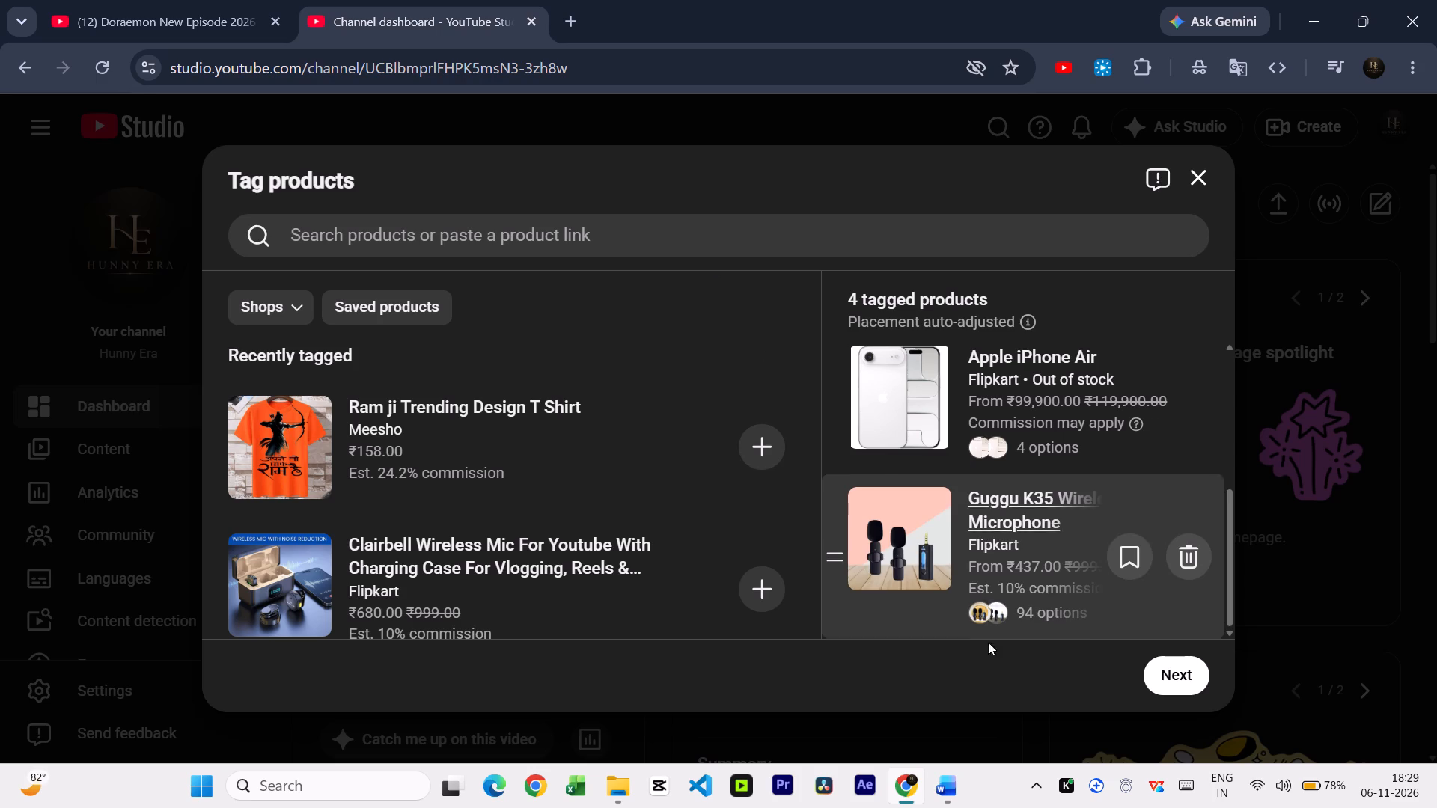
scroll(989, 670, down, 2)
scroll(964, 524, down, 3)
scroll(947, 615, up, 3)
scroll(979, 527, up, 3)
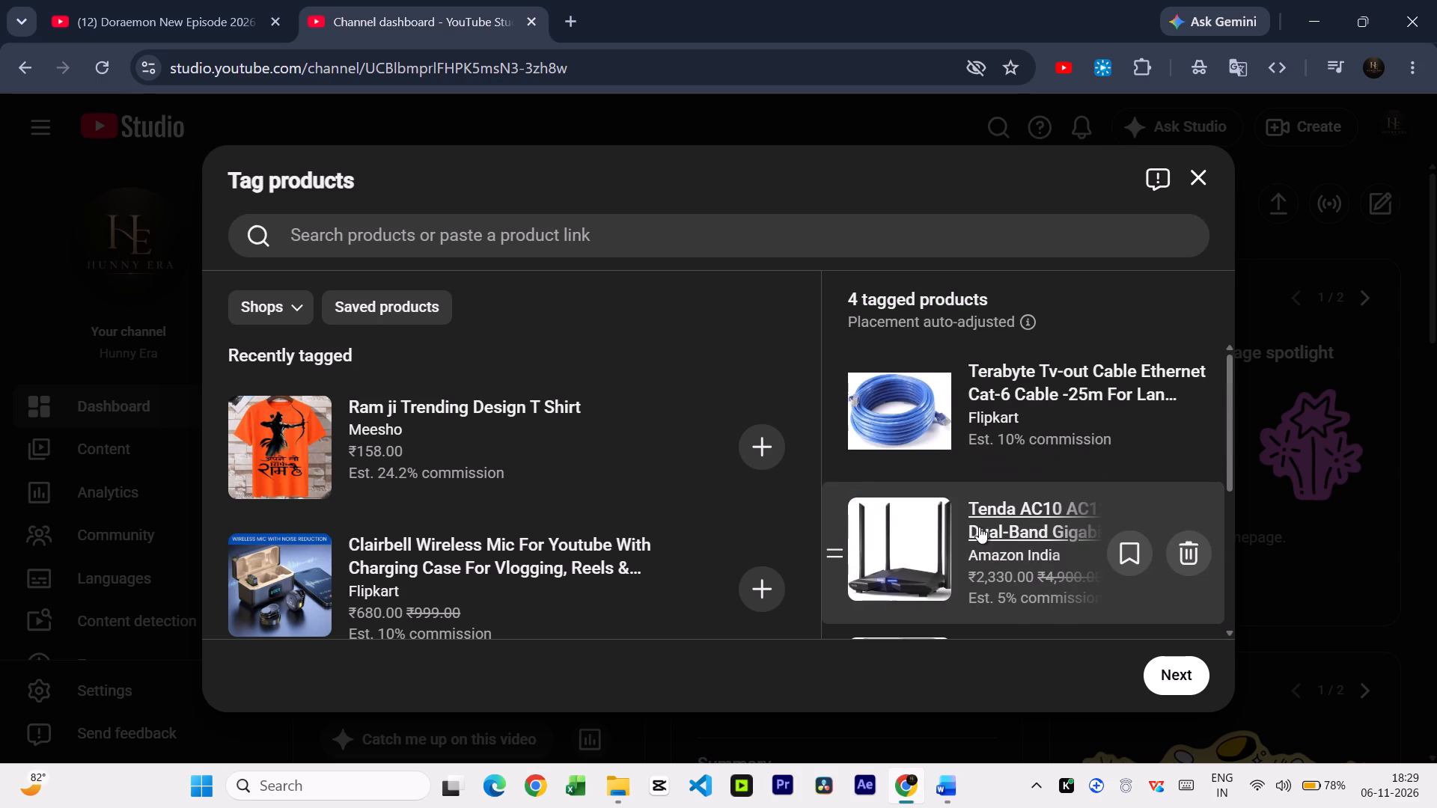
click(1170, 679)
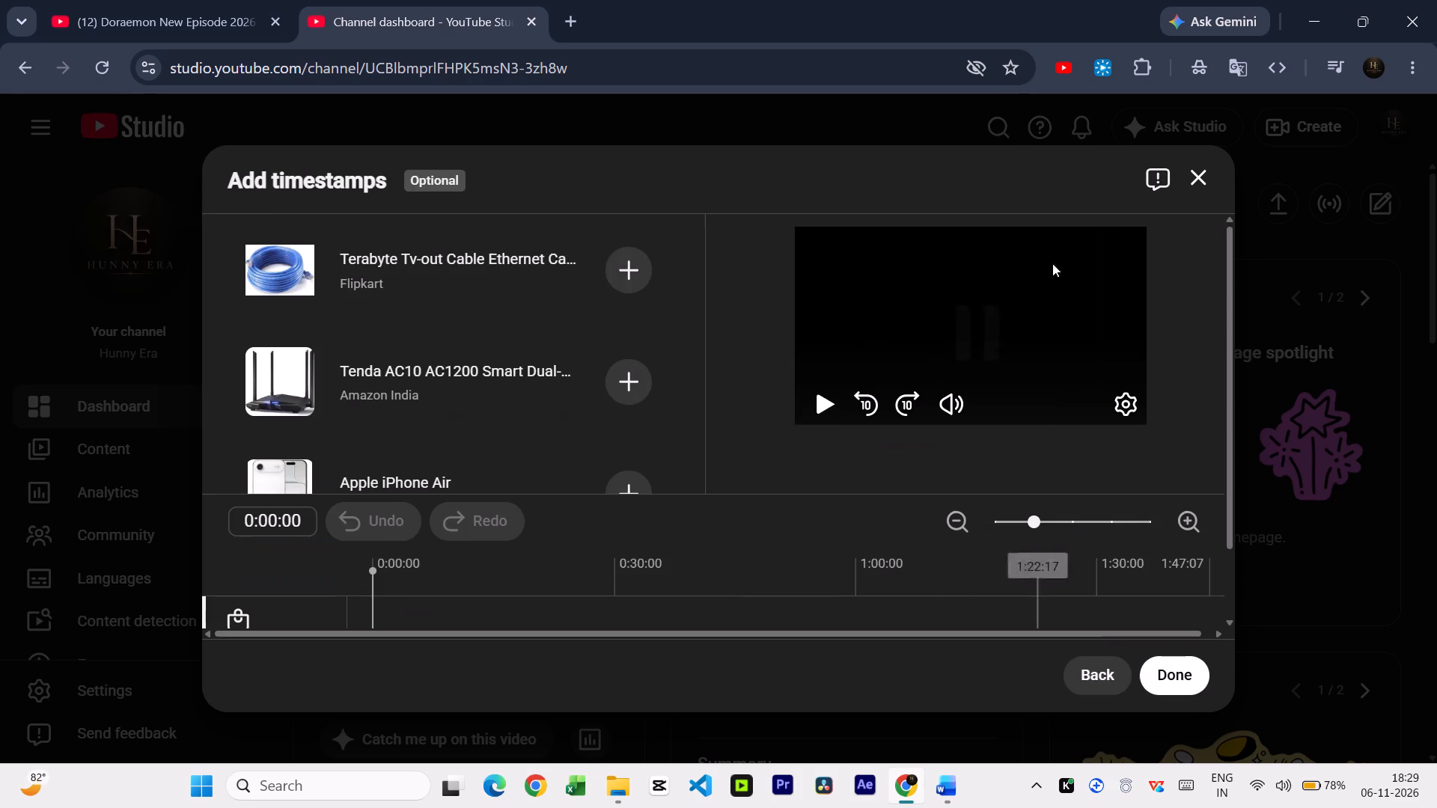
Add a timestamp at 0:08:04 for the Terabyte Ethernet cable.
click(439, 582)
click(638, 263)
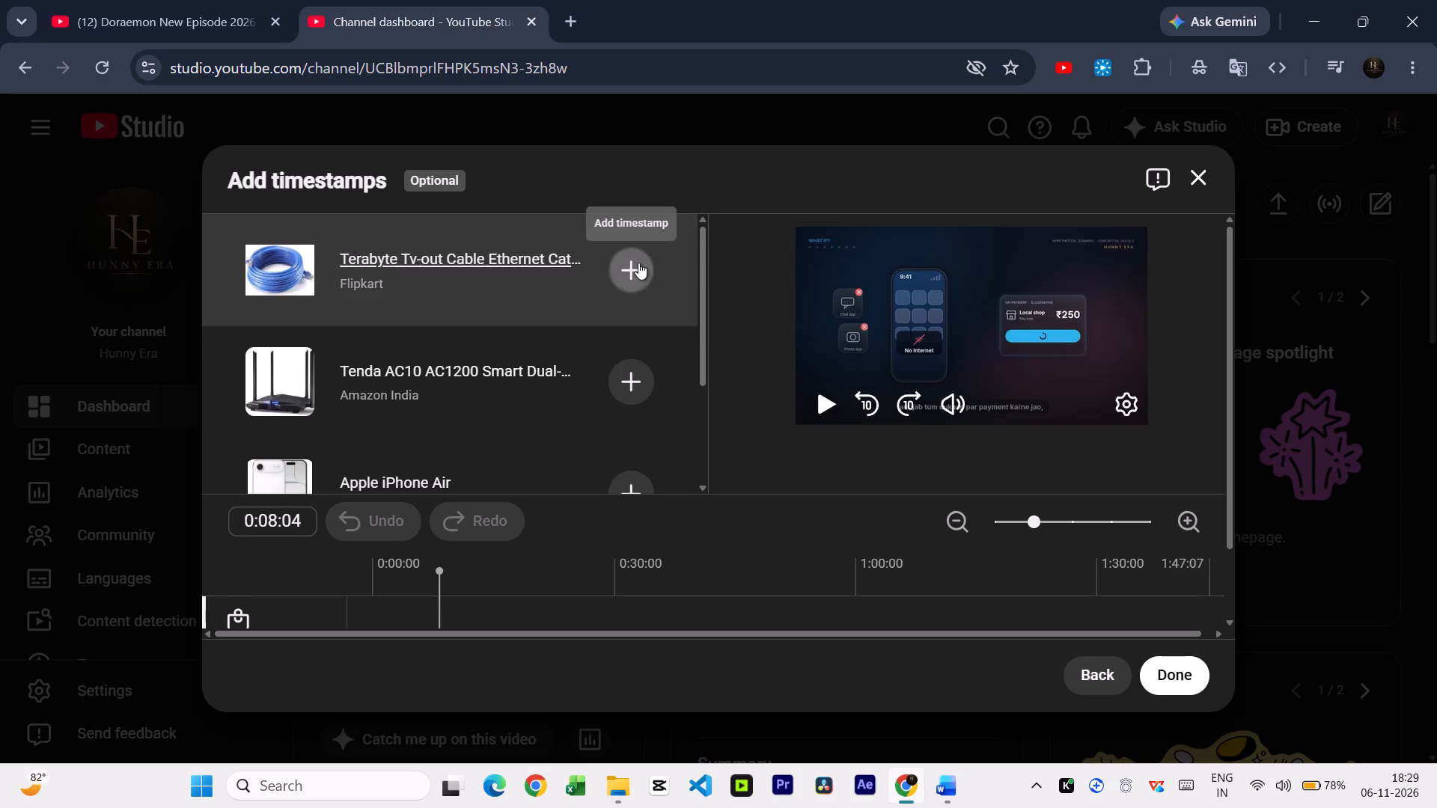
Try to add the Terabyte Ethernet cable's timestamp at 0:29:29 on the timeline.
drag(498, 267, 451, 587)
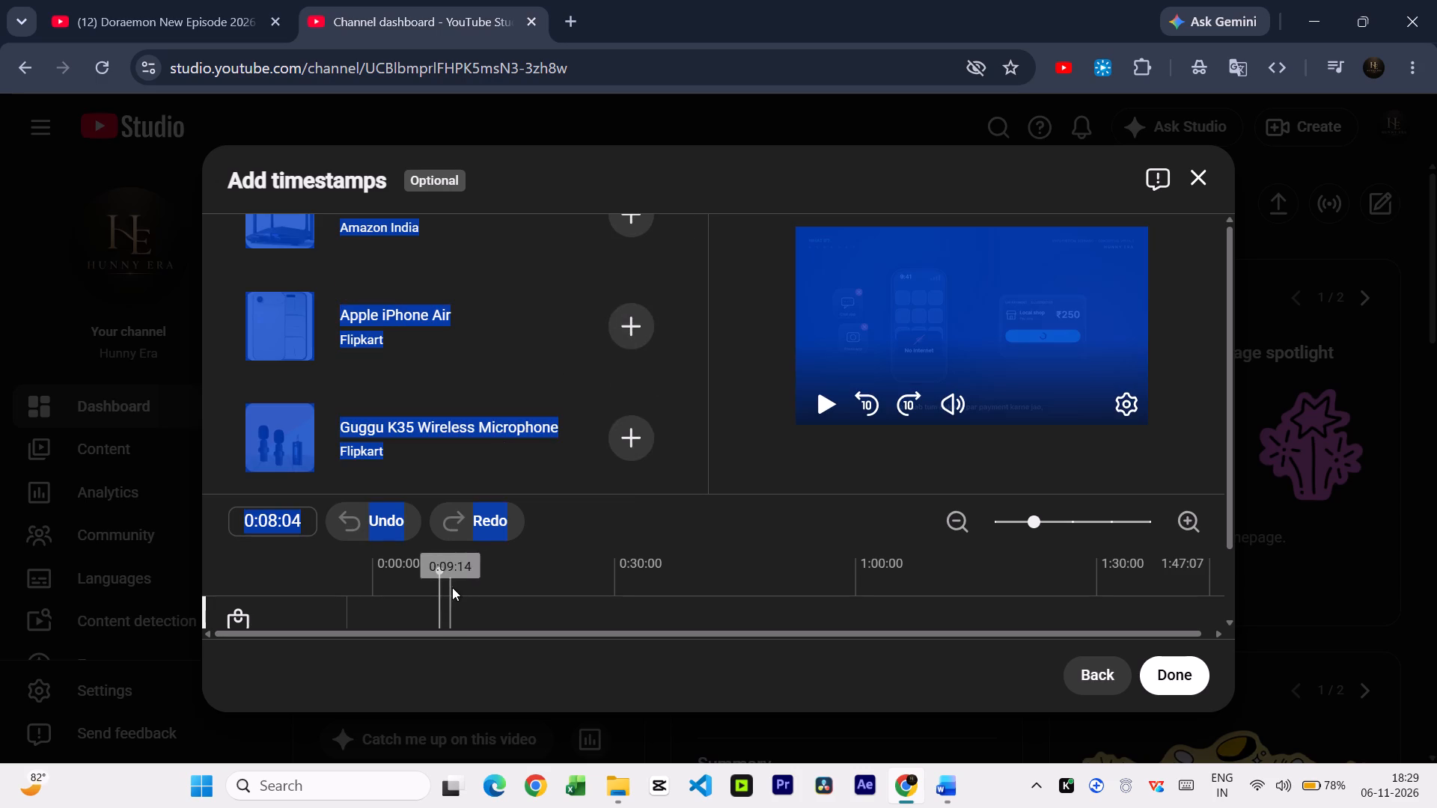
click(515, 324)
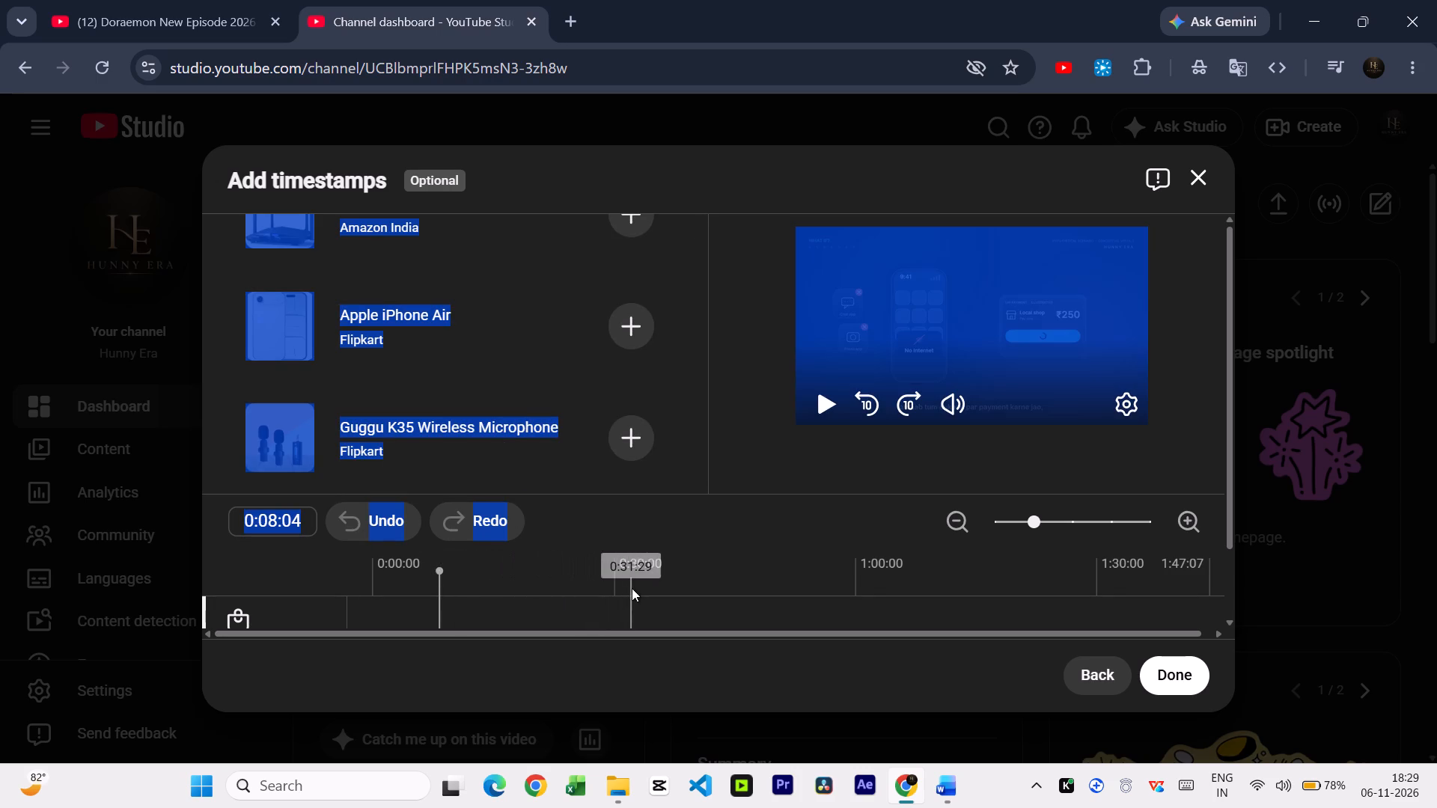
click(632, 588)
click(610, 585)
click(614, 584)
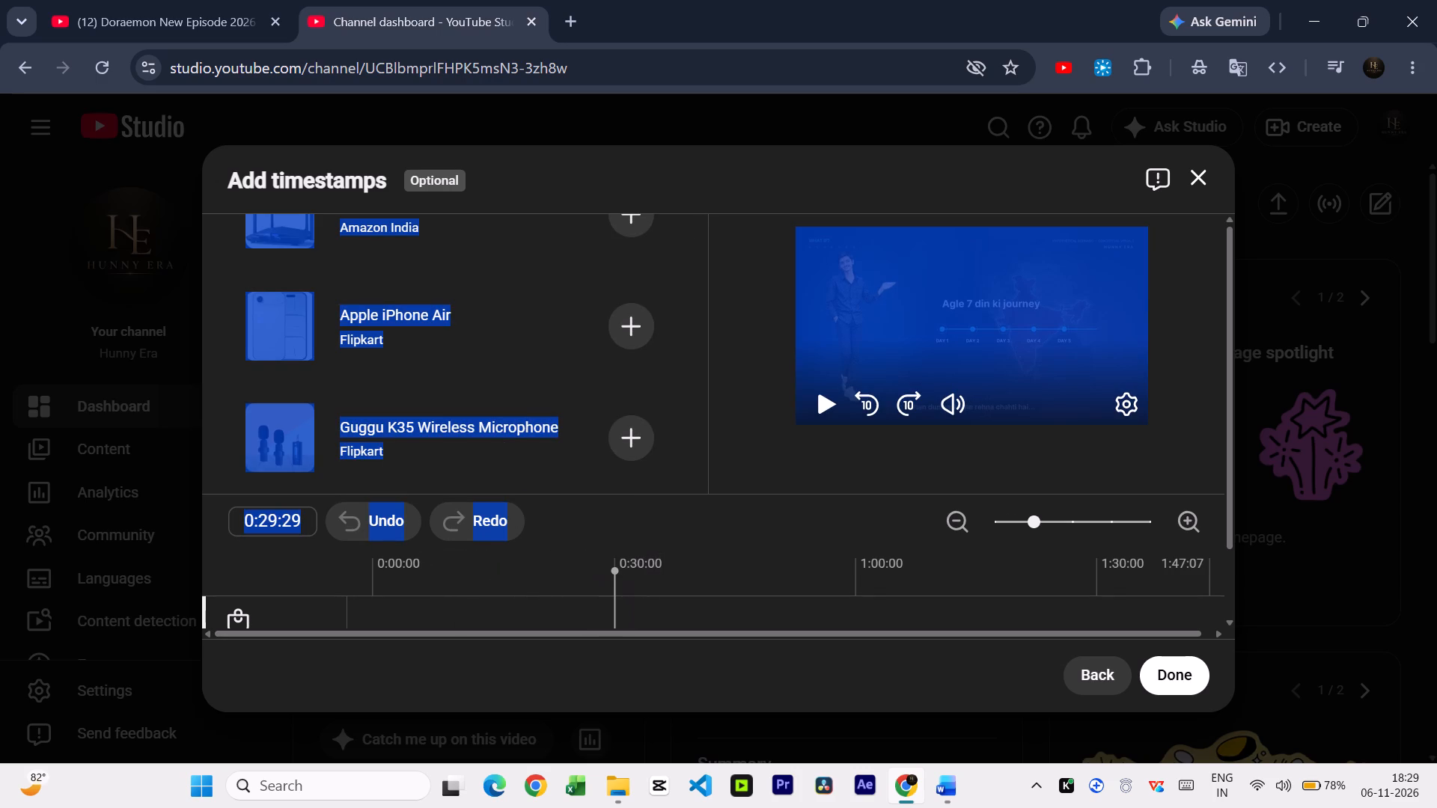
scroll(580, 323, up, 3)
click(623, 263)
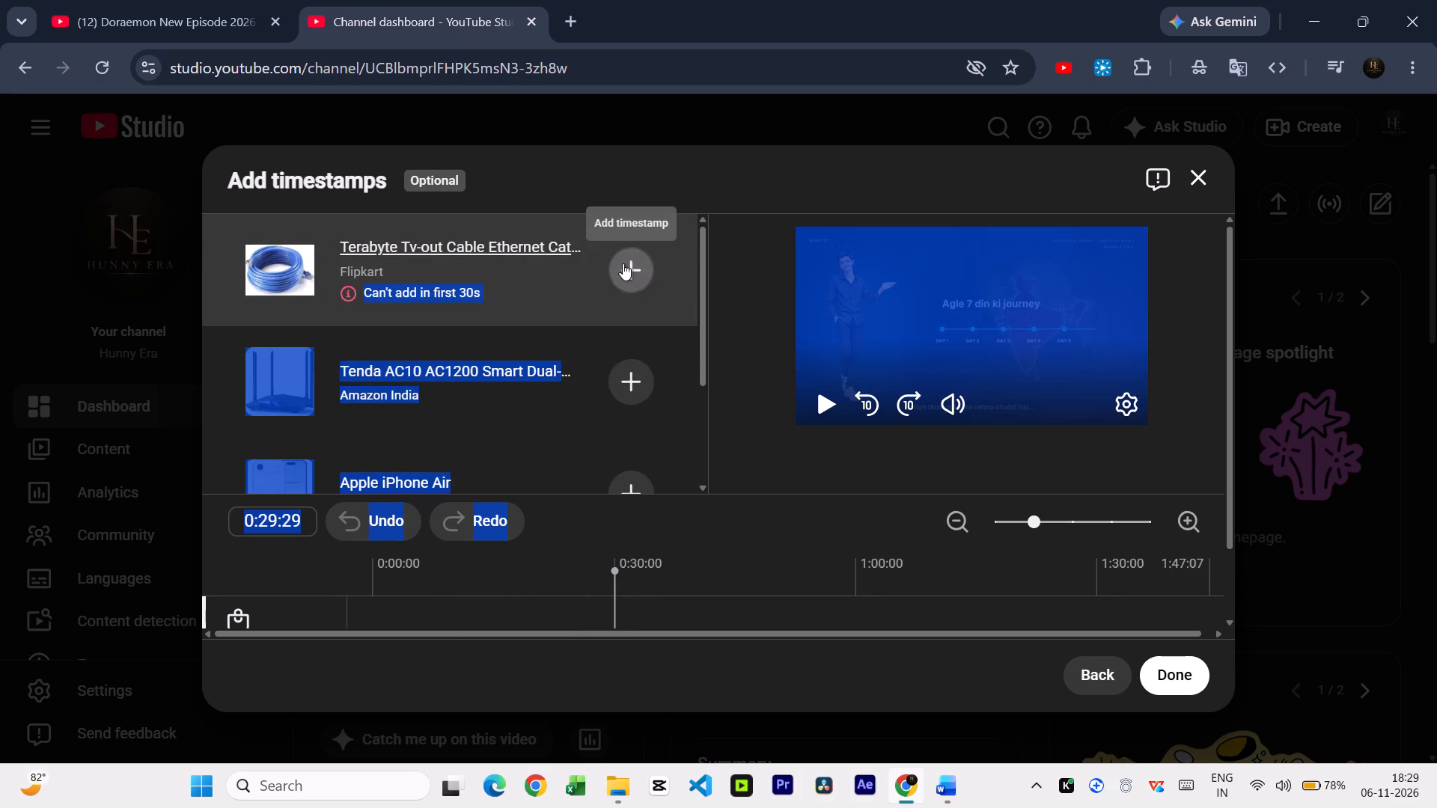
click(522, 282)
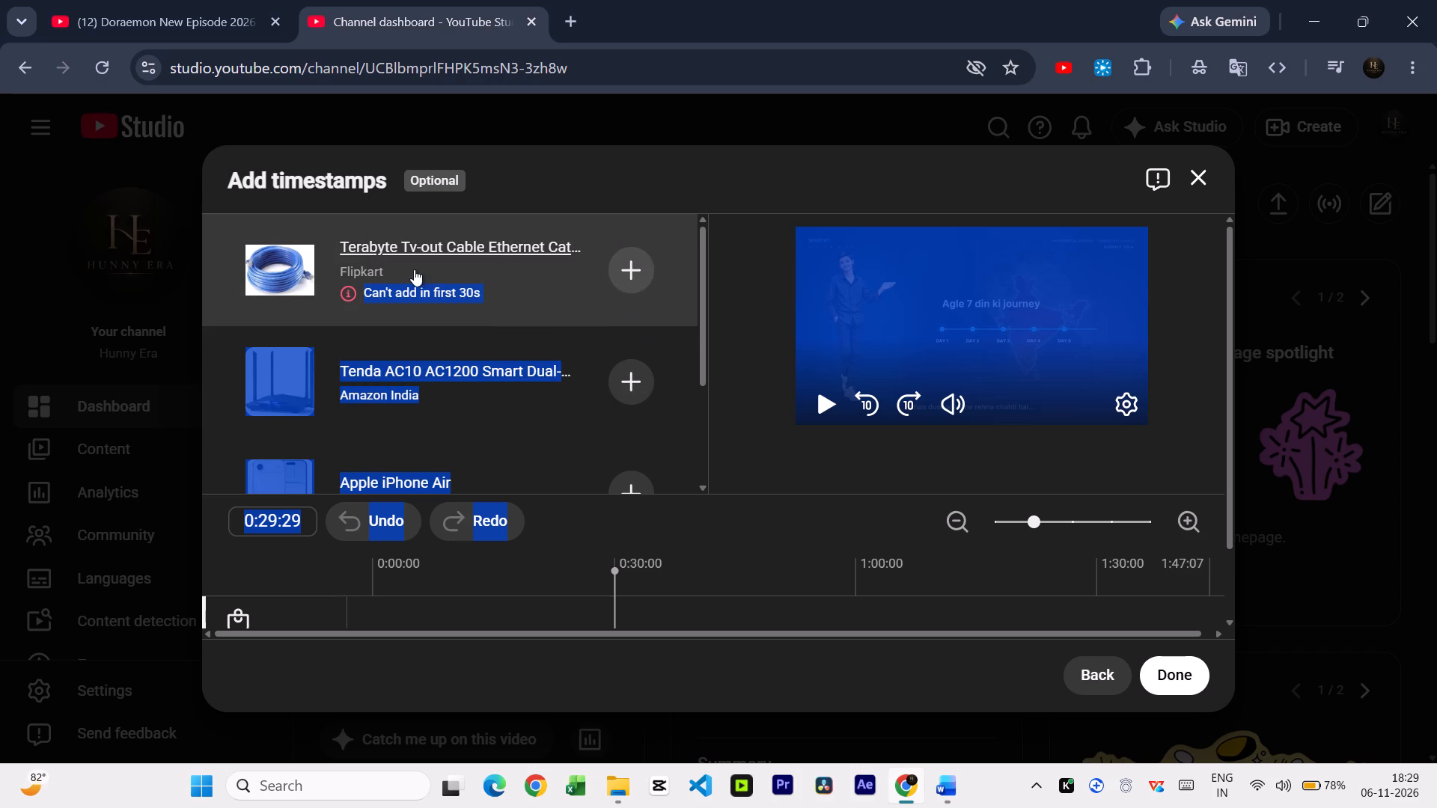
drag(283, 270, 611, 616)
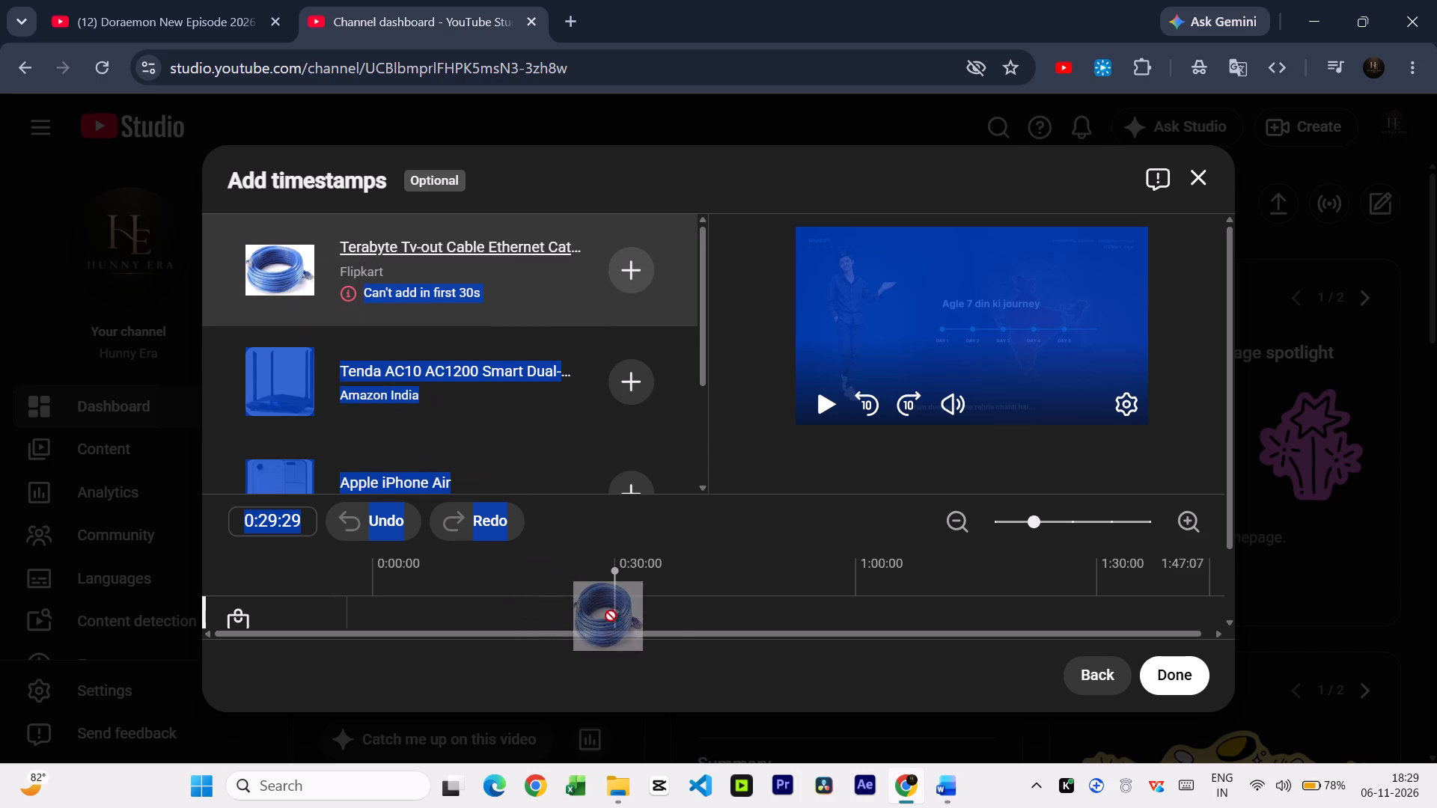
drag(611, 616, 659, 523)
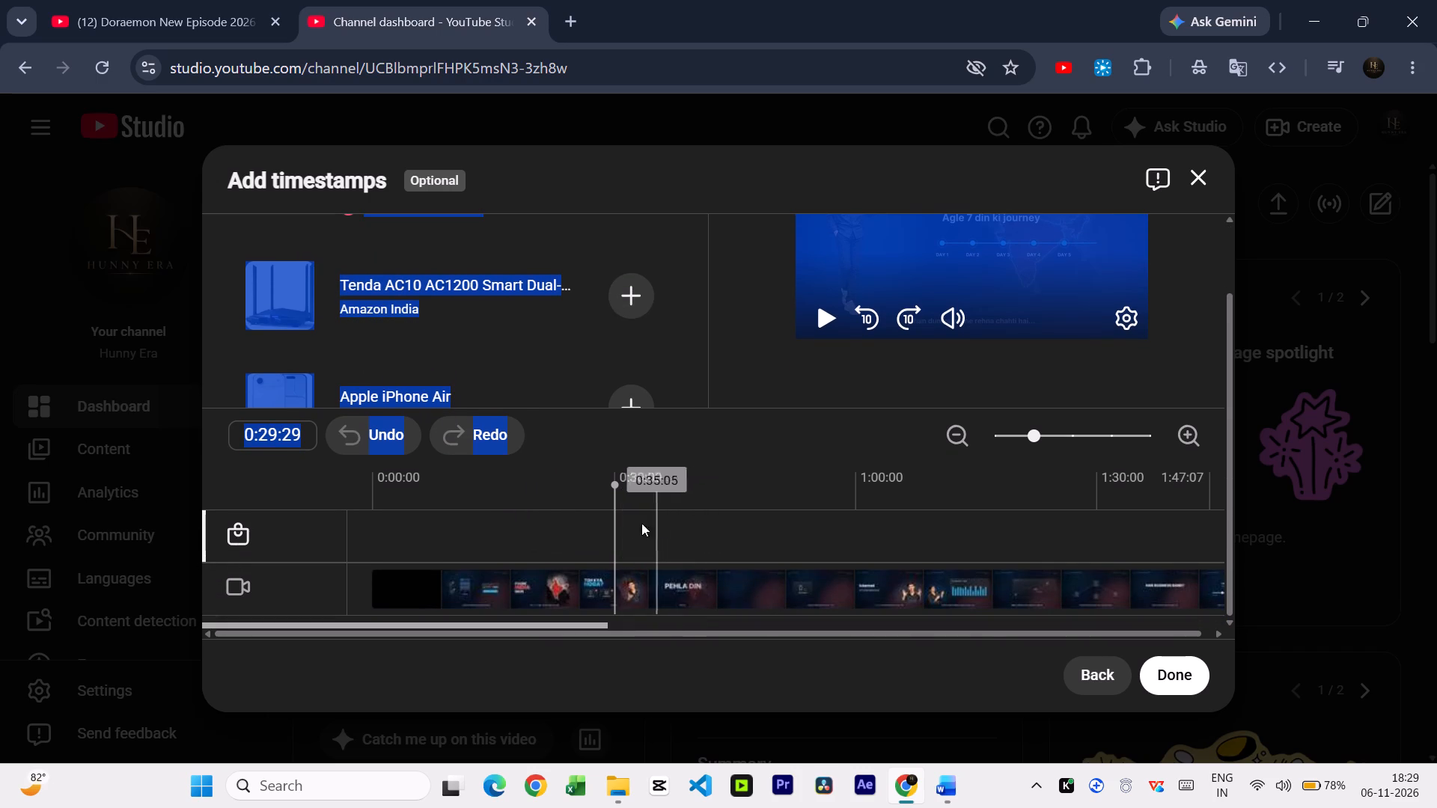
Add a timestamp for the Terabyte Ethernet cable starting at 0:32:03.
click(613, 521)
click(632, 521)
scroll(530, 393, up, 1)
click(634, 262)
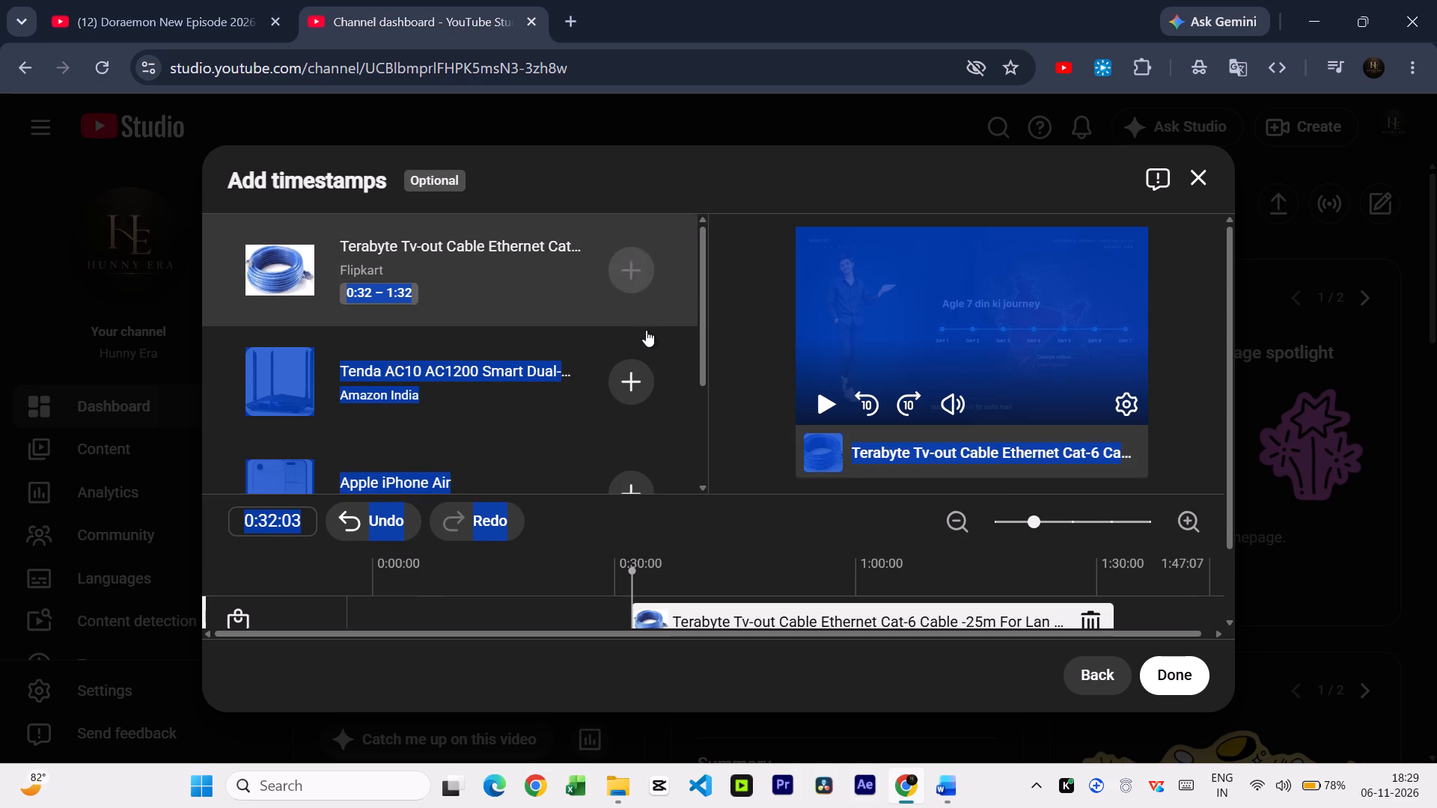
click(653, 345)
click(754, 403)
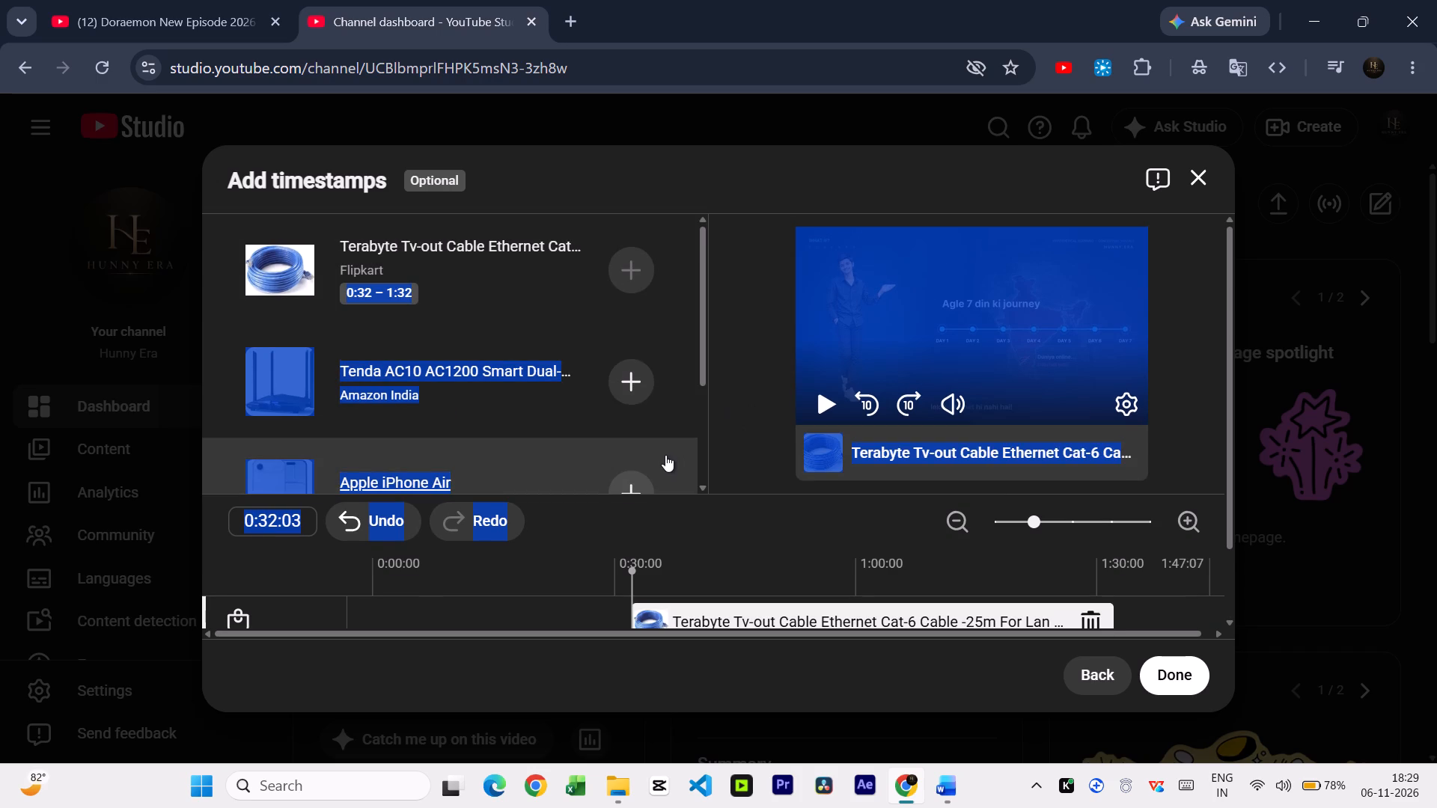
double_click(665, 455)
click(521, 393)
click(510, 374)
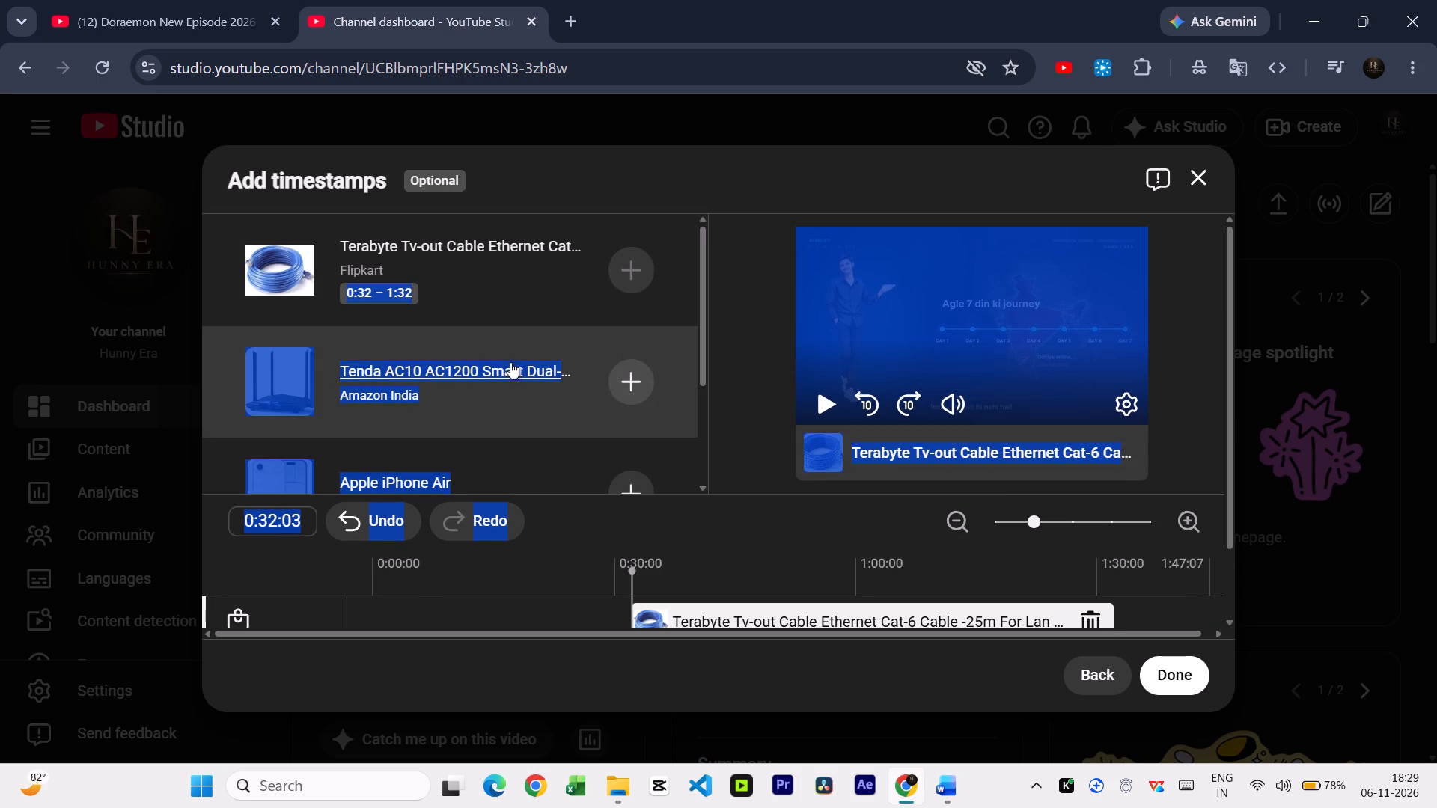
double_click(512, 330)
Shorten the Terabyte Ethernet cable's timestamp segment so it ends at about 0:48.
click(686, 590)
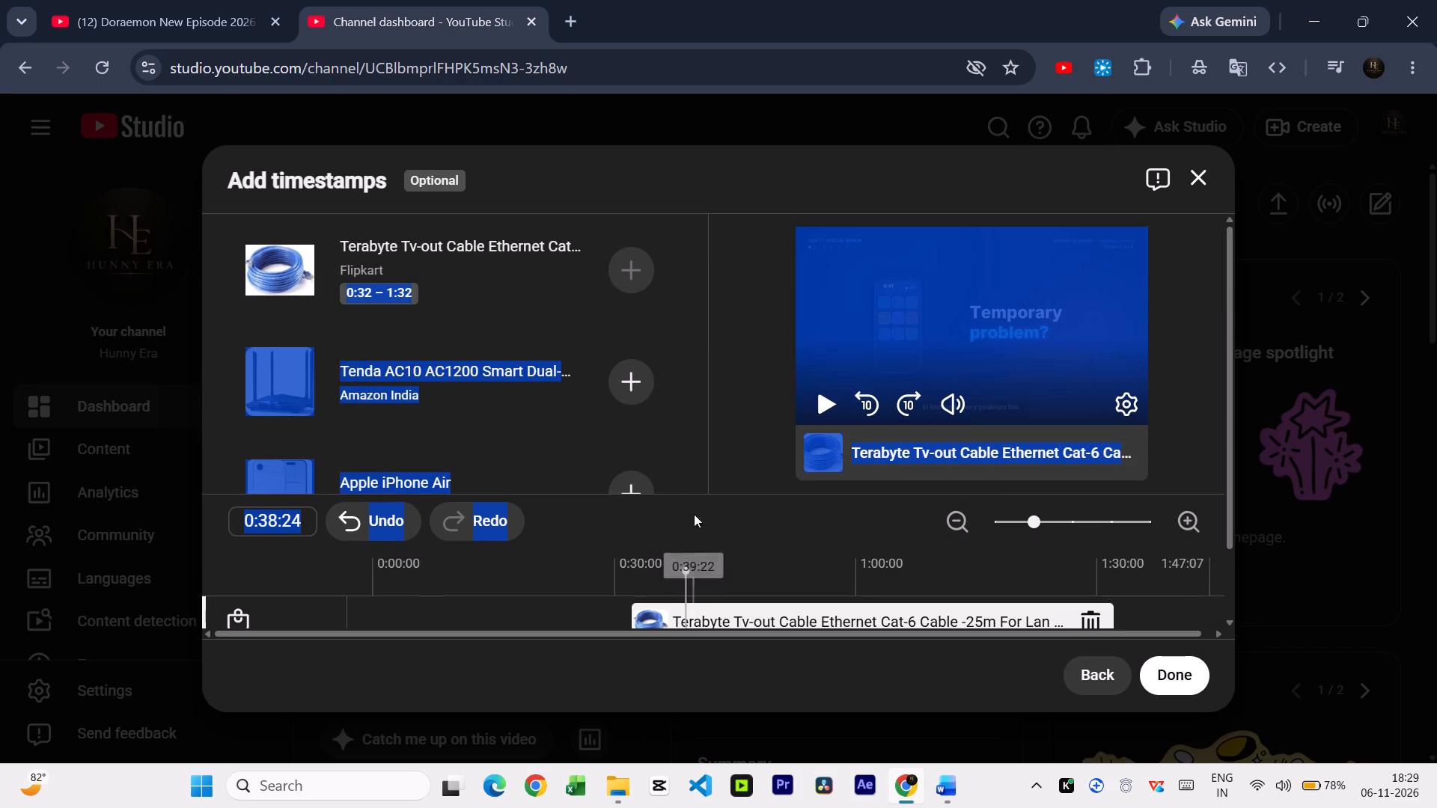
scroll(805, 466, down, 2)
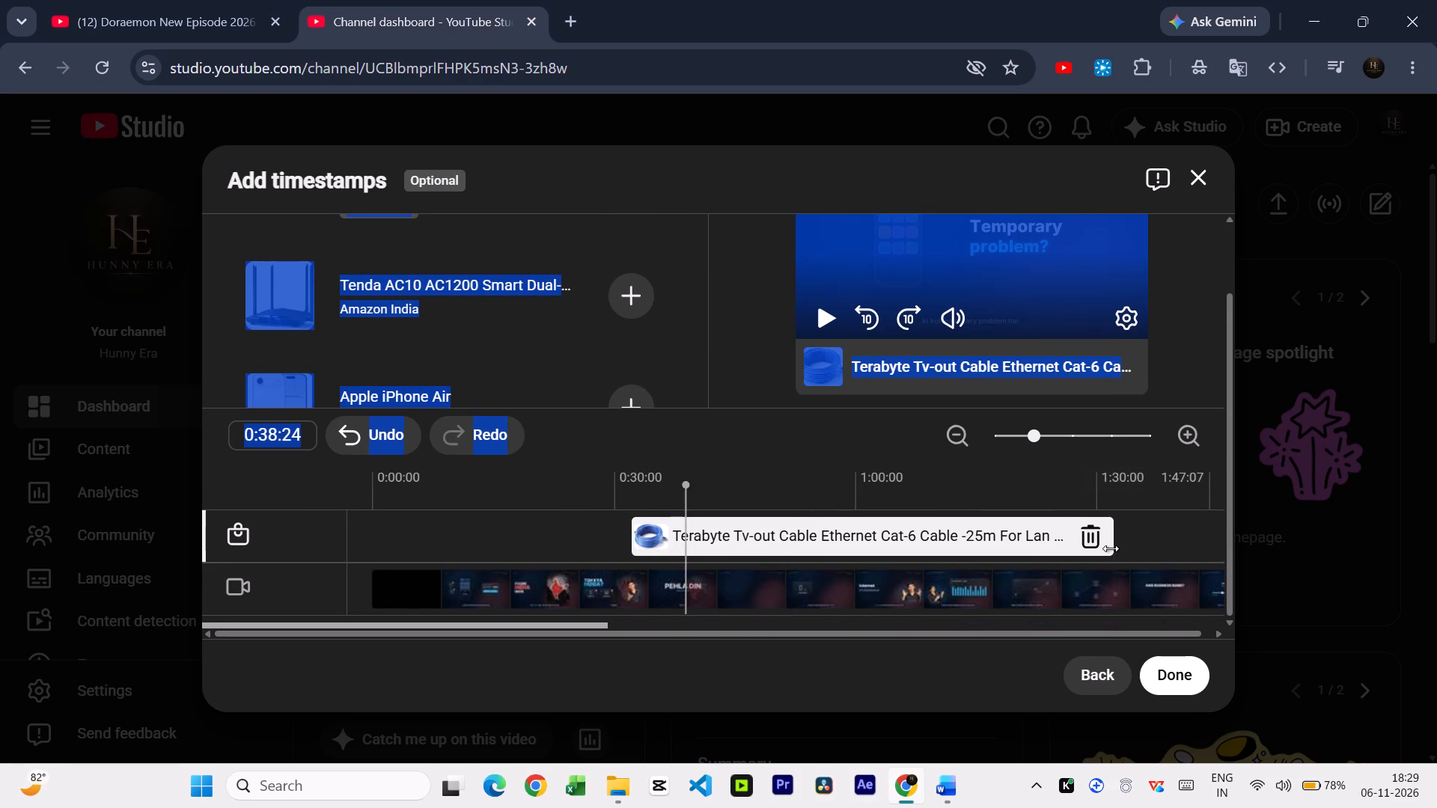
drag(1106, 548, 830, 547)
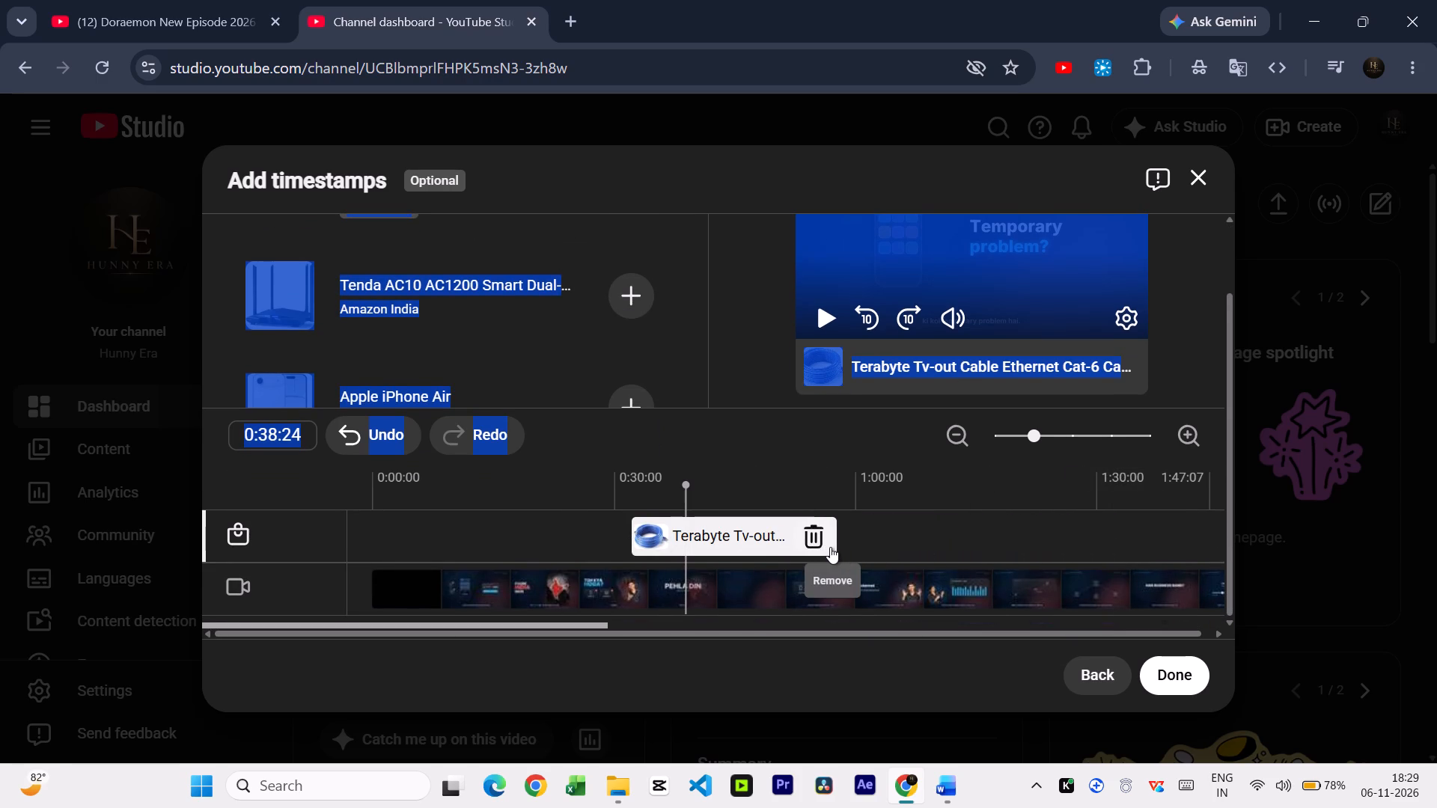
drag(830, 547, 757, 539)
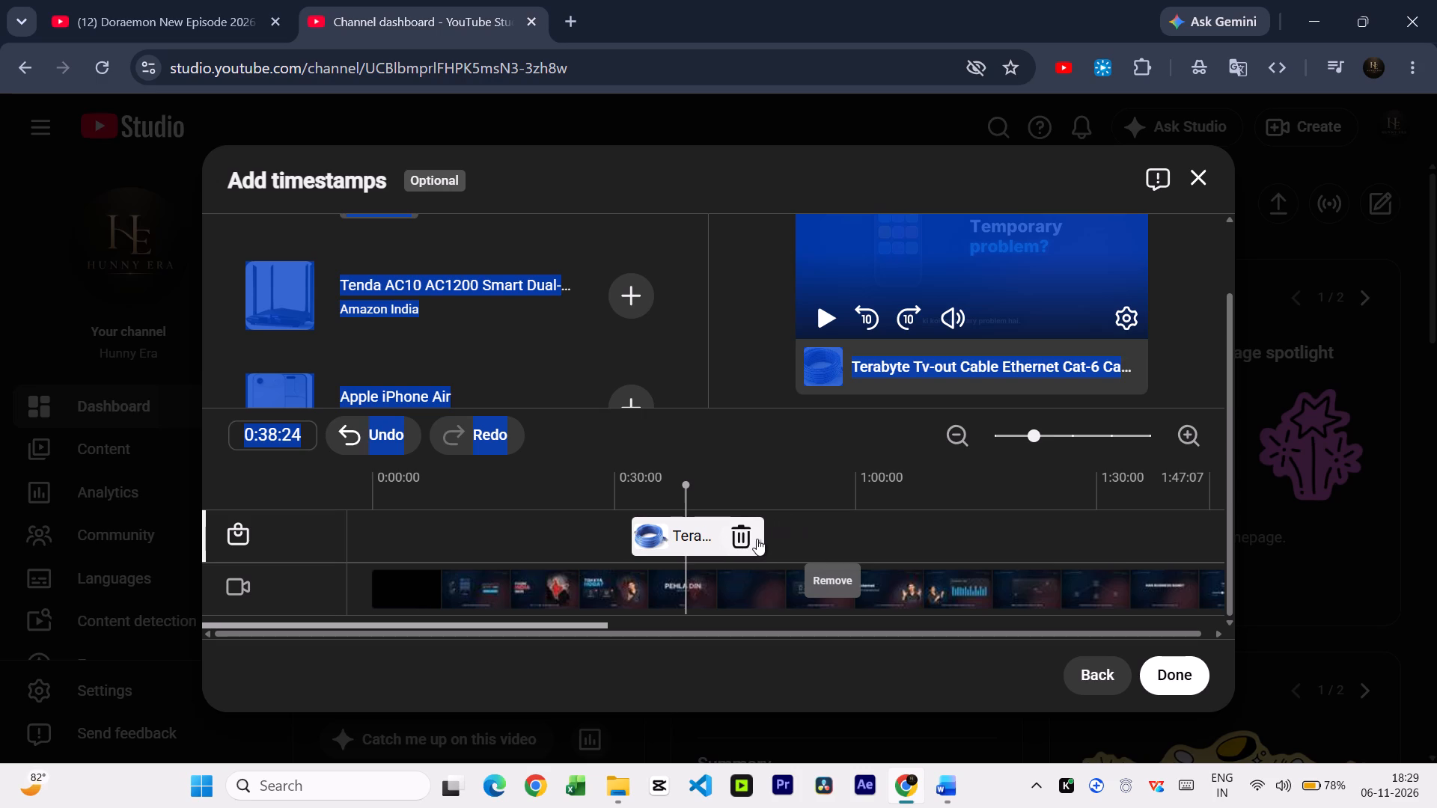
drag(757, 539, 756, 539)
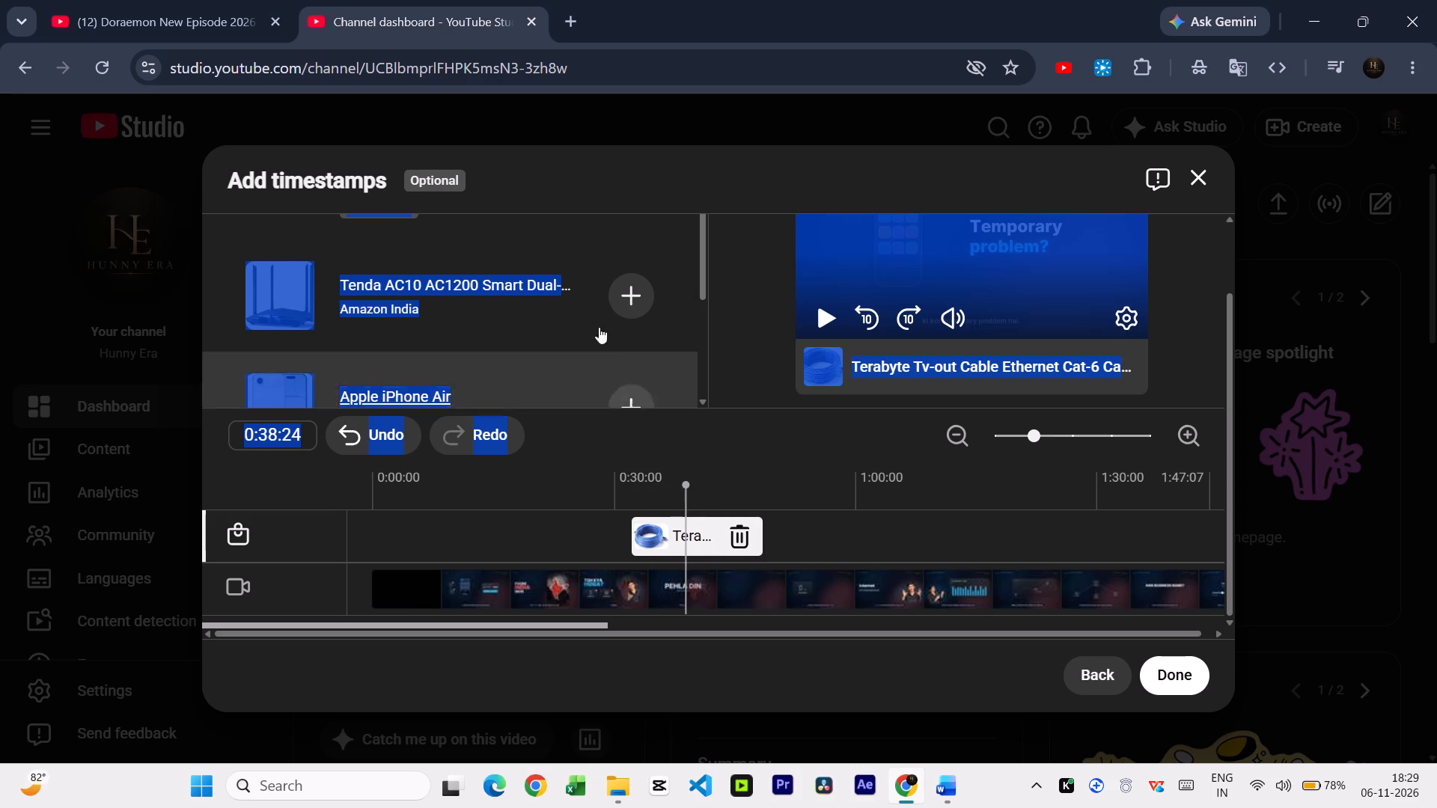
Add a timestamp for the Tenda AC10 AC1200 router starting at 0:48:13, where the cable's segment ends.
scroll(561, 298, up, 2)
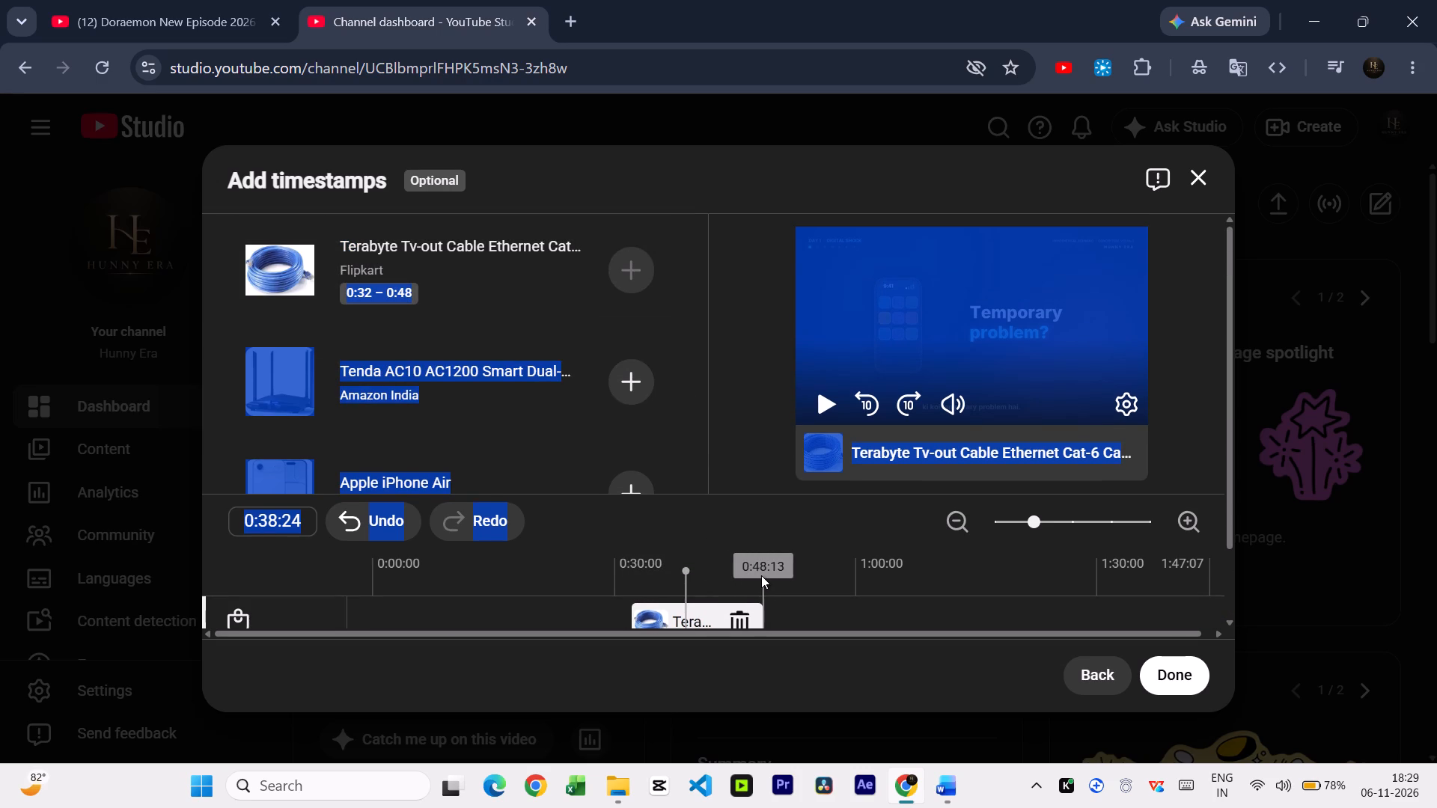
click(761, 575)
click(626, 378)
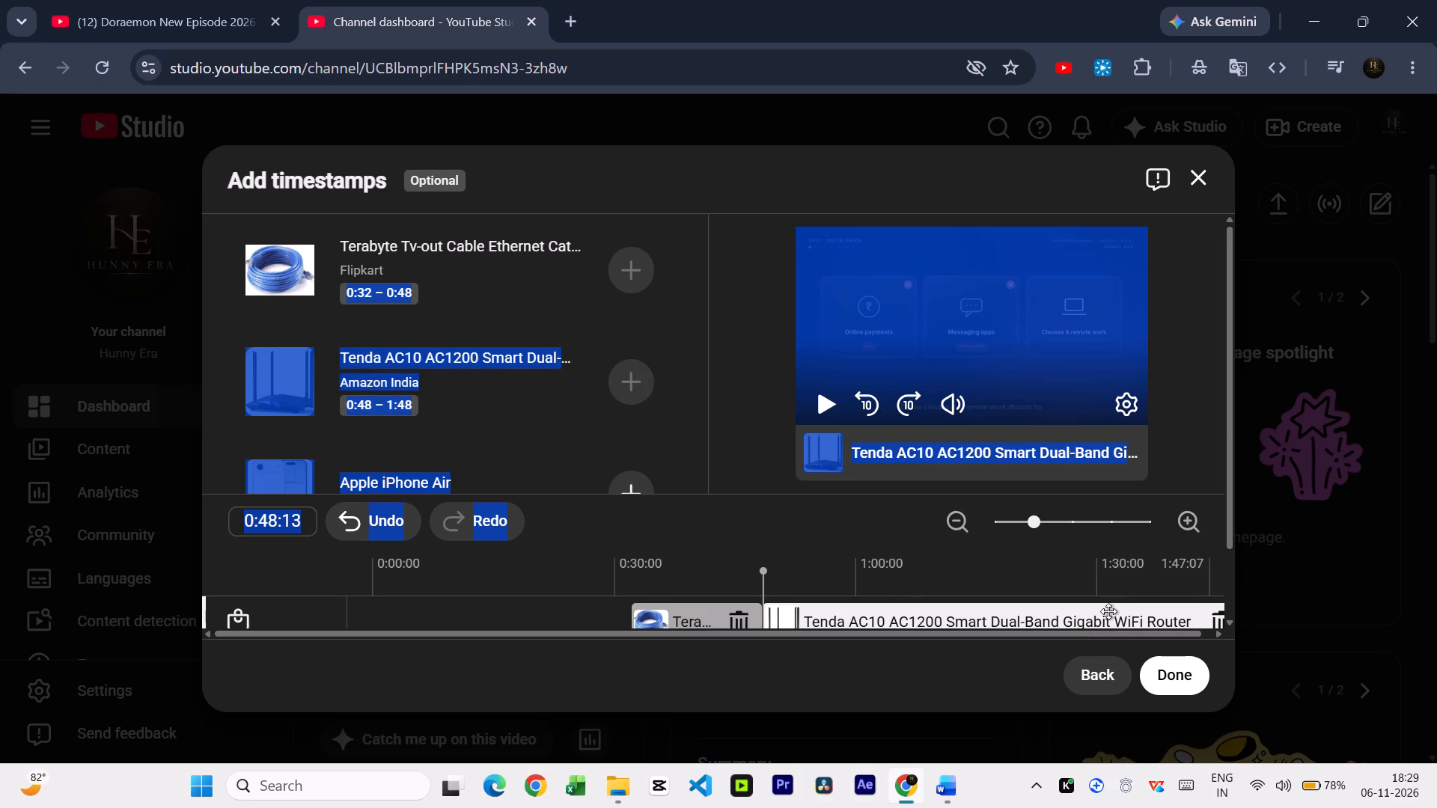
drag(1019, 632, 1139, 634)
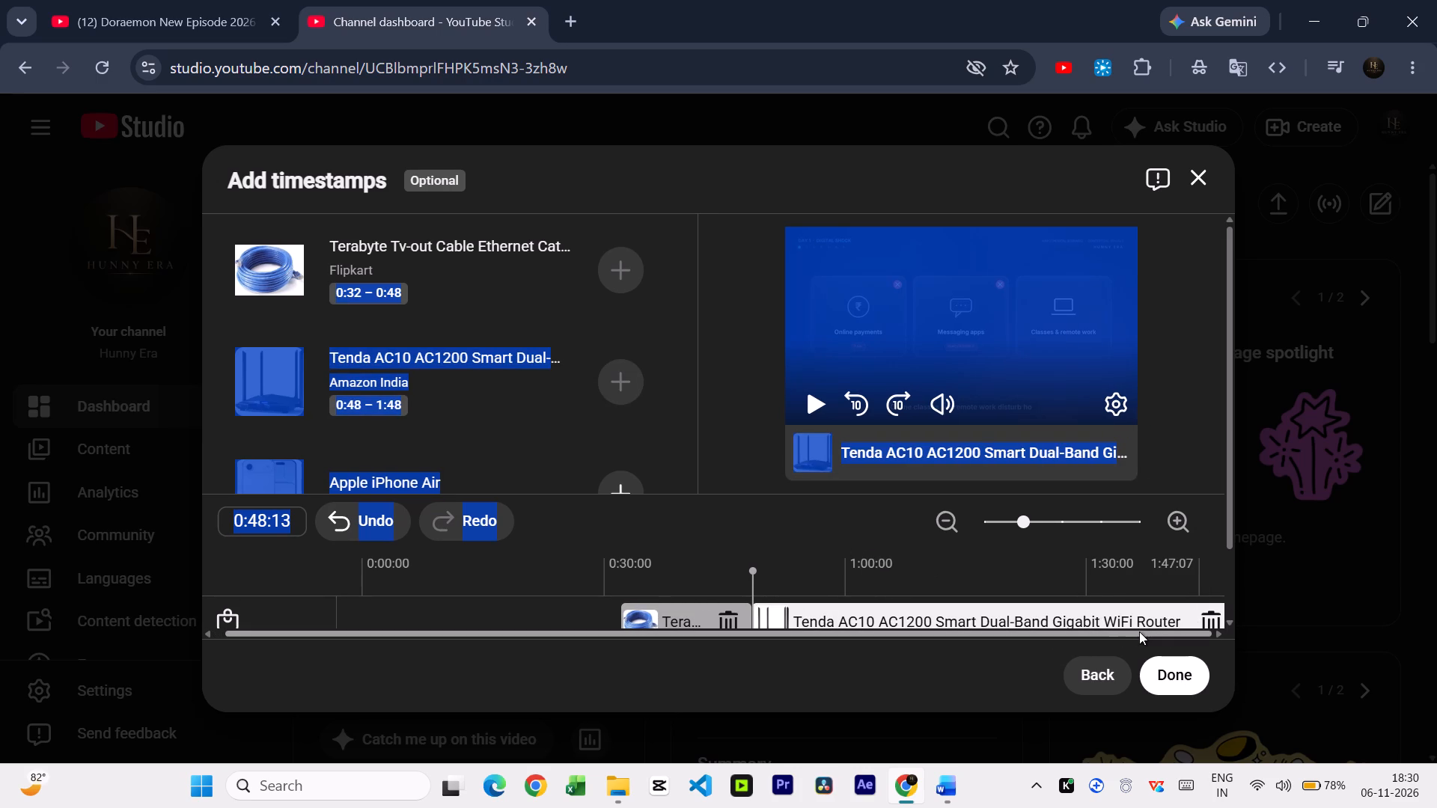
Adjust the Tenda AC10 AC1200 router's timestamp segment so it starts at 0:48 and ends just after 1:00.
drag(1135, 631, 1212, 635)
scroll(977, 599, down, 1)
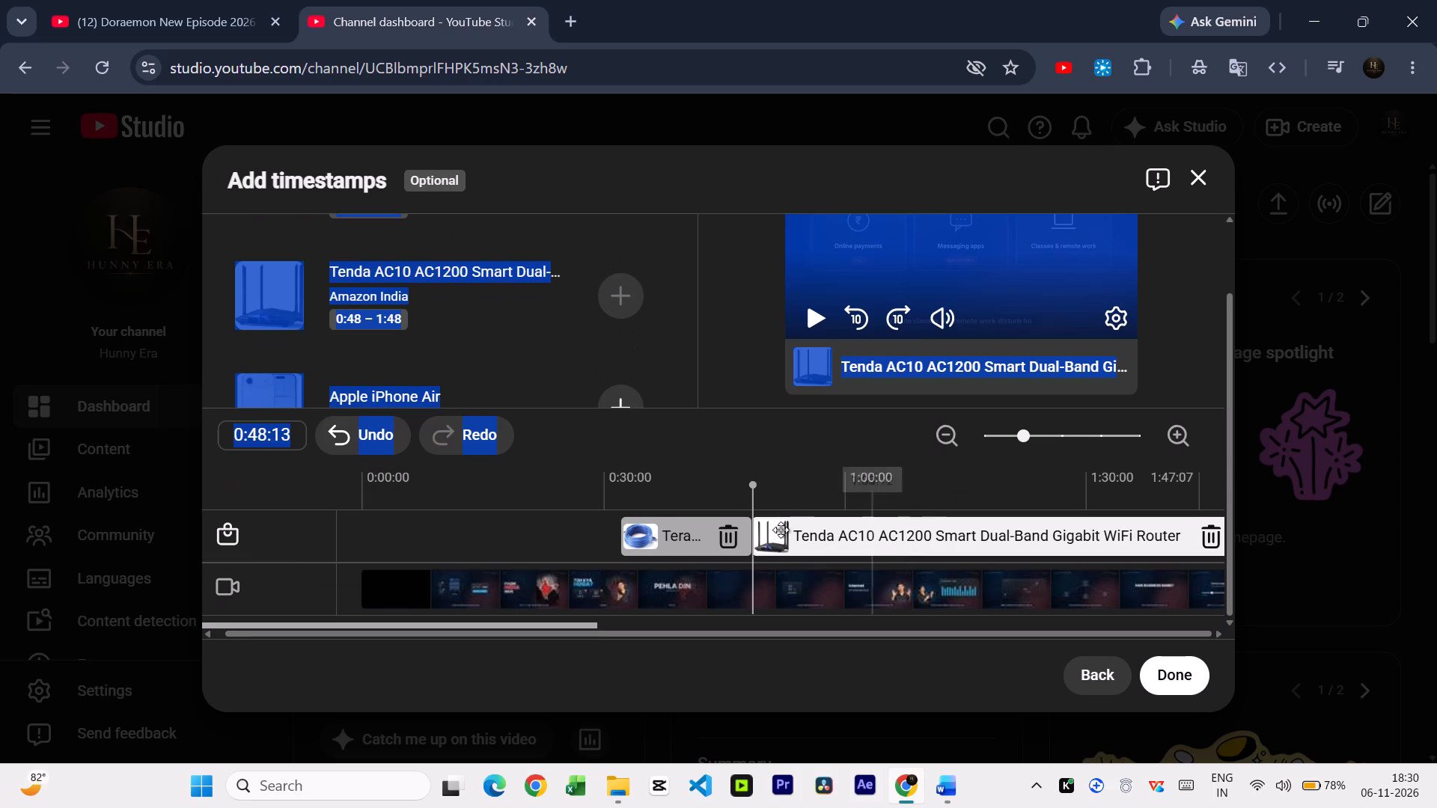
drag(754, 527, 852, 539)
drag(951, 539, 937, 537)
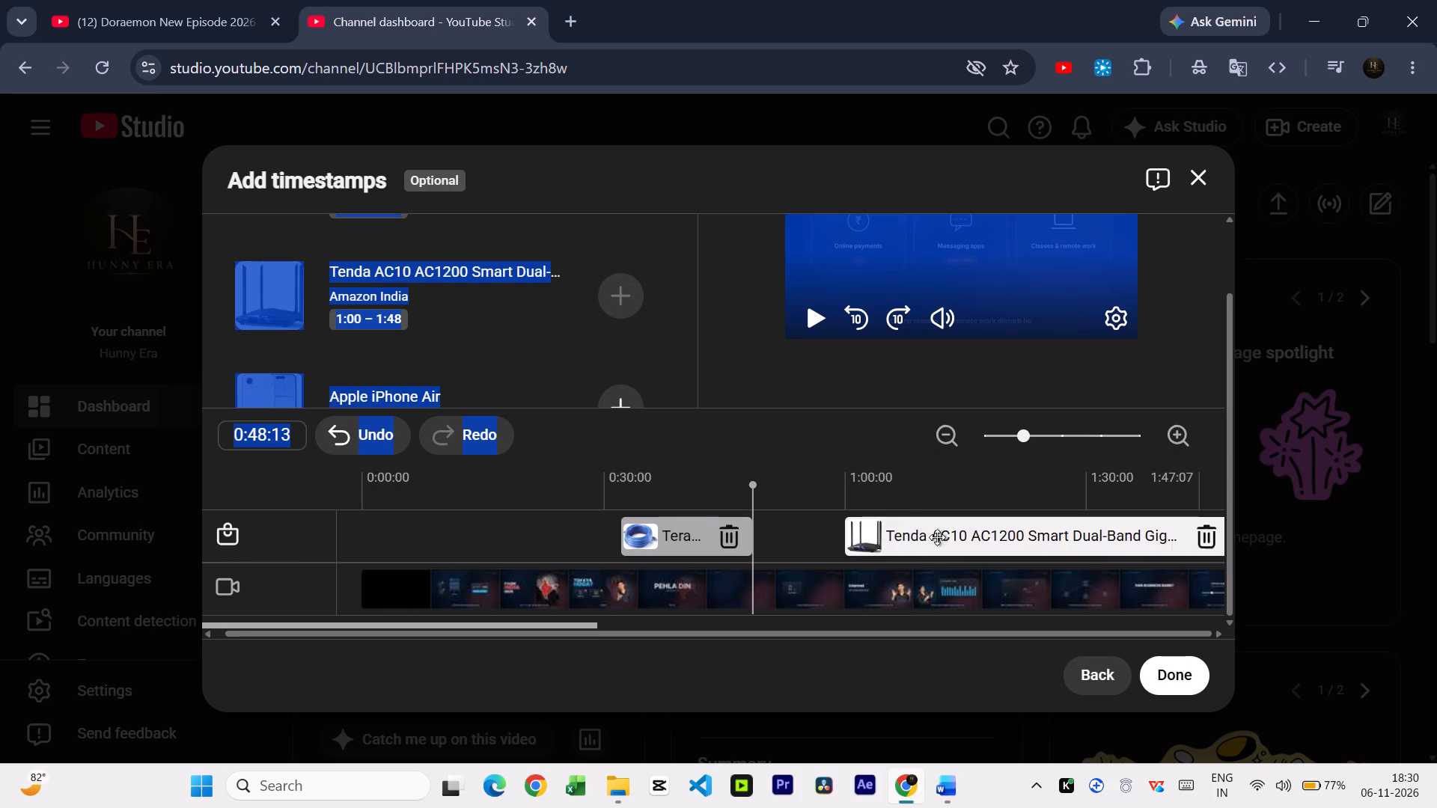
drag(937, 537, 849, 532)
drag(876, 535, 840, 536)
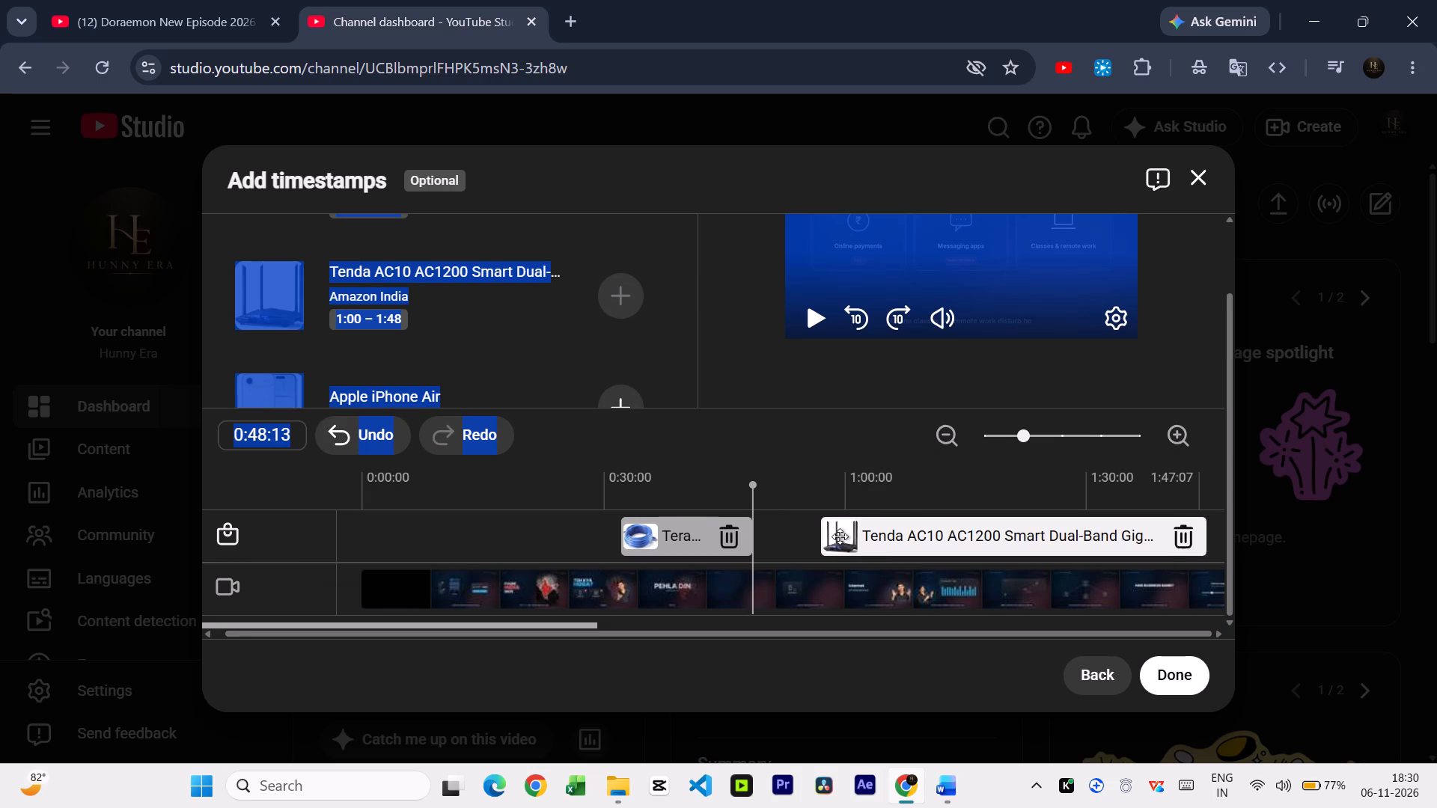
drag(840, 536, 781, 536)
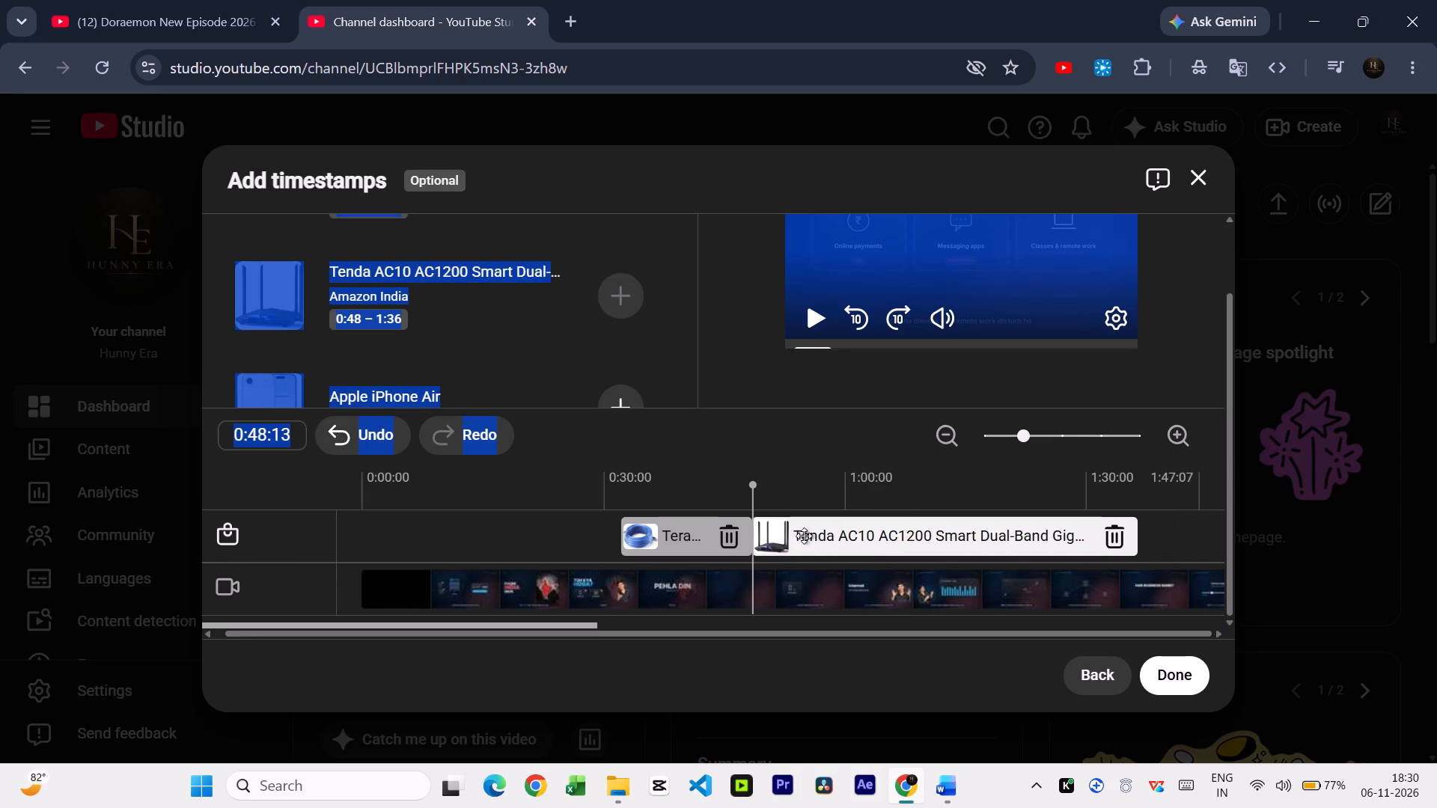
drag(1135, 536, 882, 526)
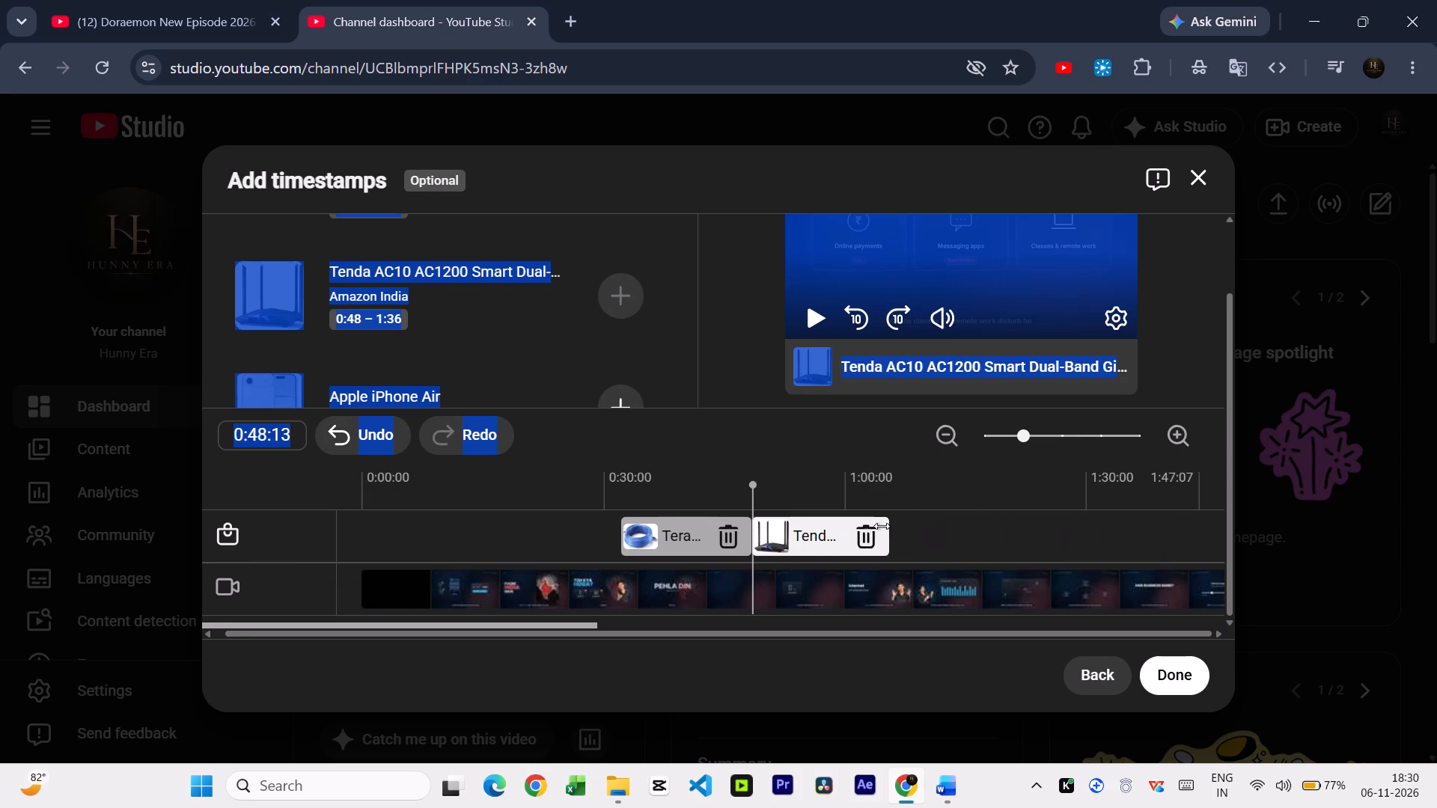
Trim the end of the Tenda AC10 AC1200 router's timestamp segment to 1:03.
drag(882, 526, 864, 511)
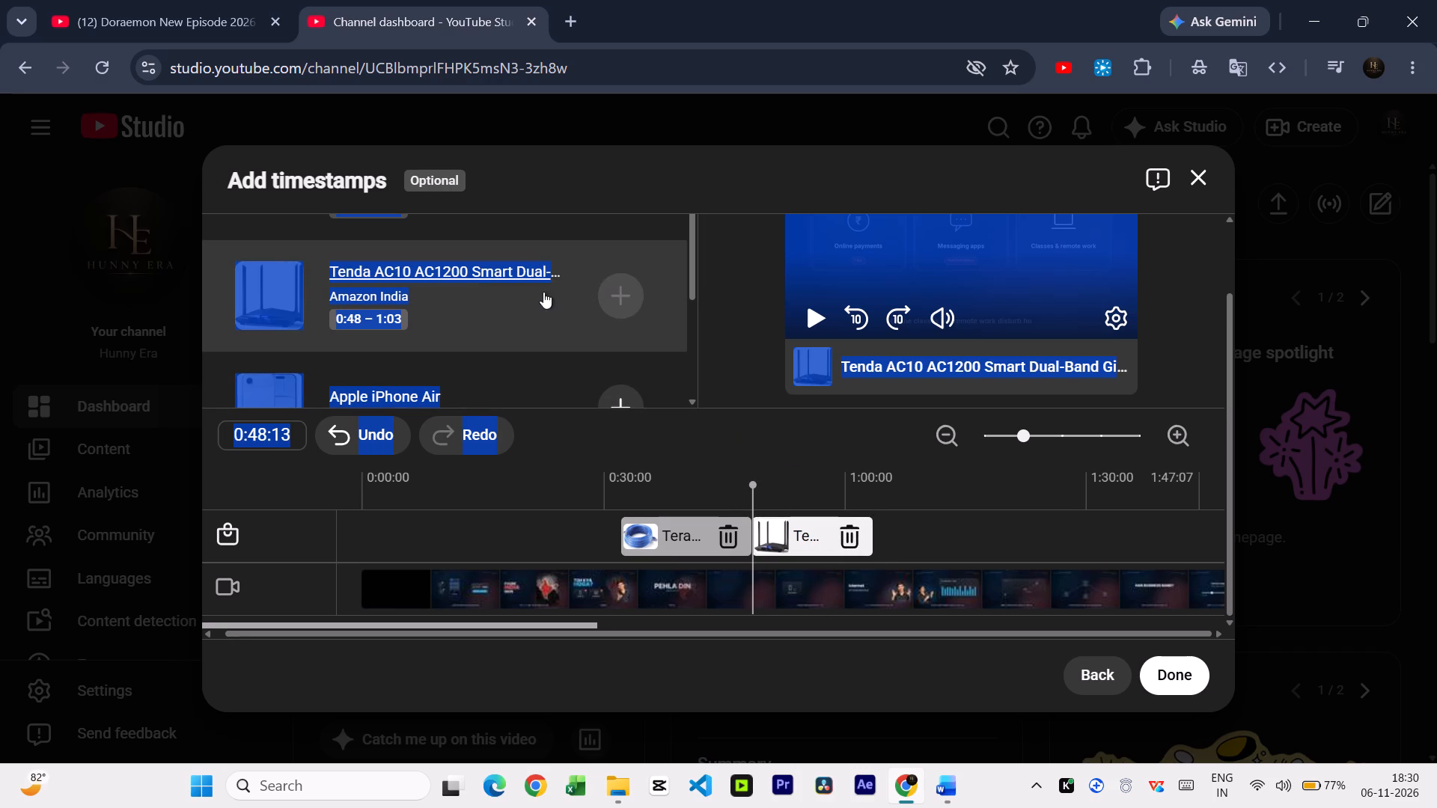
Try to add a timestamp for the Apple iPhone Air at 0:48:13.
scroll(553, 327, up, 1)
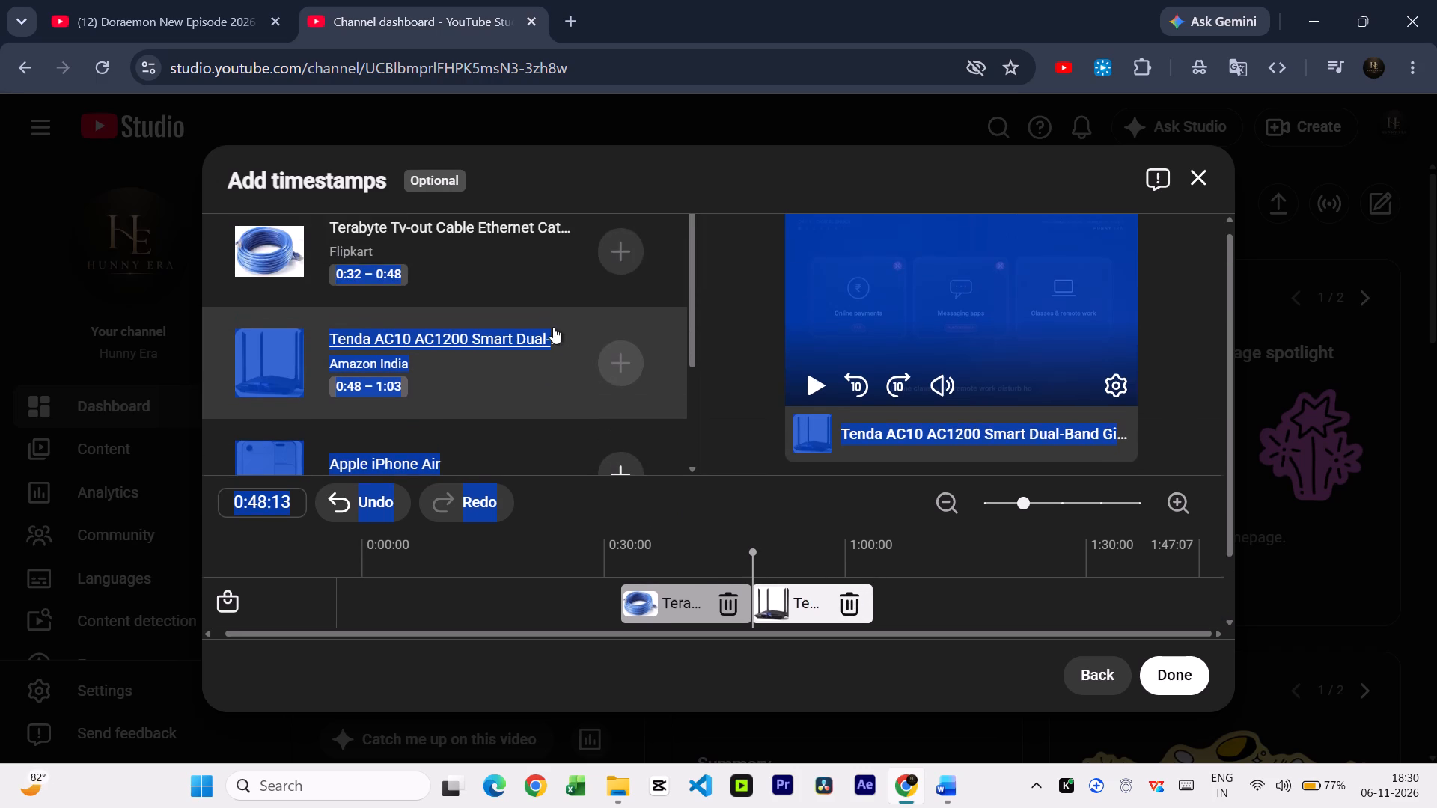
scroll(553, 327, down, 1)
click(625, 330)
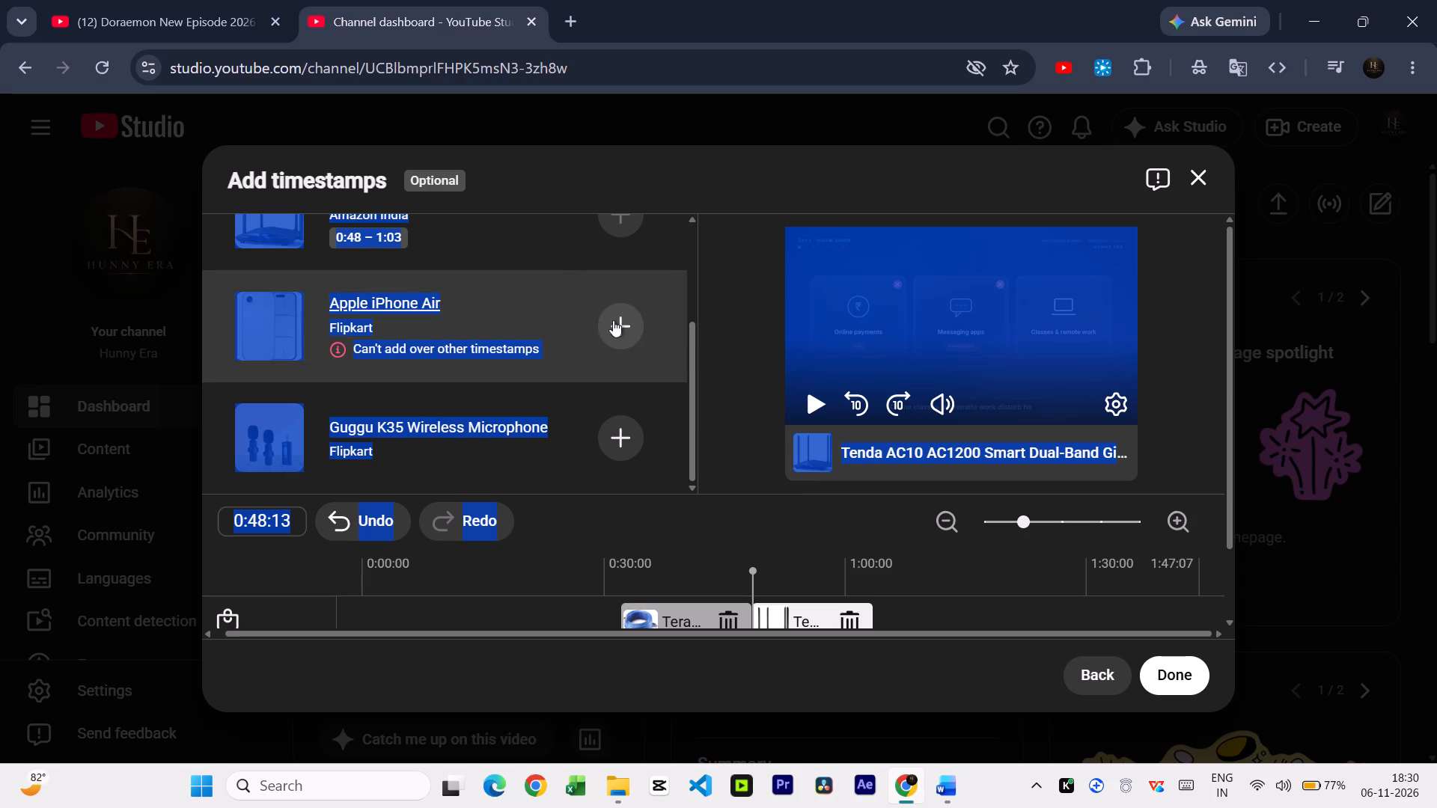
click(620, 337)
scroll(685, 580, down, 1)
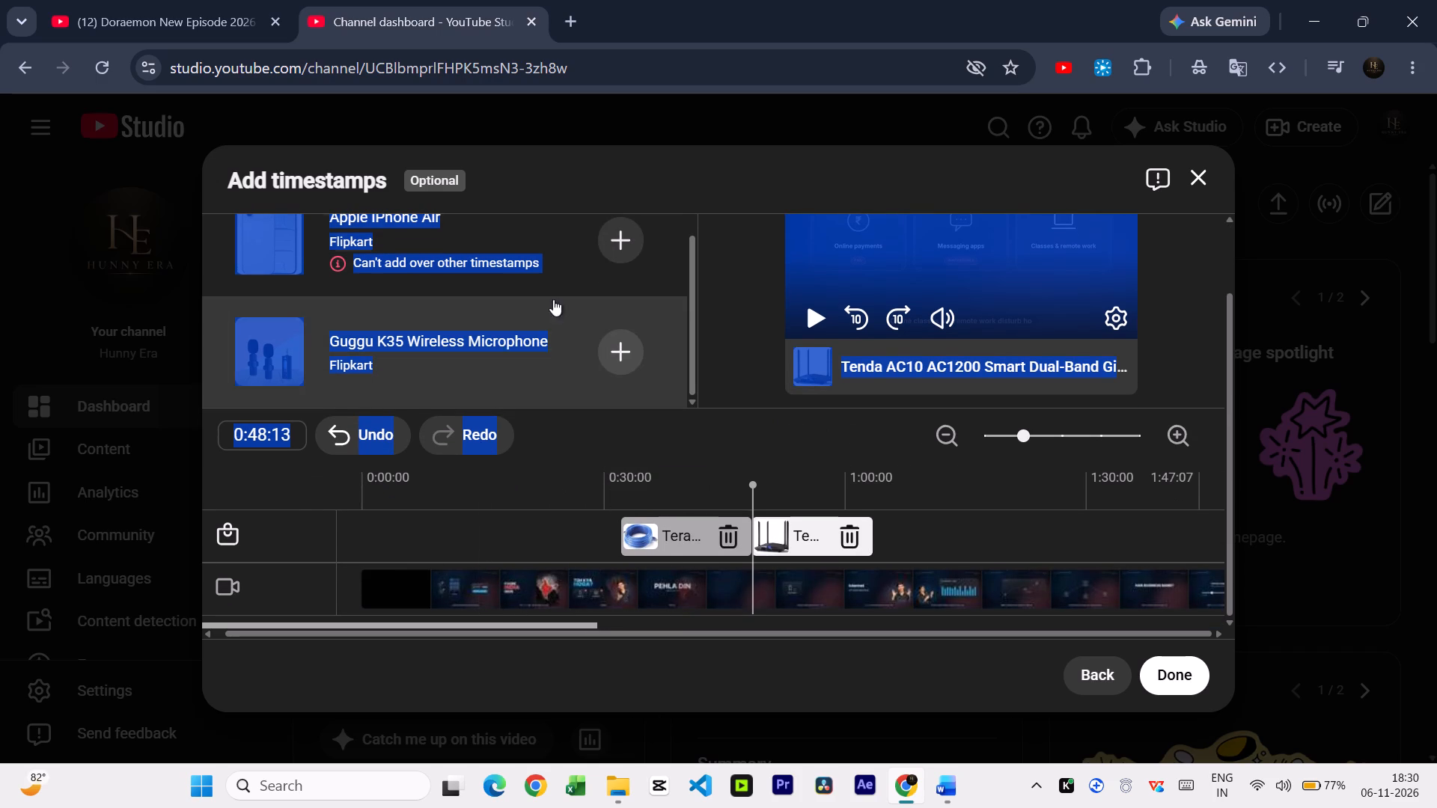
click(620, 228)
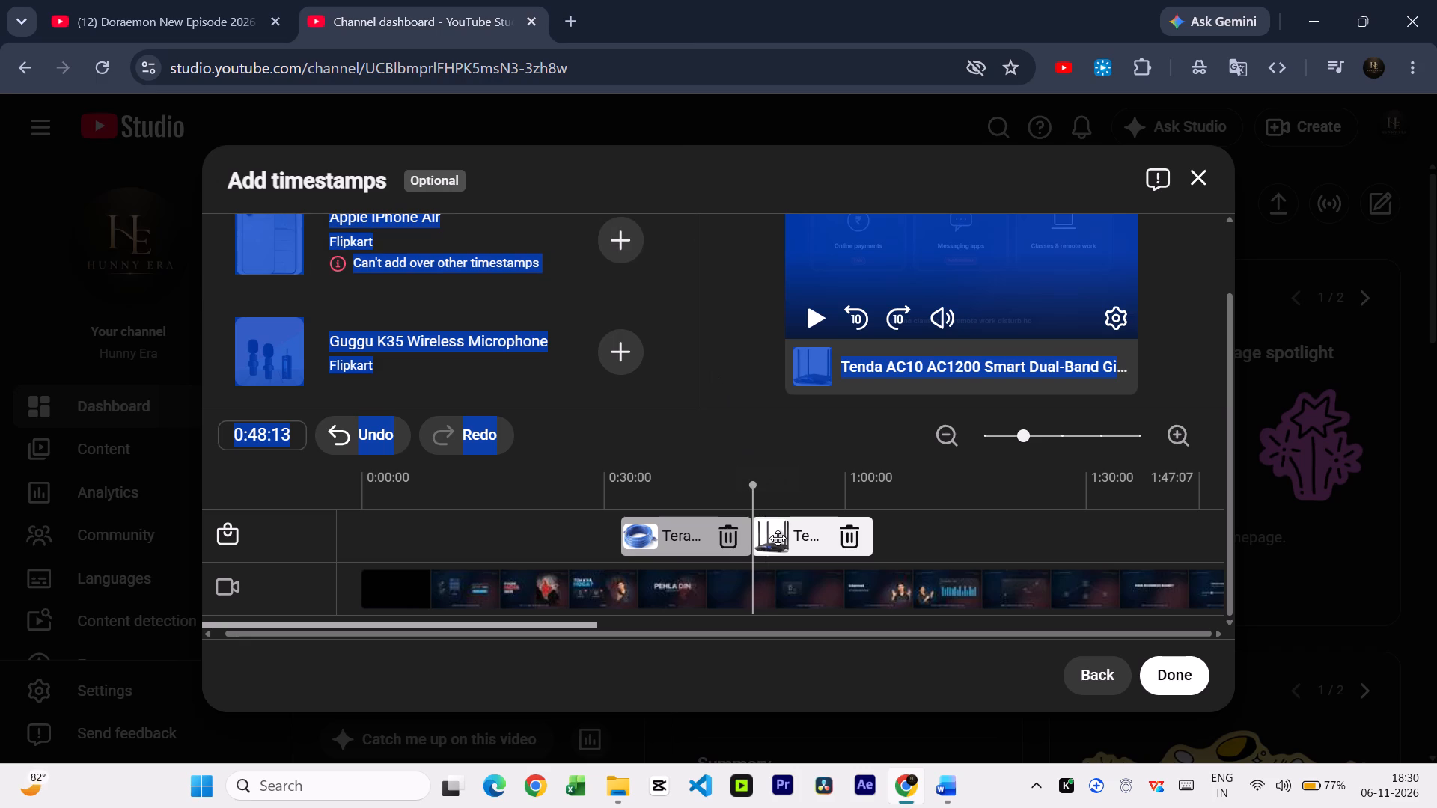
Shorten the Terabyte cable's timestamp segment to end at about 0:47 and place the Tenda router's segment directly after it.
drag(777, 539, 552, 521)
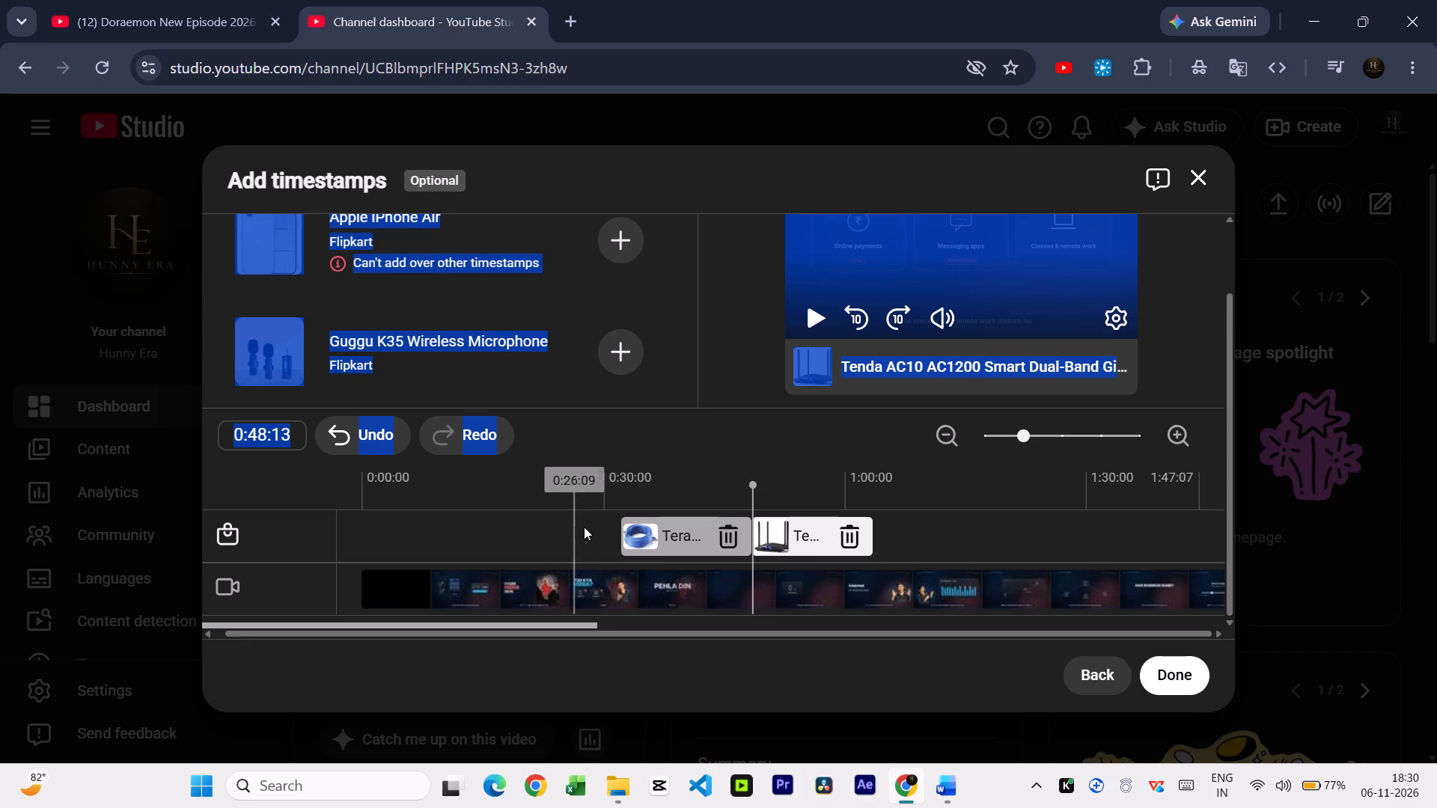
drag(799, 545, 564, 539)
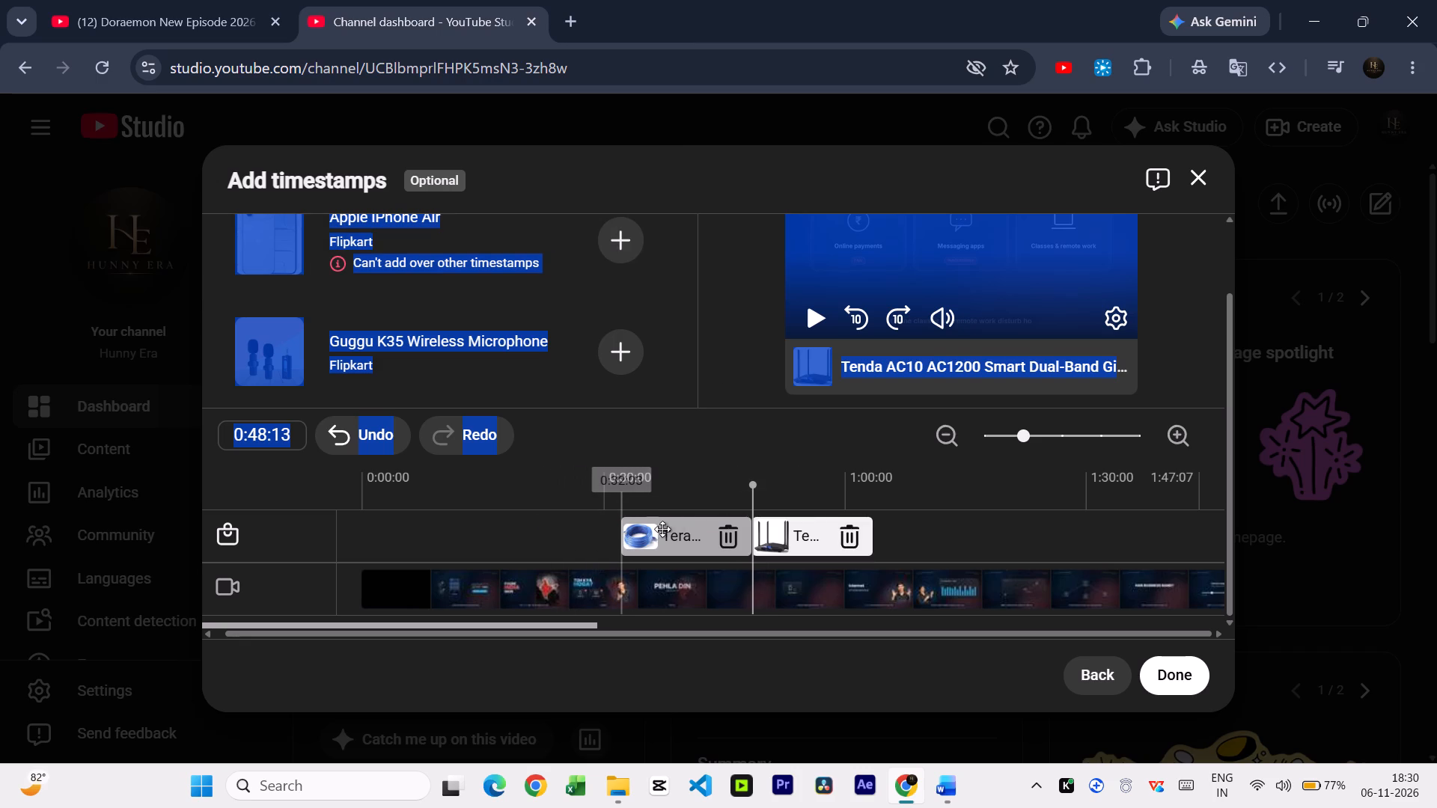
click(699, 529)
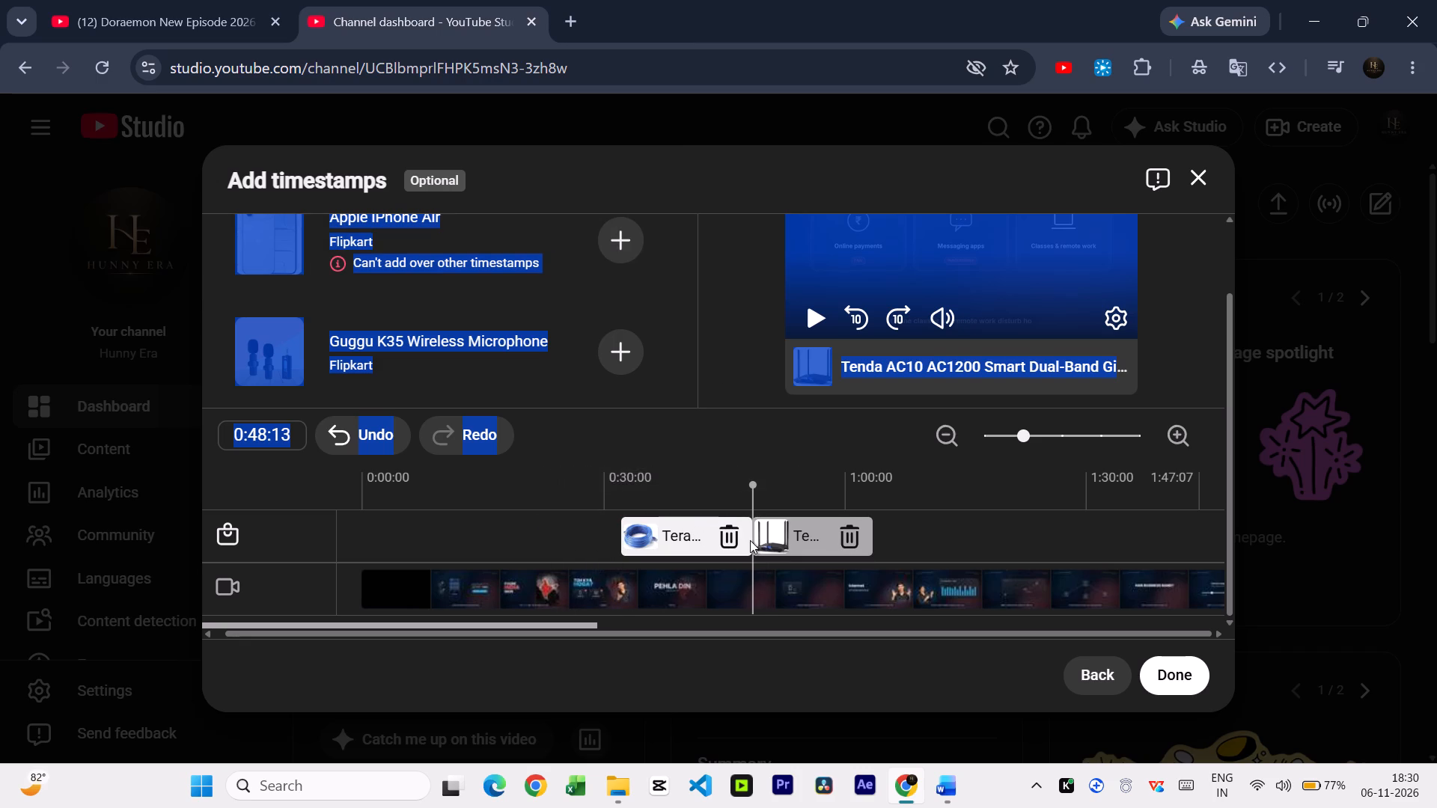
drag(754, 540, 763, 527)
click(668, 543)
drag(754, 537, 699, 523)
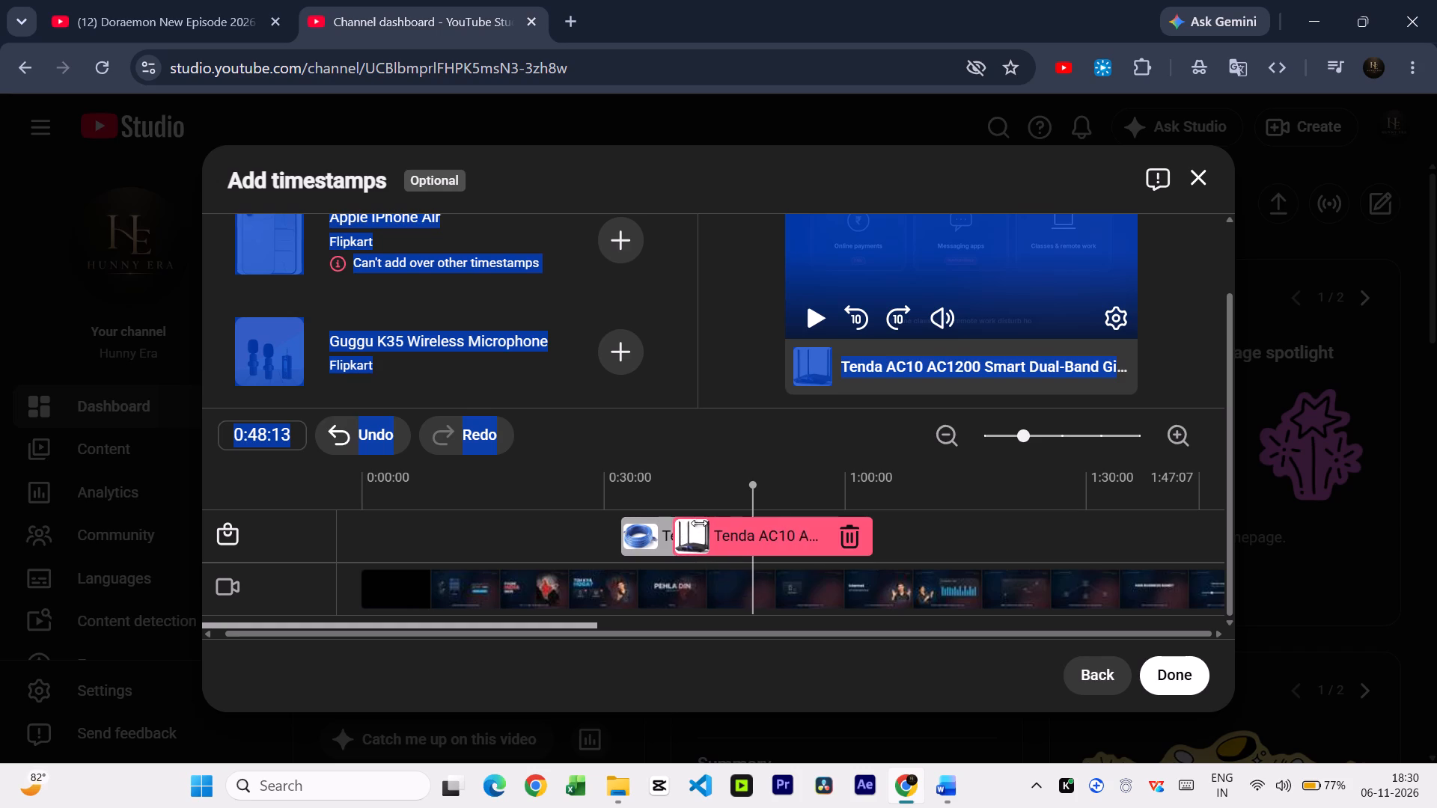
drag(699, 523, 829, 536)
drag(802, 531, 849, 533)
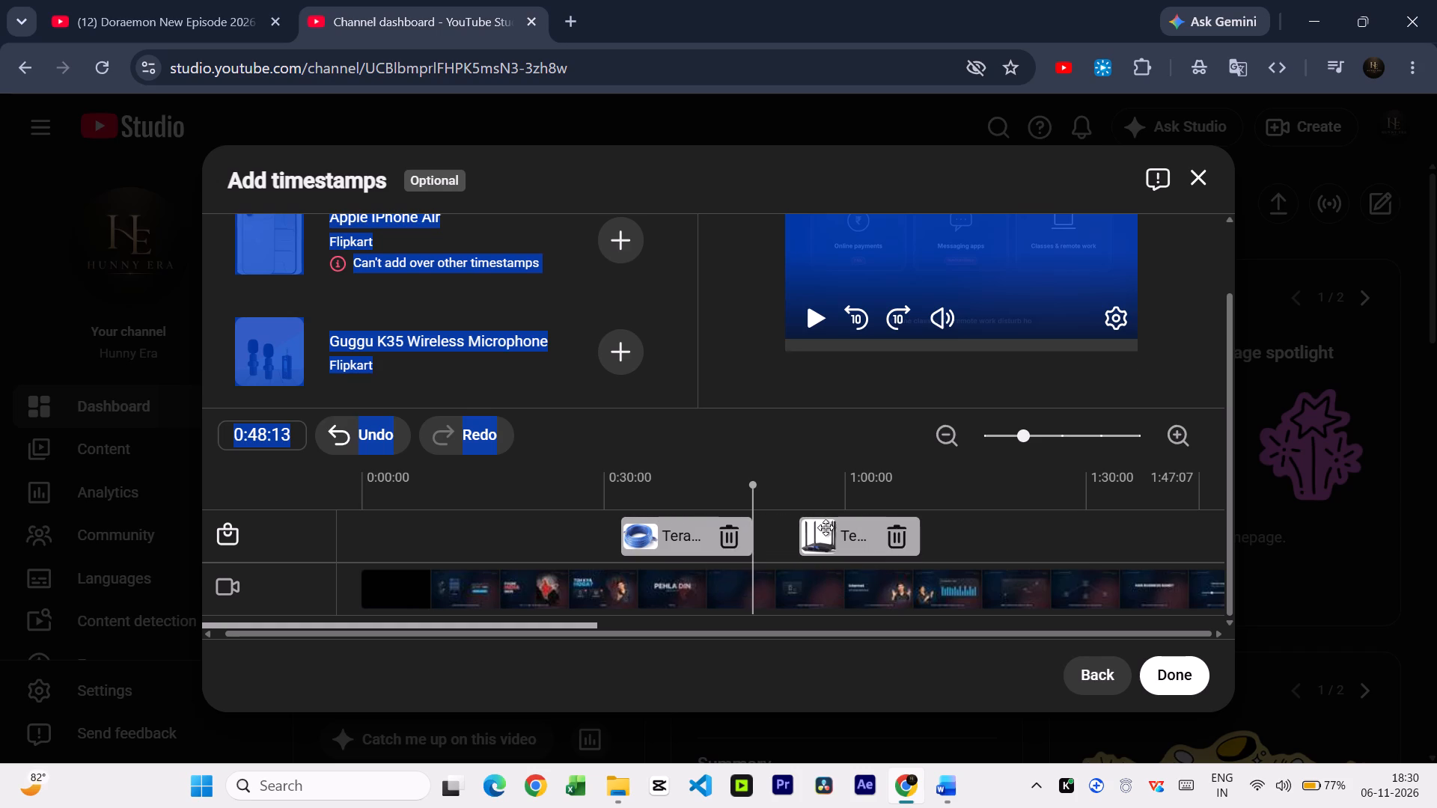
click(687, 537)
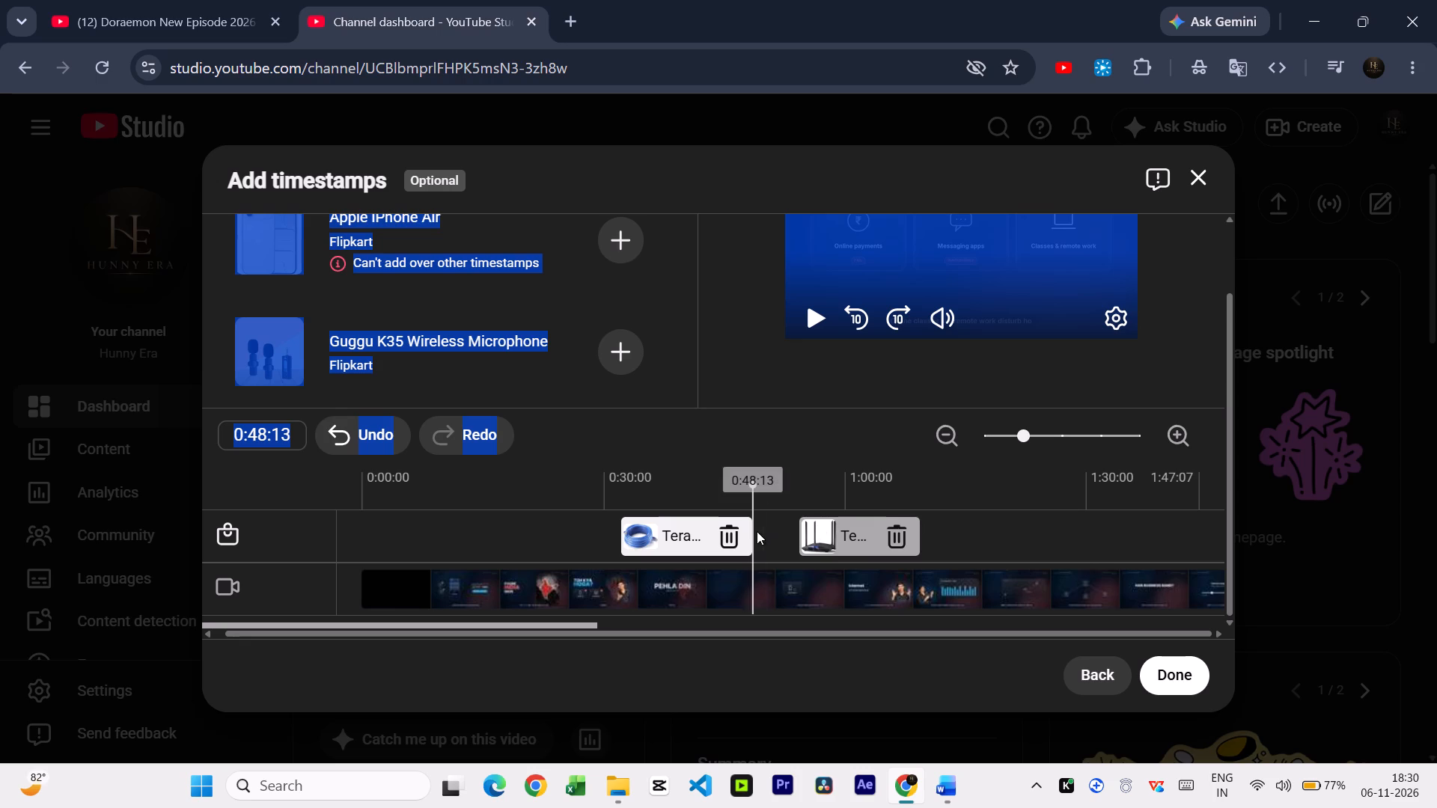
drag(748, 533, 619, 501)
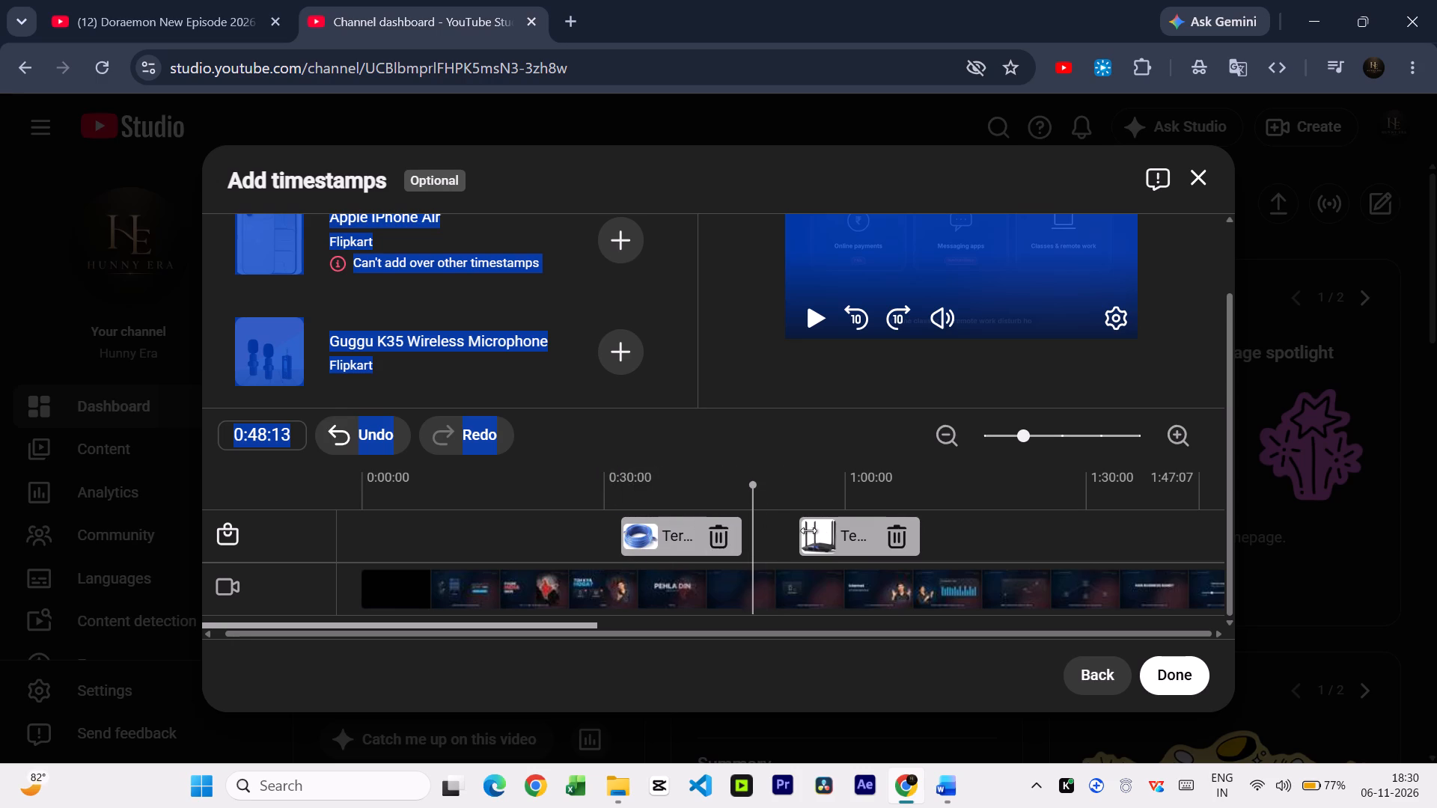
drag(820, 533, 765, 526)
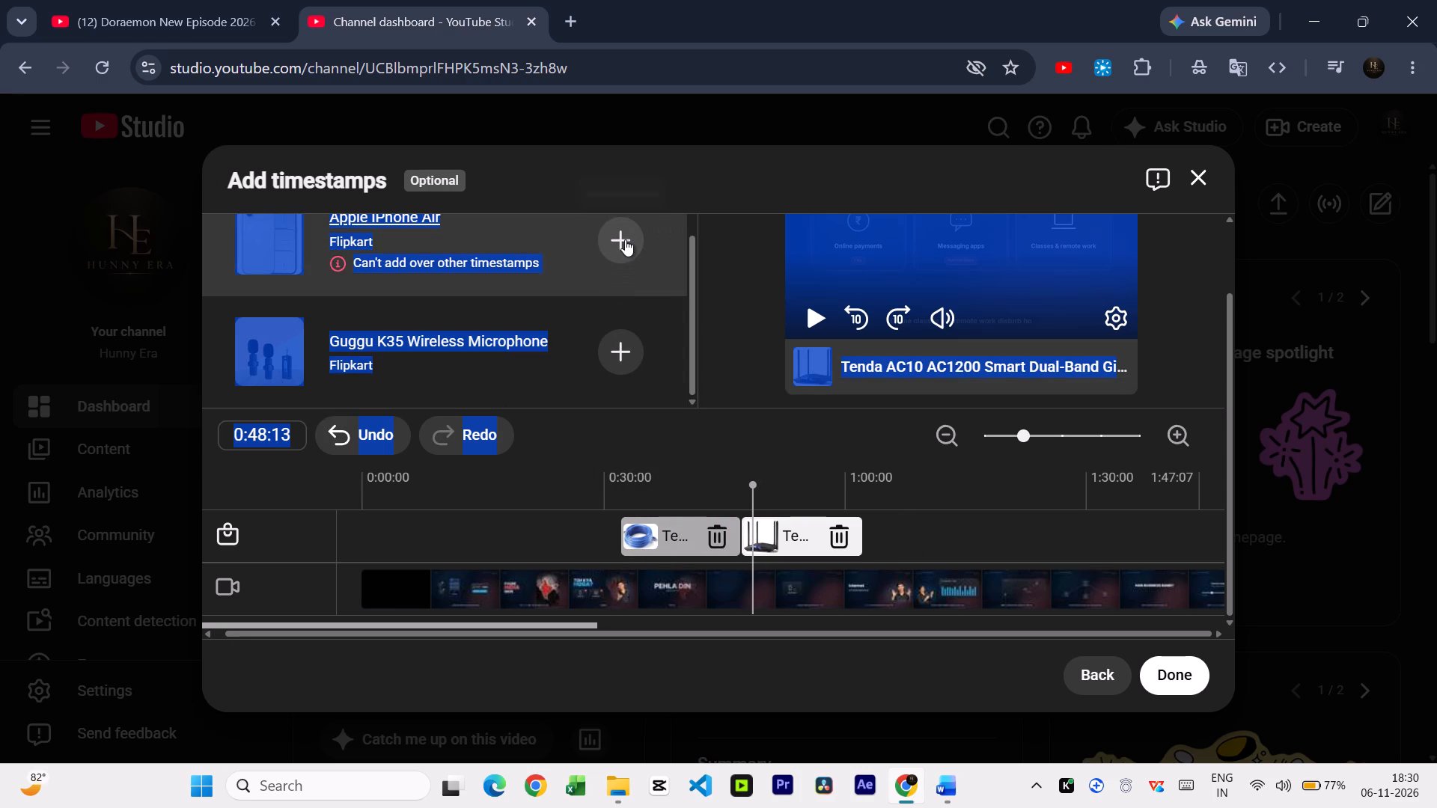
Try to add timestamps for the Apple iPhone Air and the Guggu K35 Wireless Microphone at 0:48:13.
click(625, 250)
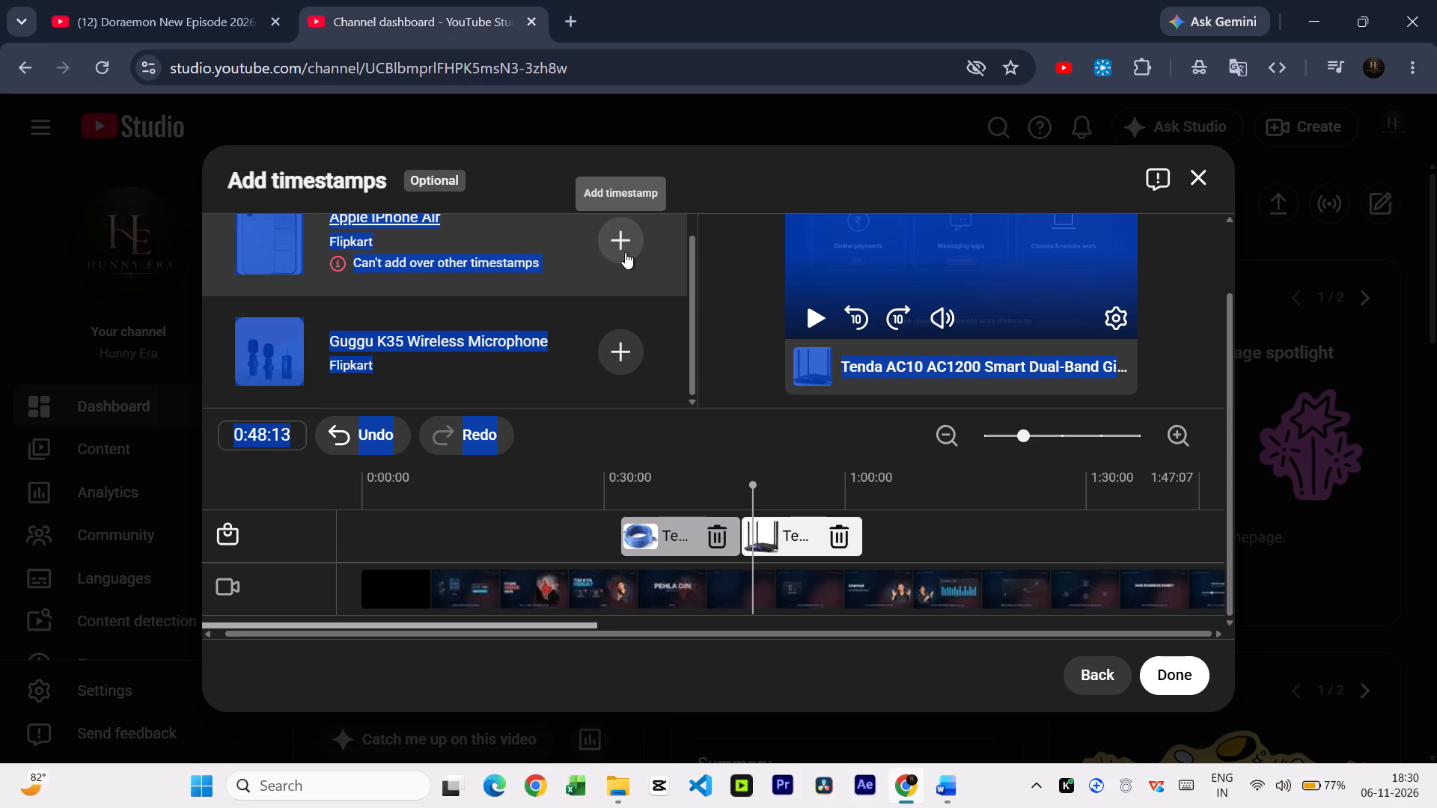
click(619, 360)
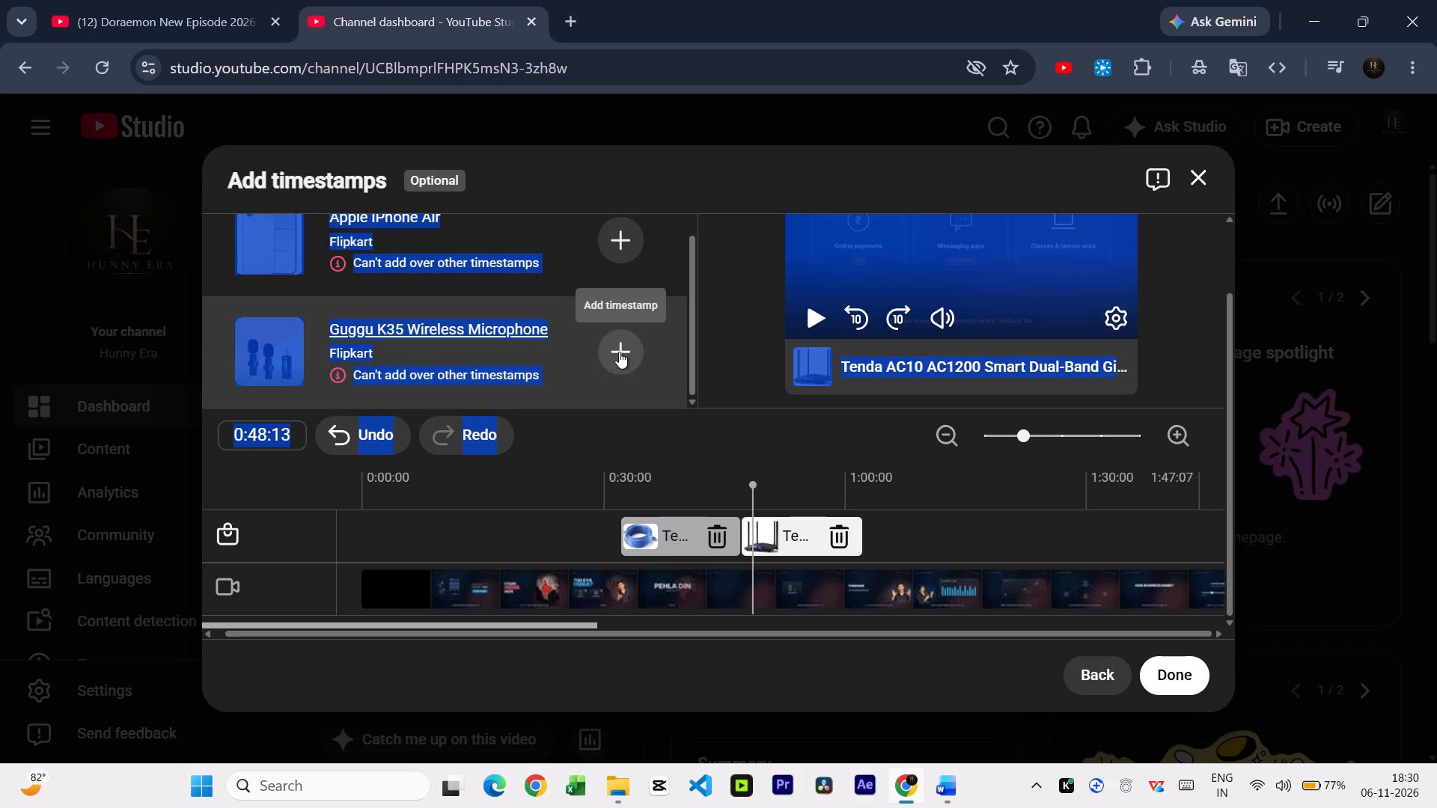
Move the Terabyte cable's segment to start at about 0:30 and the Tenda router's segment directly behind it, ending at about 1:00.
drag(642, 536, 591, 518)
drag(767, 539, 724, 533)
drag(724, 533, 727, 533)
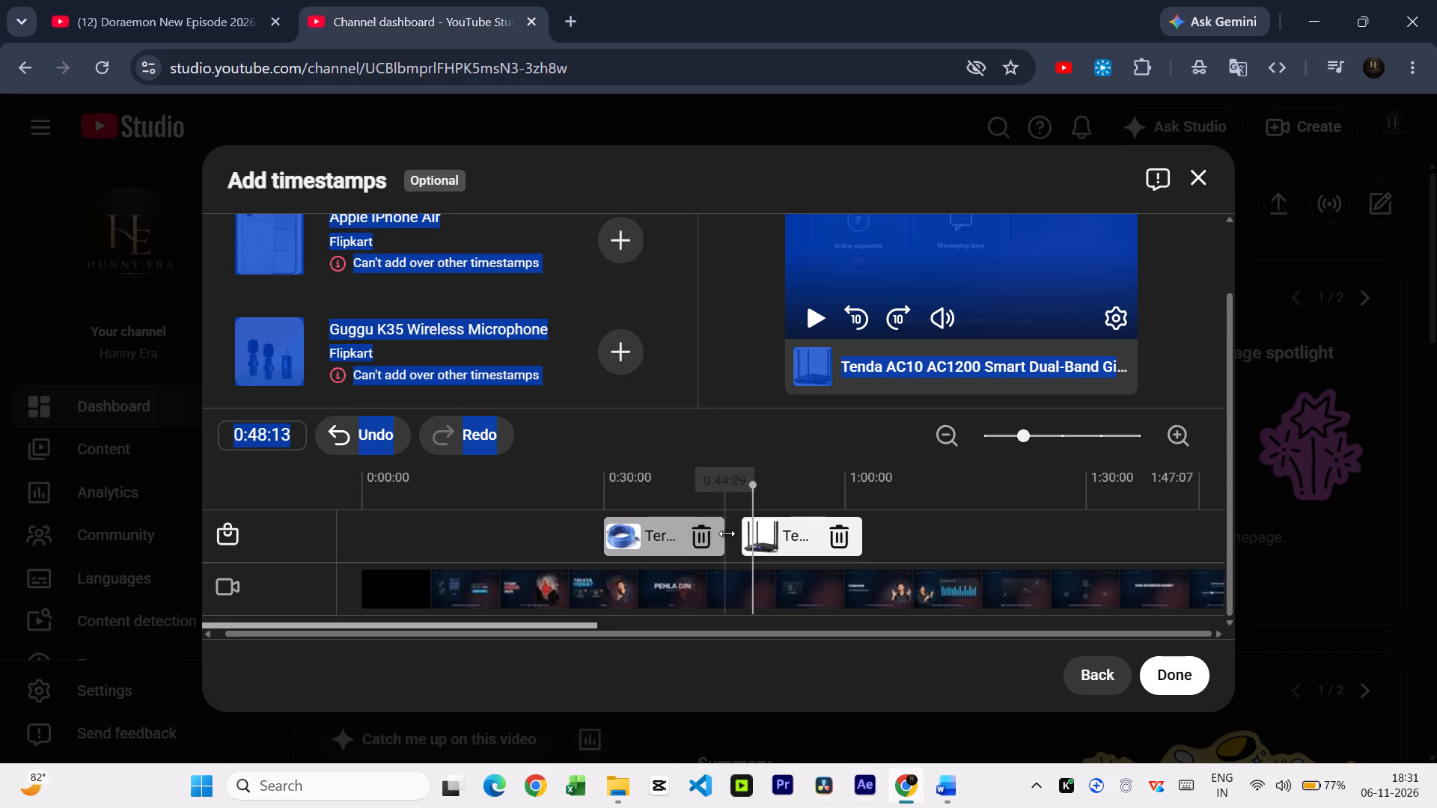
drag(727, 533, 733, 533)
drag(763, 535, 746, 533)
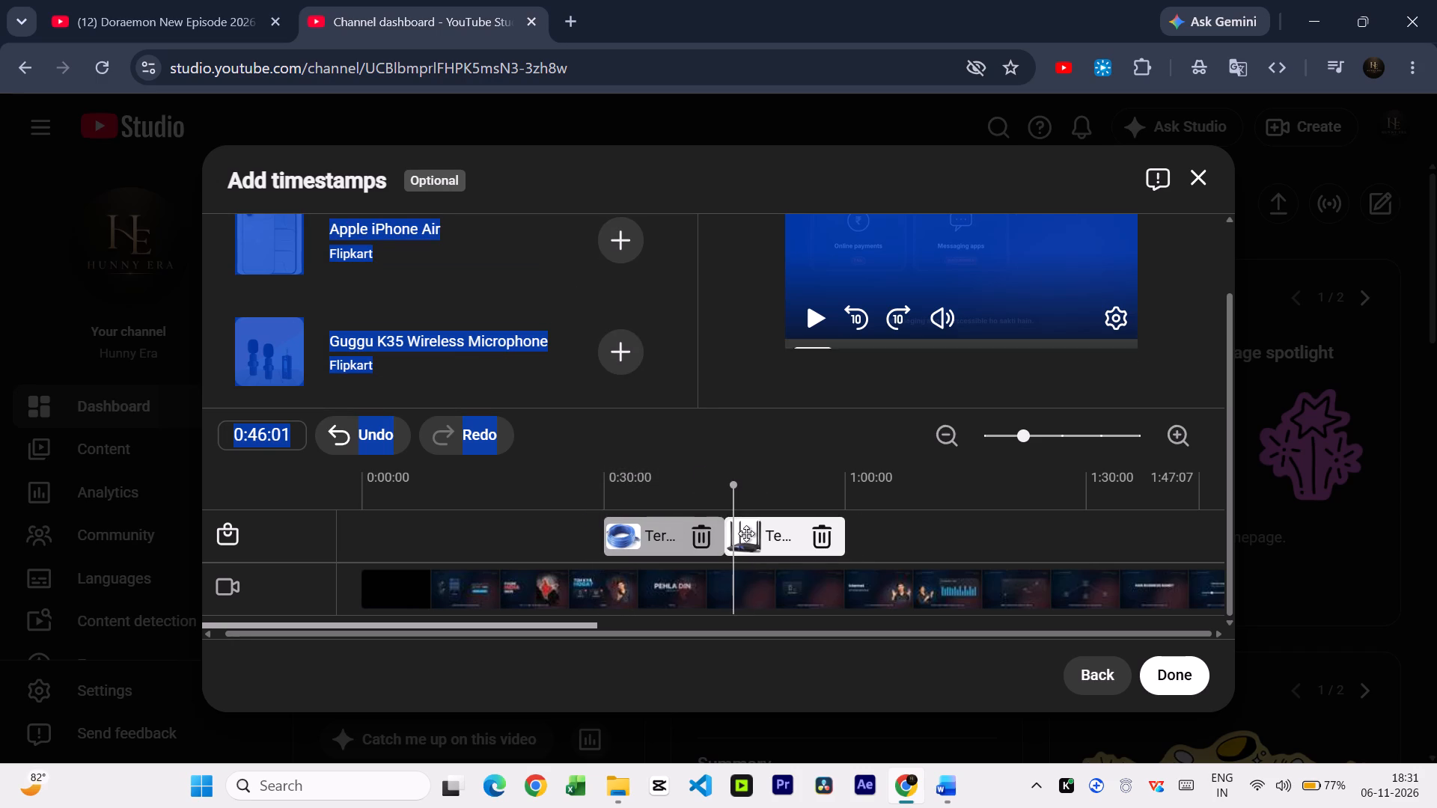
click(746, 533)
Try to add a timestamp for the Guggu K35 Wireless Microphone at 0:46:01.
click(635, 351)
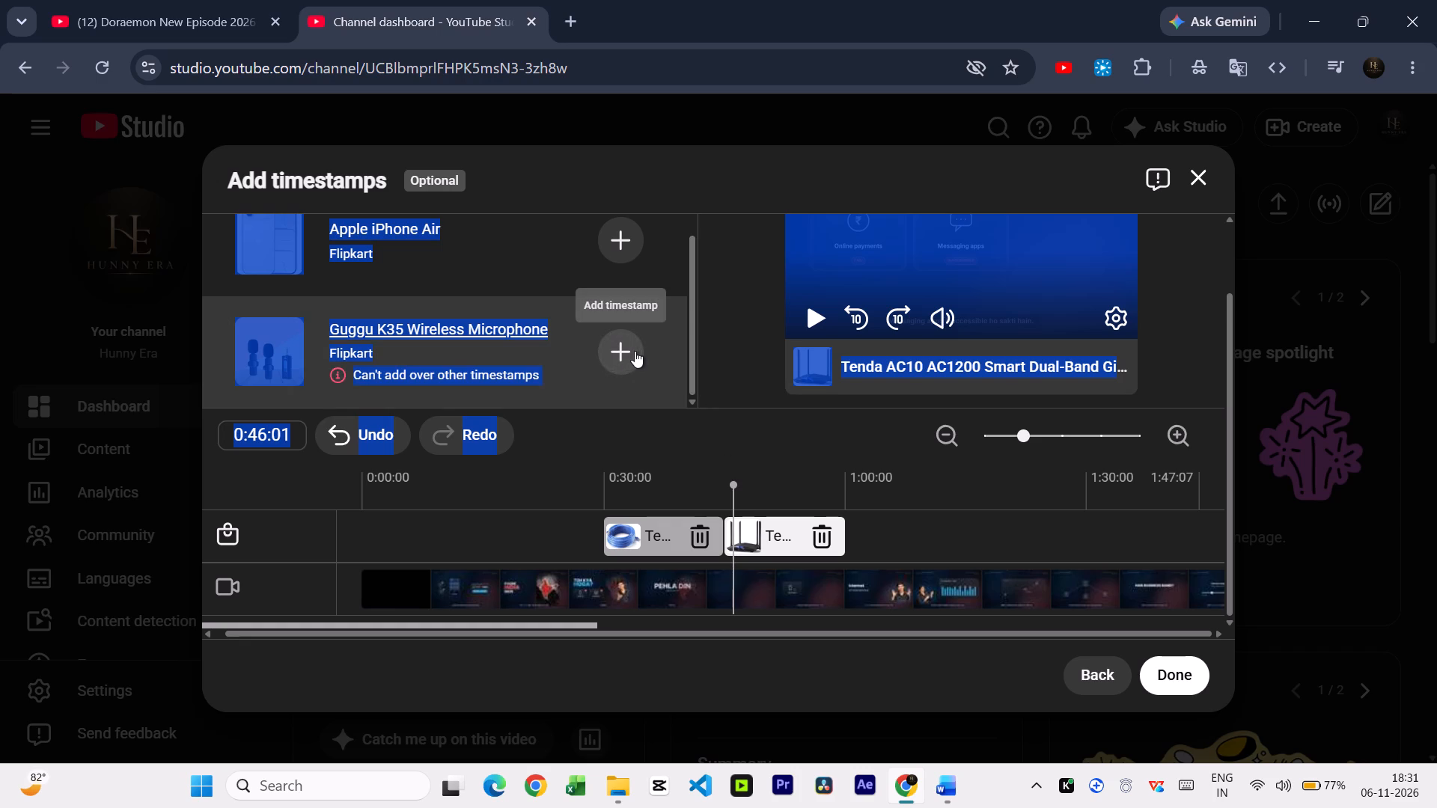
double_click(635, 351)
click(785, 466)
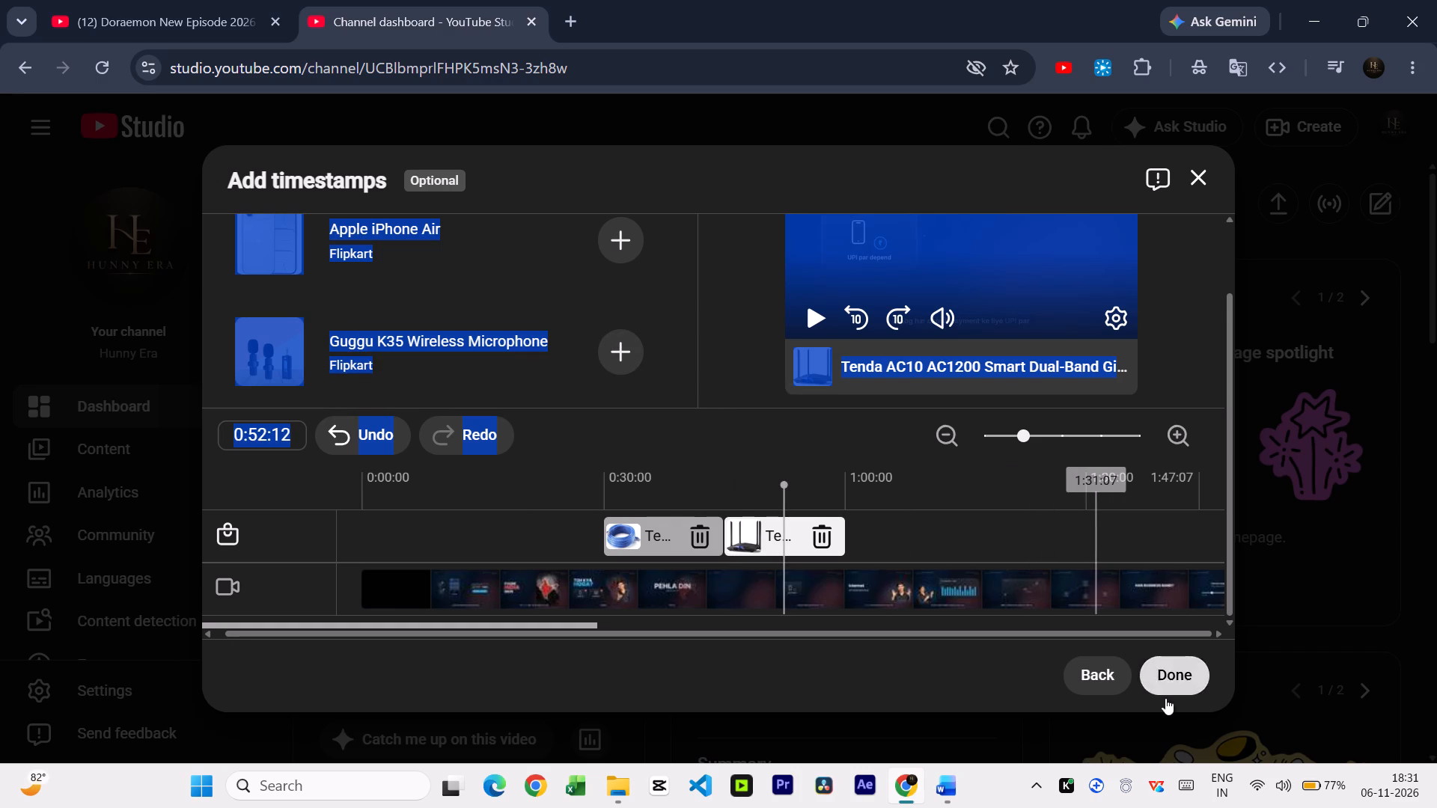
Finish the product timestamps and return to the Video elements page to check the remaining elements.
scroll(1171, 596, down, 2)
click(1168, 679)
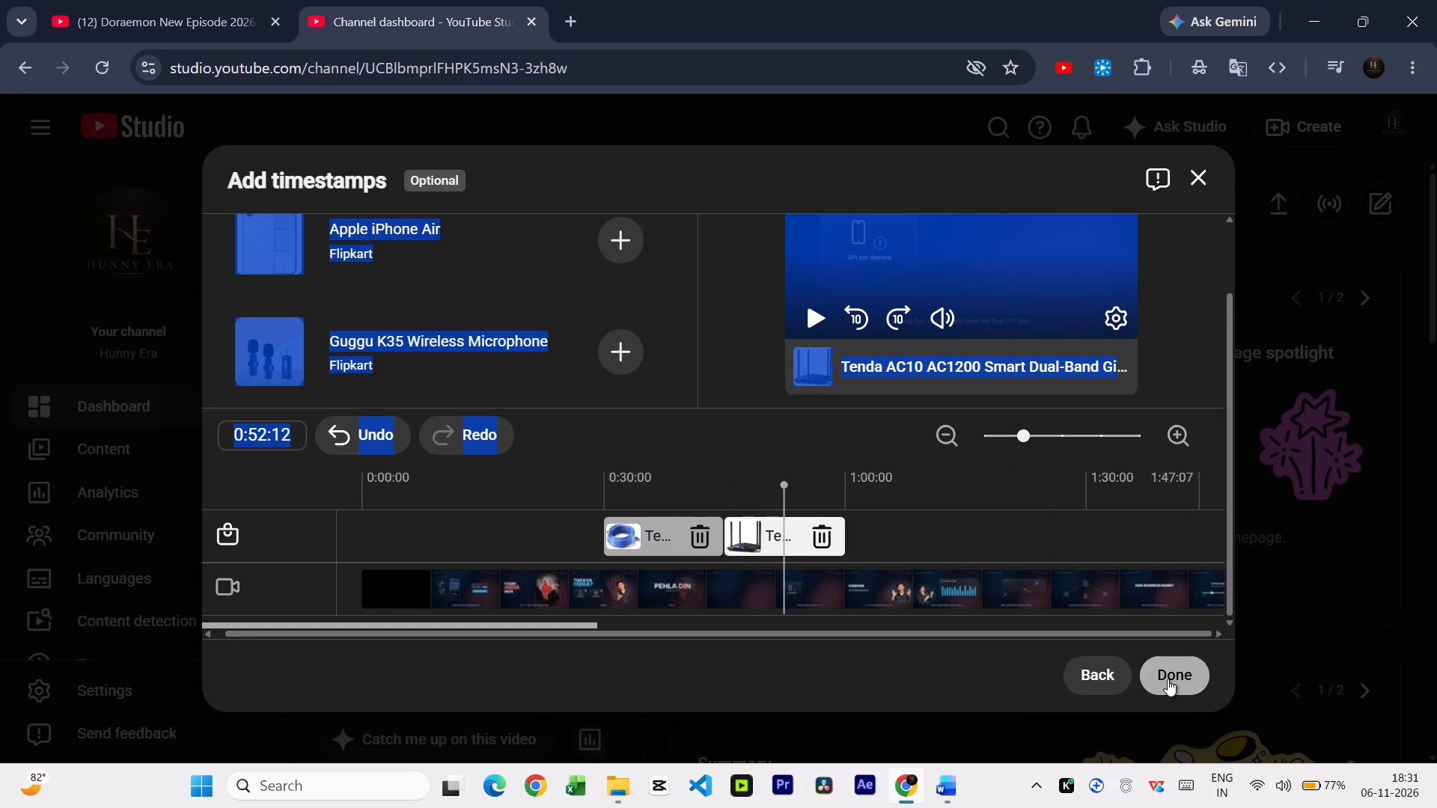
scroll(1015, 486, down, 1)
scroll(1015, 486, up, 2)
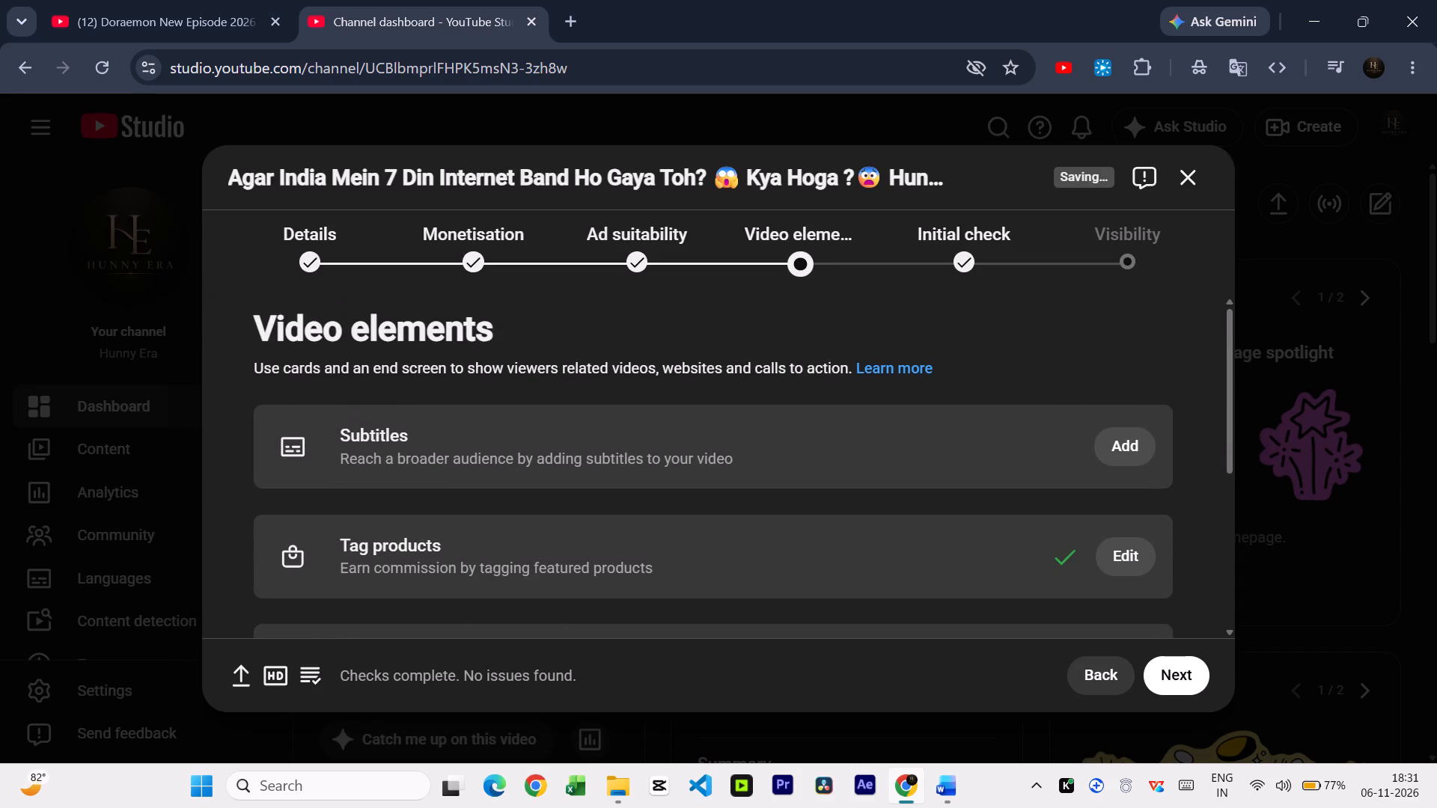
scroll(1018, 478, down, 2)
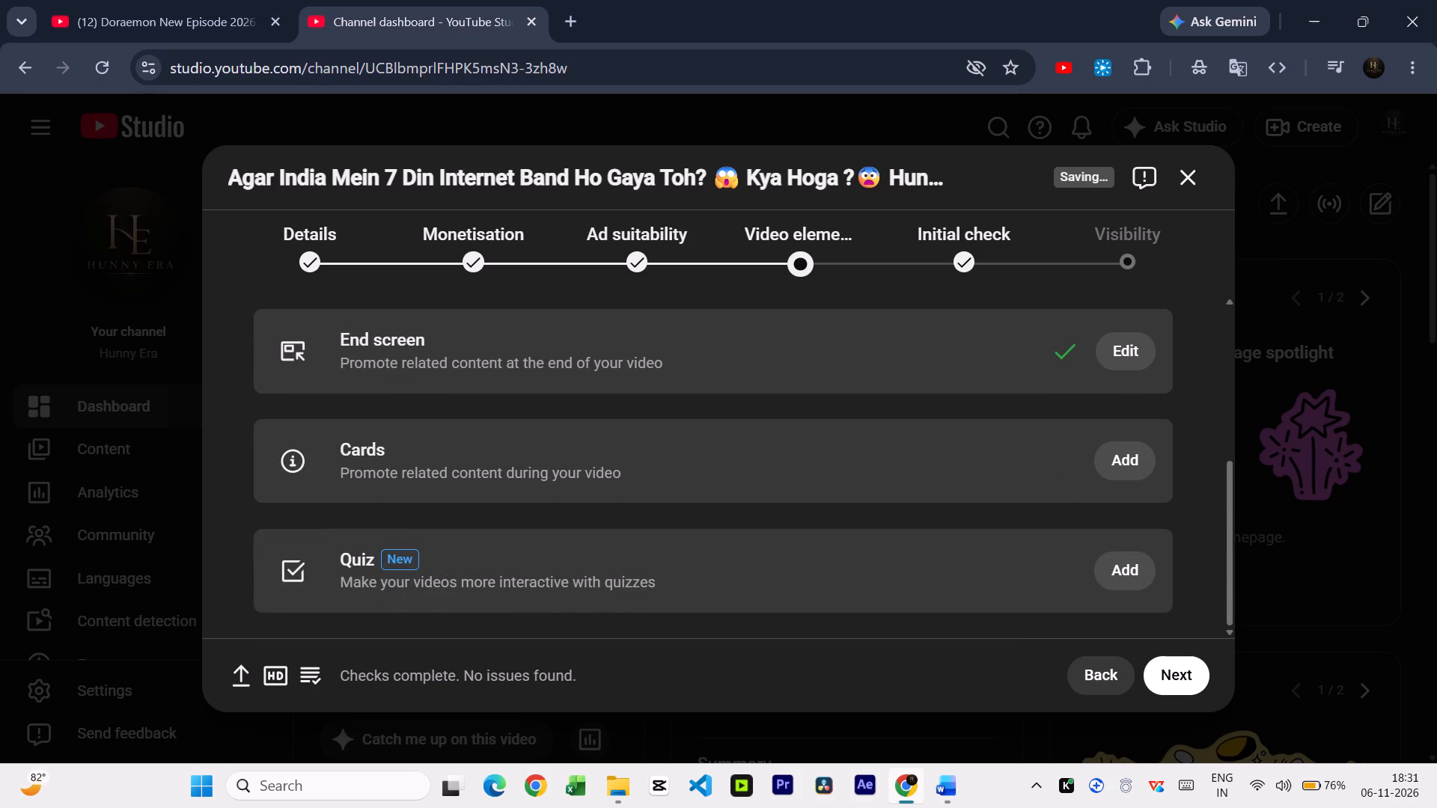
Add a video card at 0:37:18 linking to the channel's video "HUNNY ERA Kyun Badal Raha Hai?".
click(1134, 463)
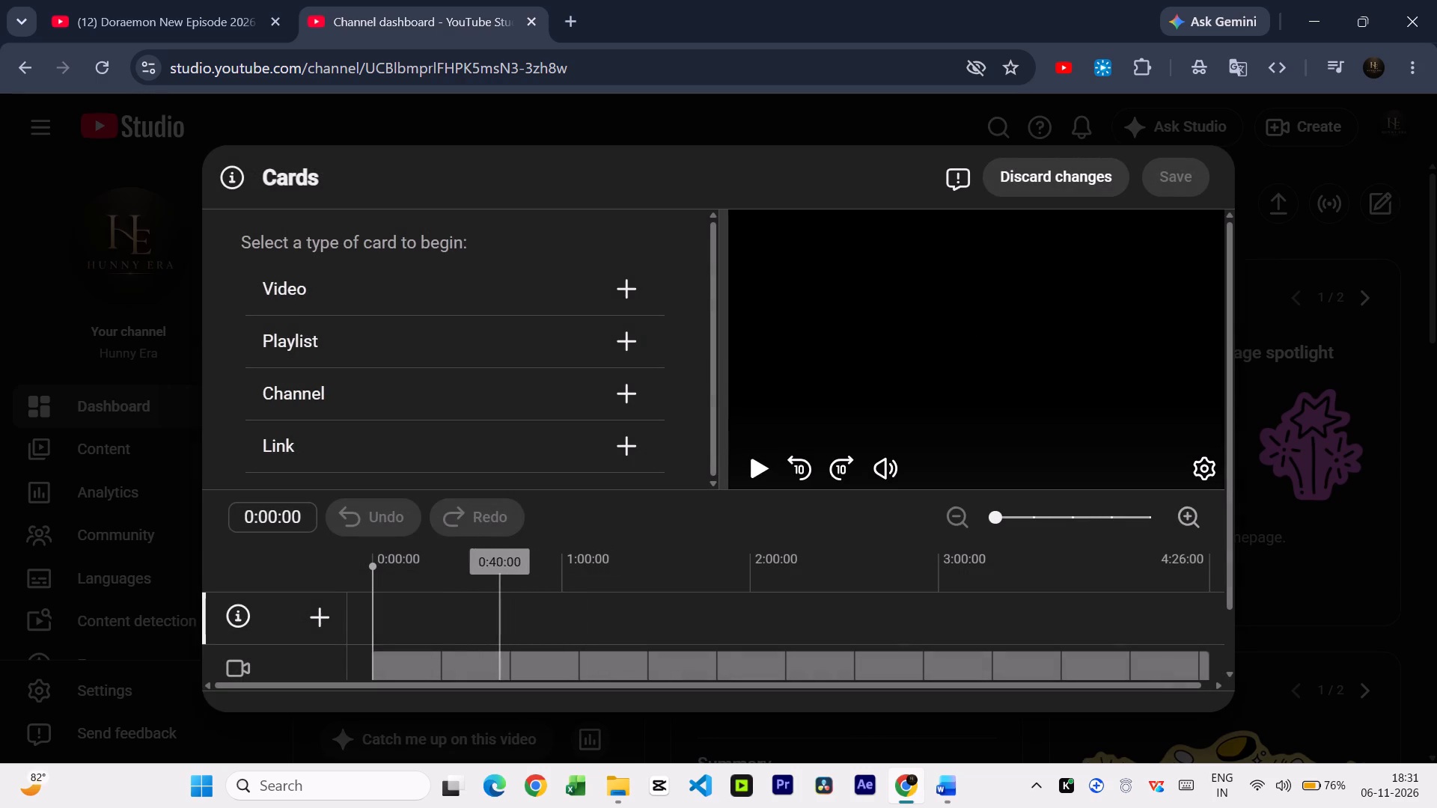
click(492, 574)
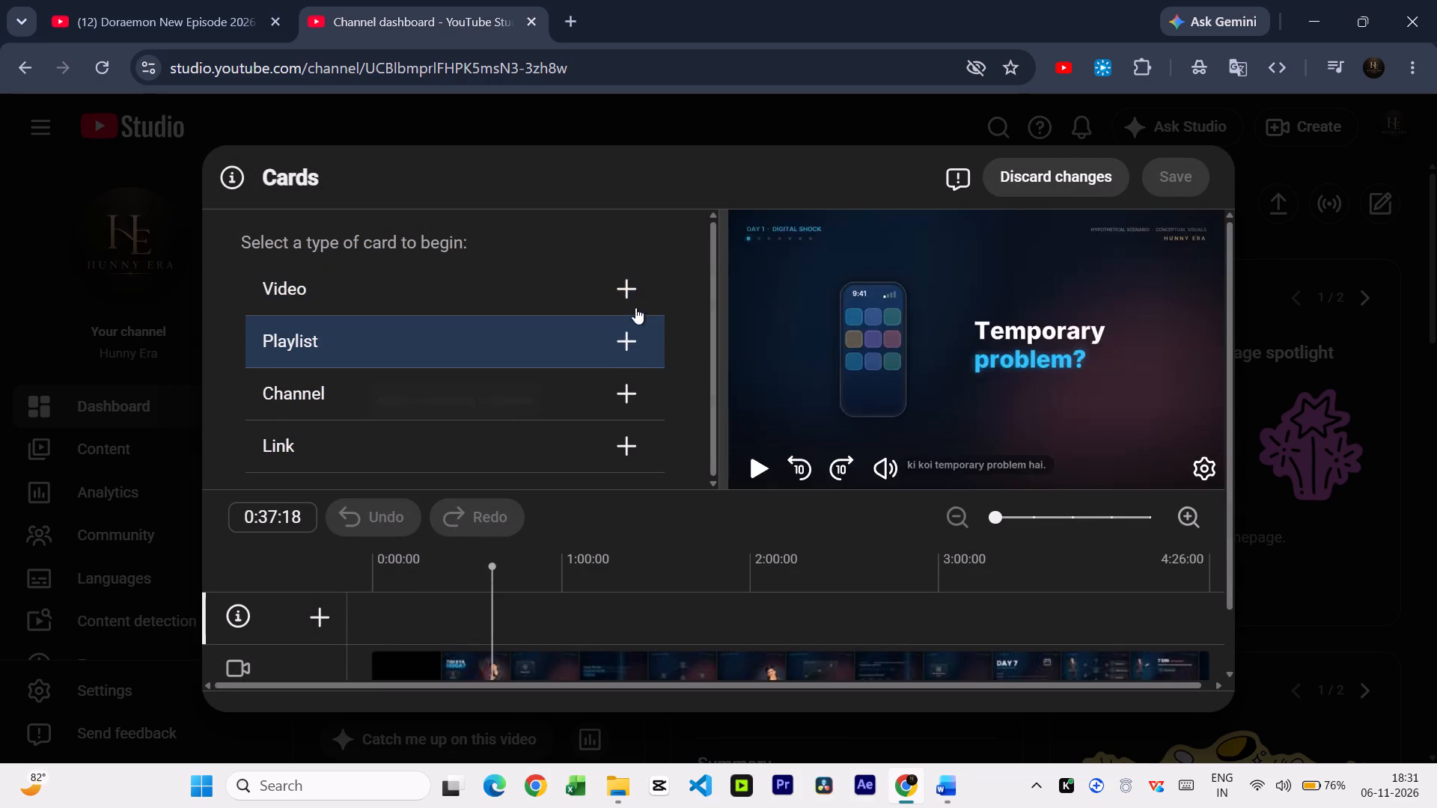
click(635, 301)
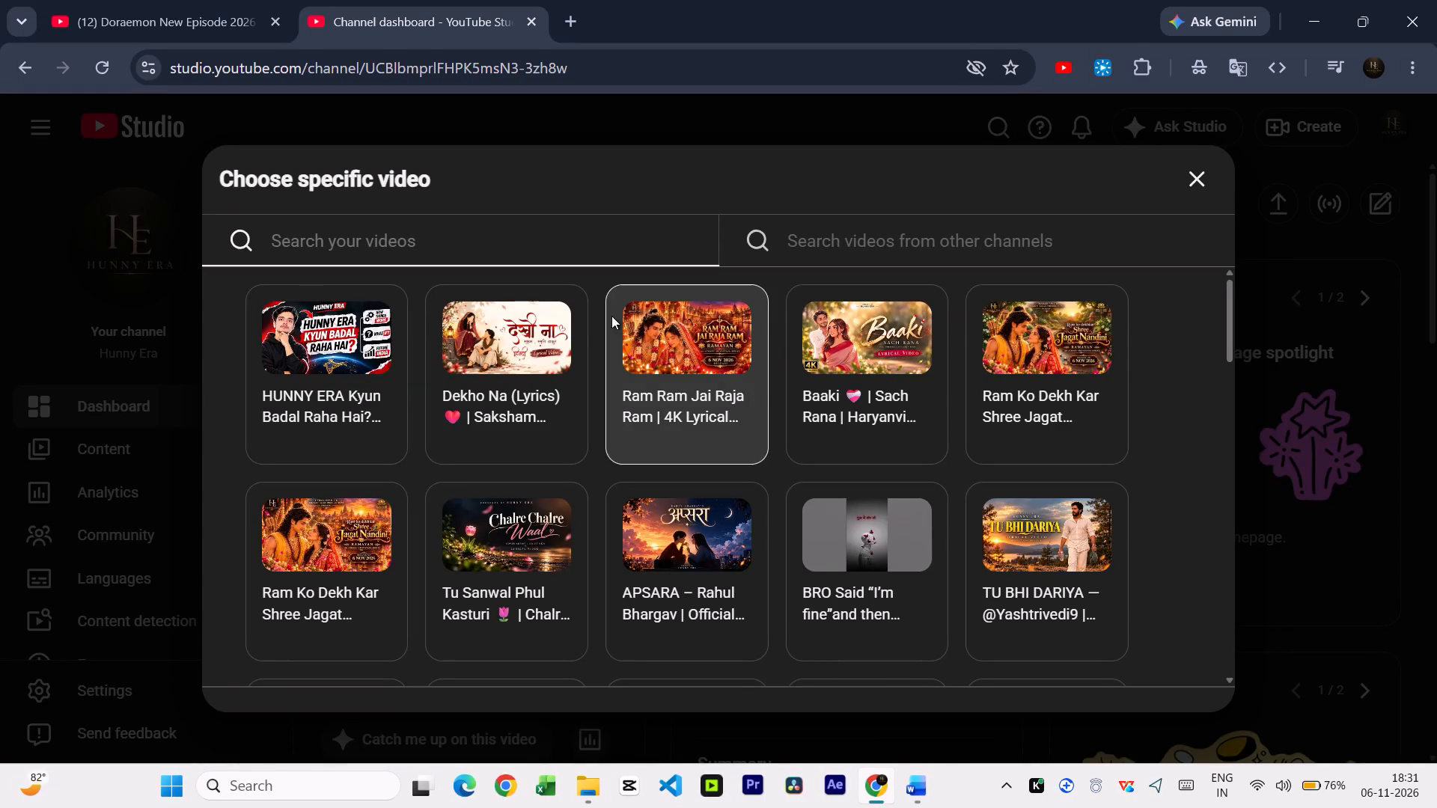
click(319, 349)
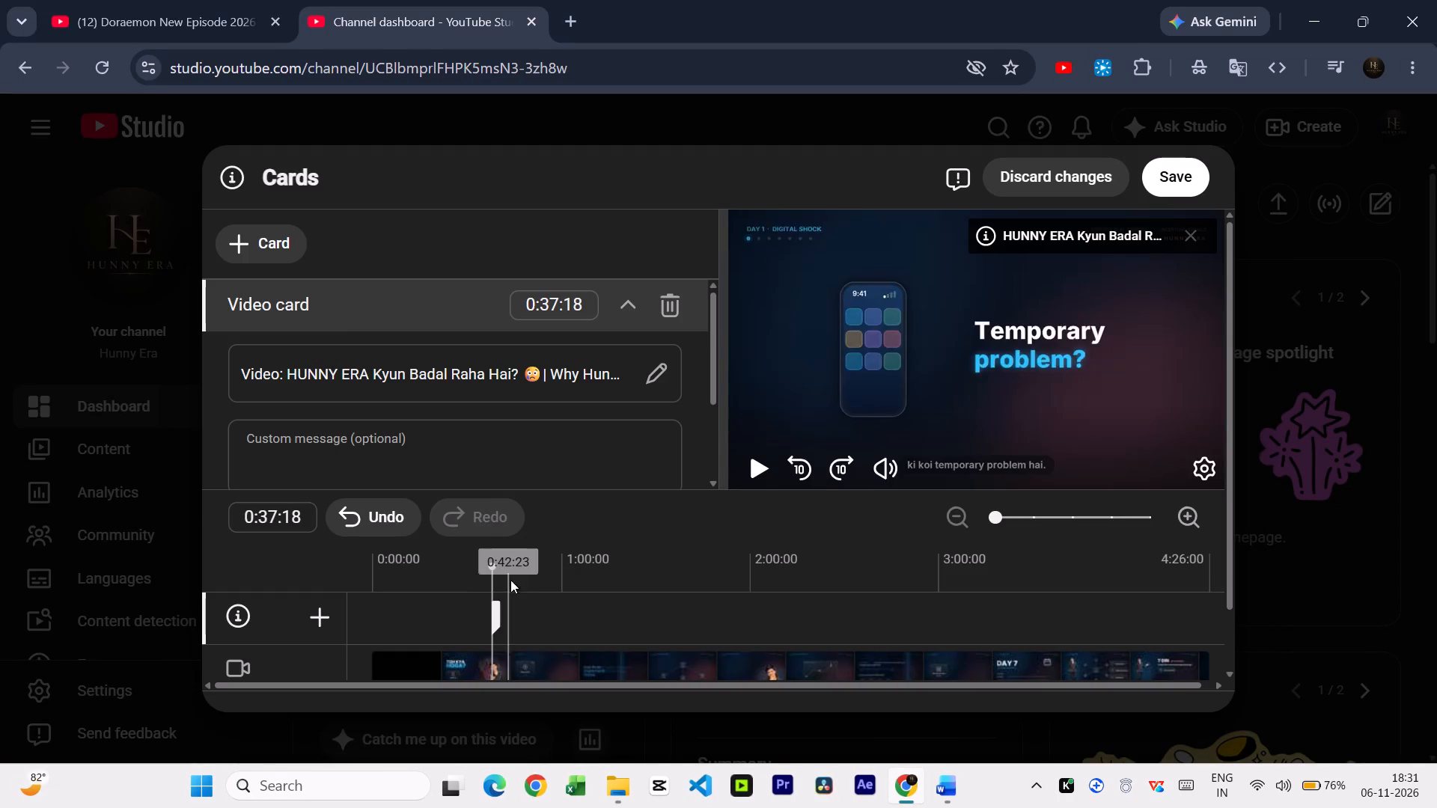
Add a playlist card at 1:05:00 for the "90s Lyrical video | By Hunny Era" playlist.
click(579, 585)
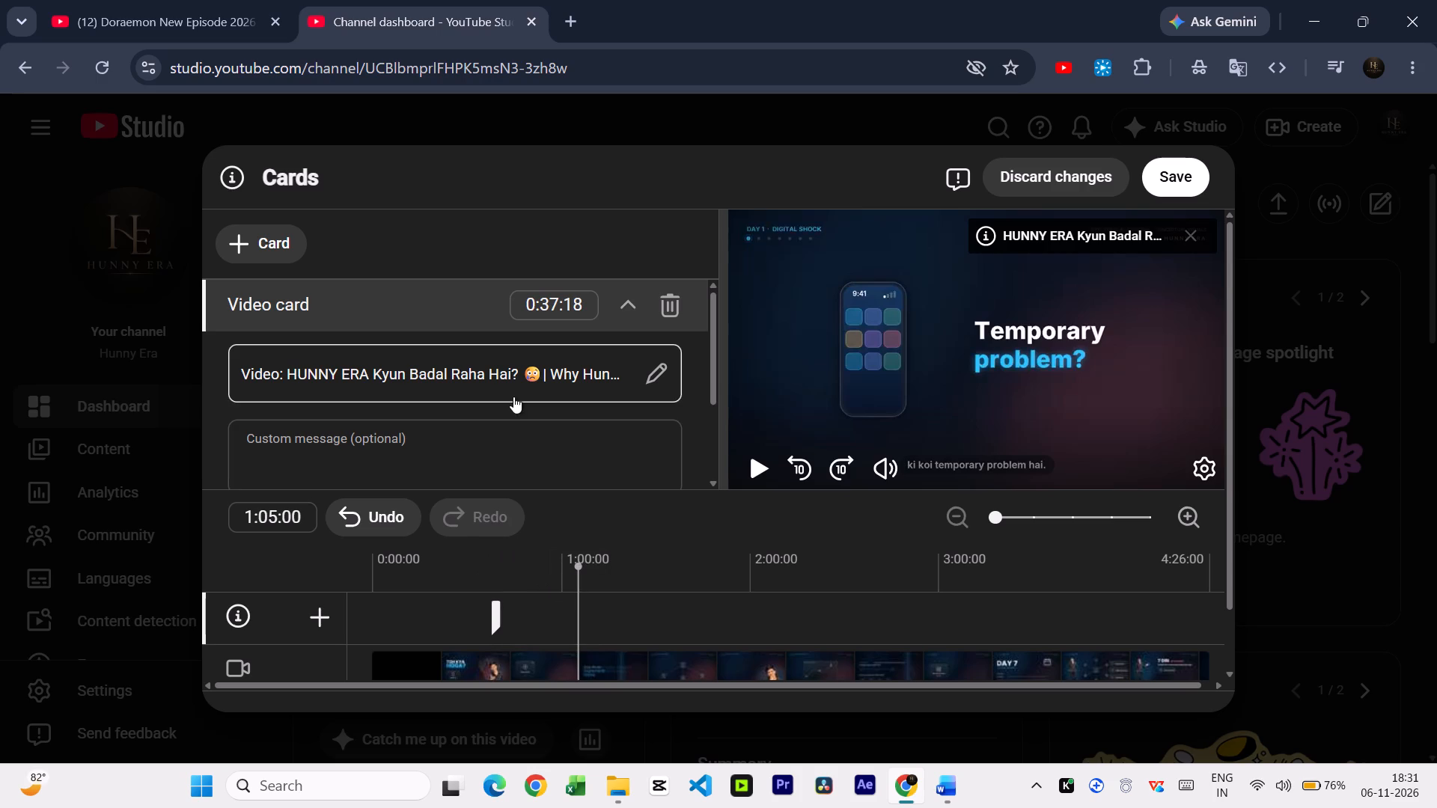
click(266, 230)
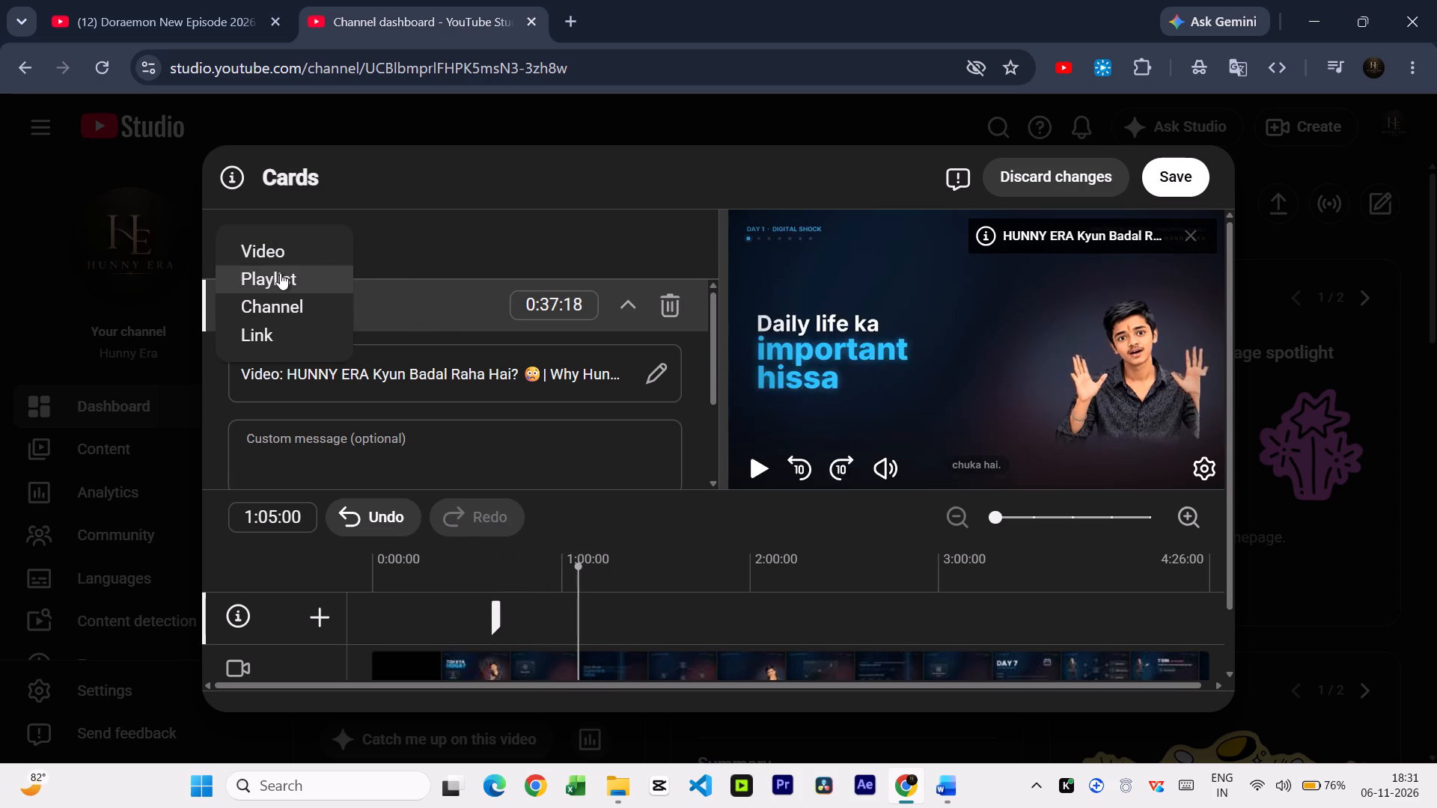
click(279, 273)
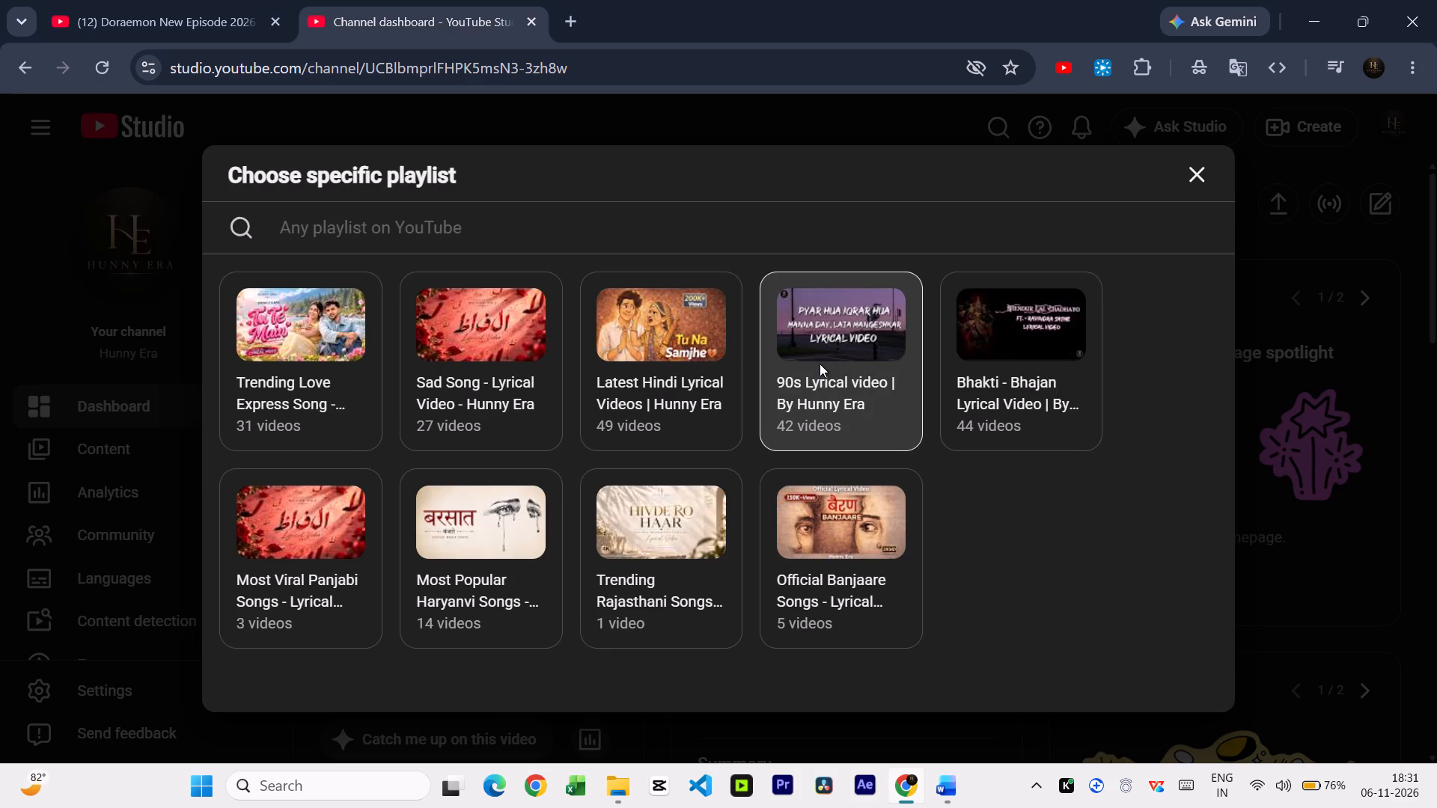
click(811, 337)
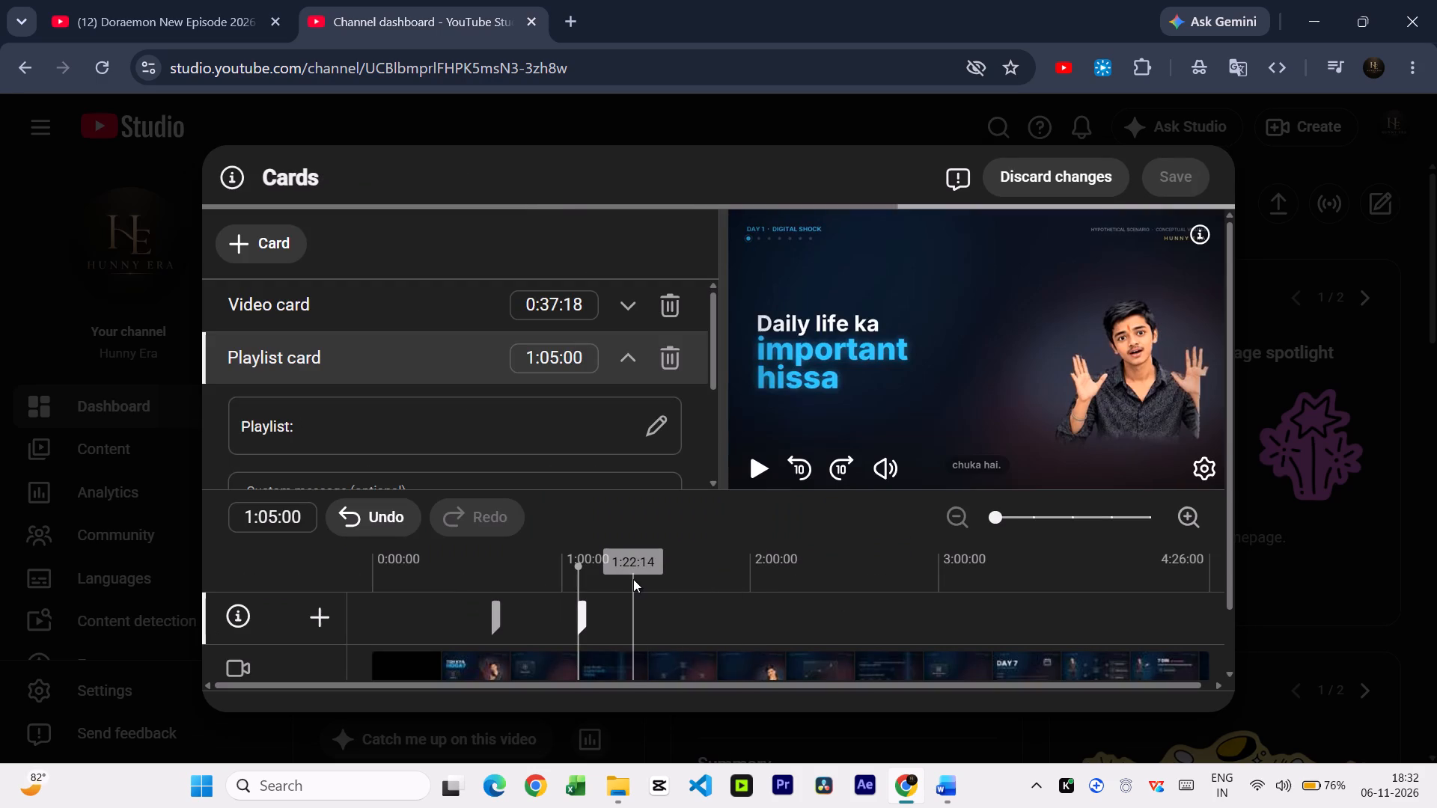
Add a playlist card at 1:25:06 for the "Trending Love Express Song" lyrical video playlist.
click(633, 579)
click(641, 579)
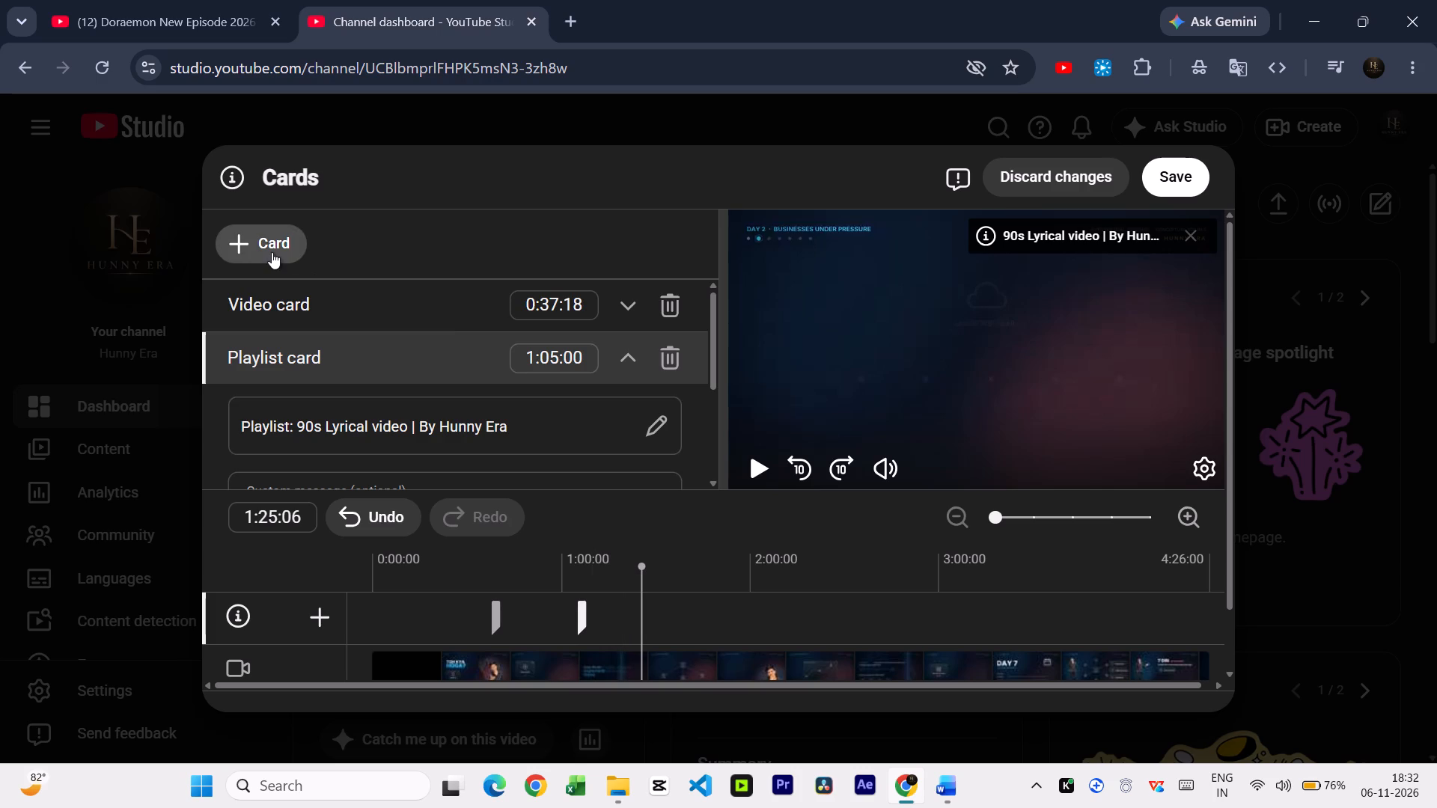
click(272, 252)
click(290, 268)
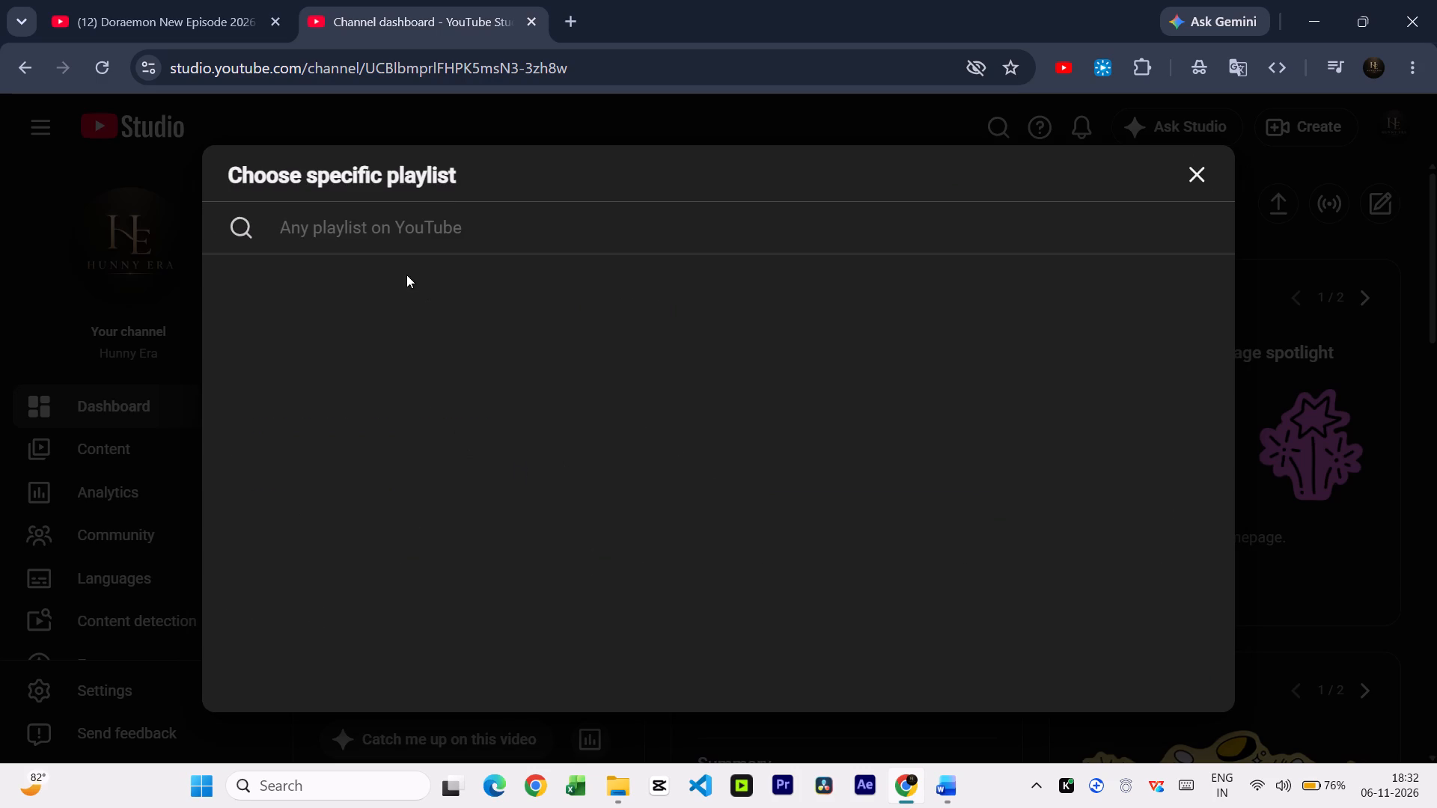
scroll(422, 233, down, 2)
scroll(469, 489, up, 1)
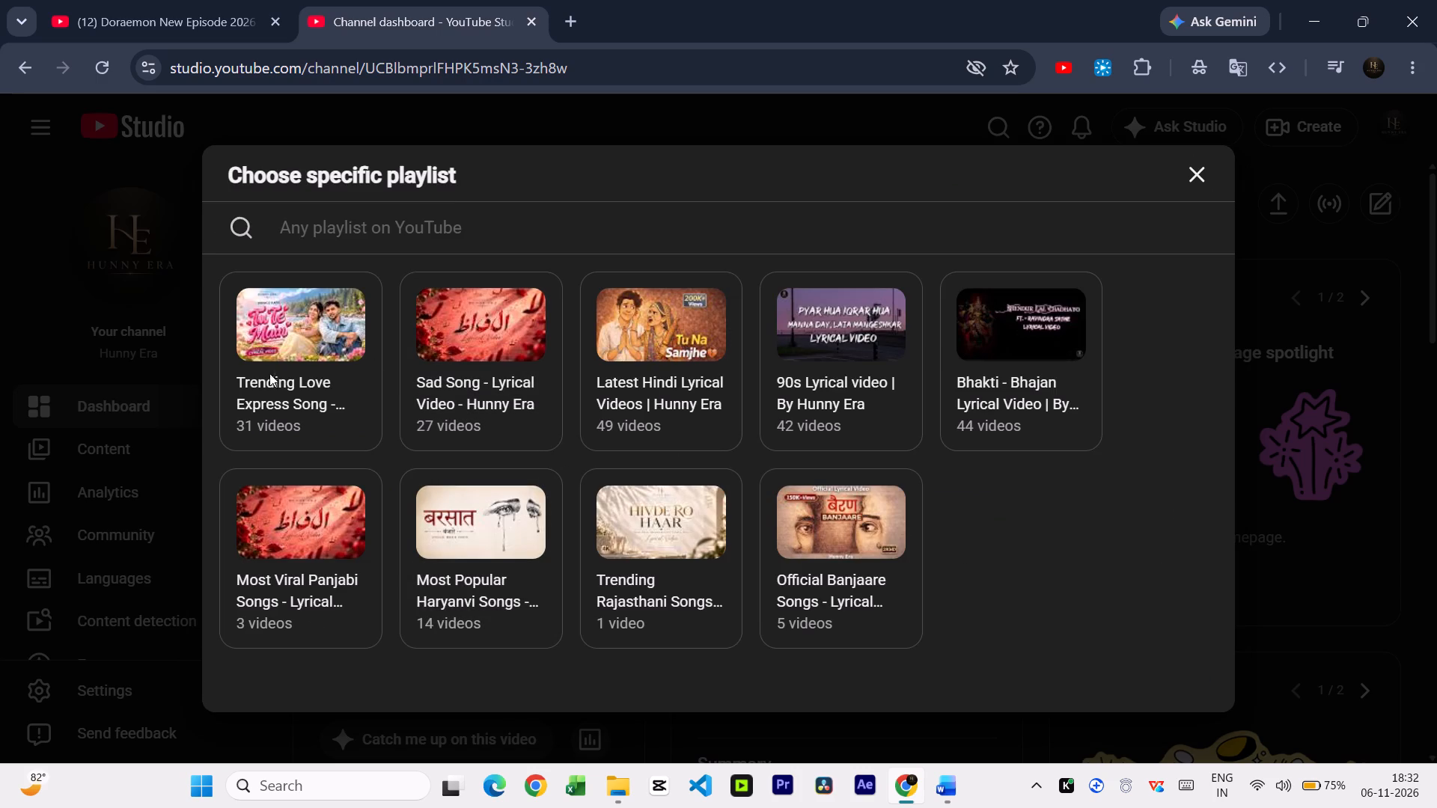
click(266, 401)
Add a playlist card at 1:55:21 for the "Official Banjaare Songs" playlist.
click(737, 587)
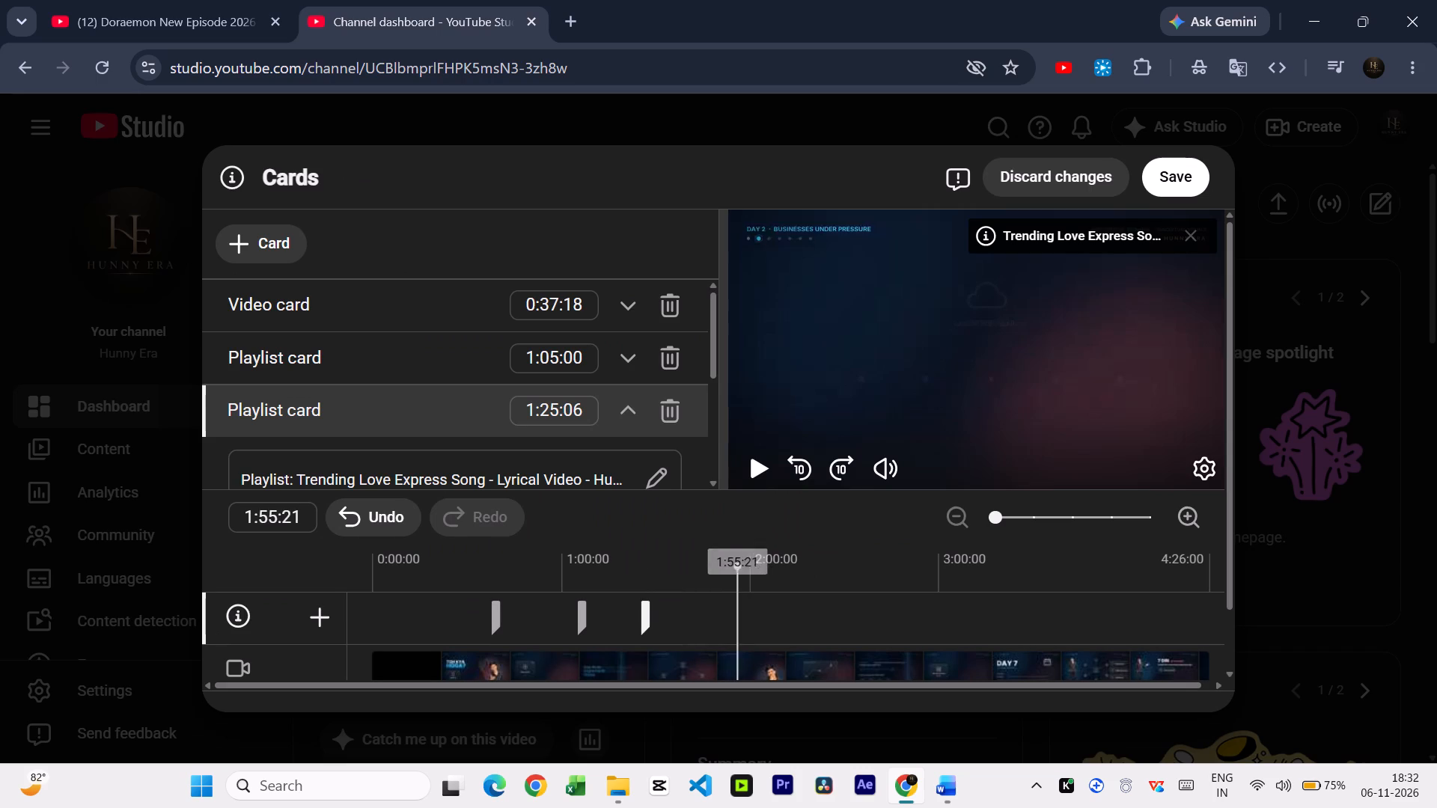
click(249, 223)
click(253, 238)
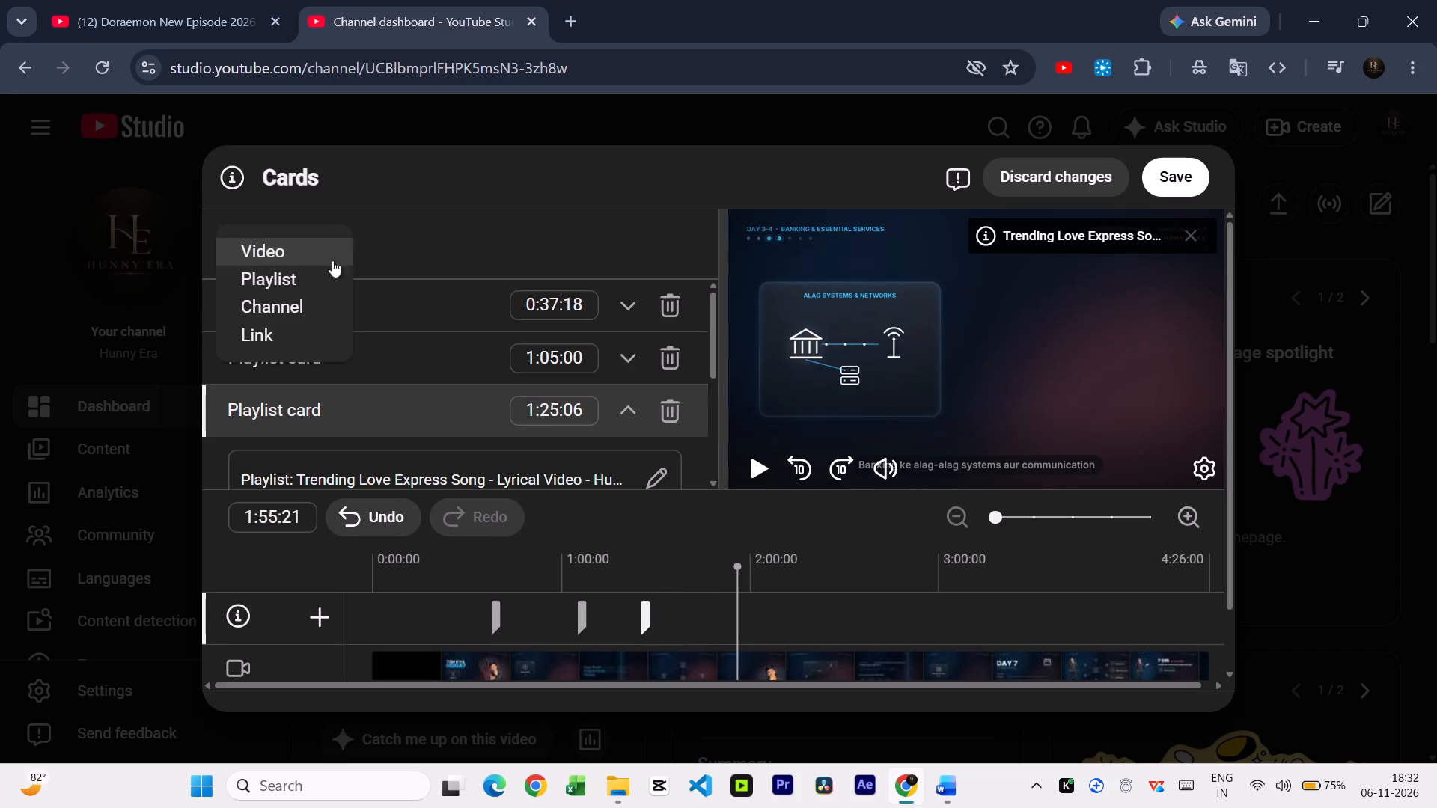
click(281, 285)
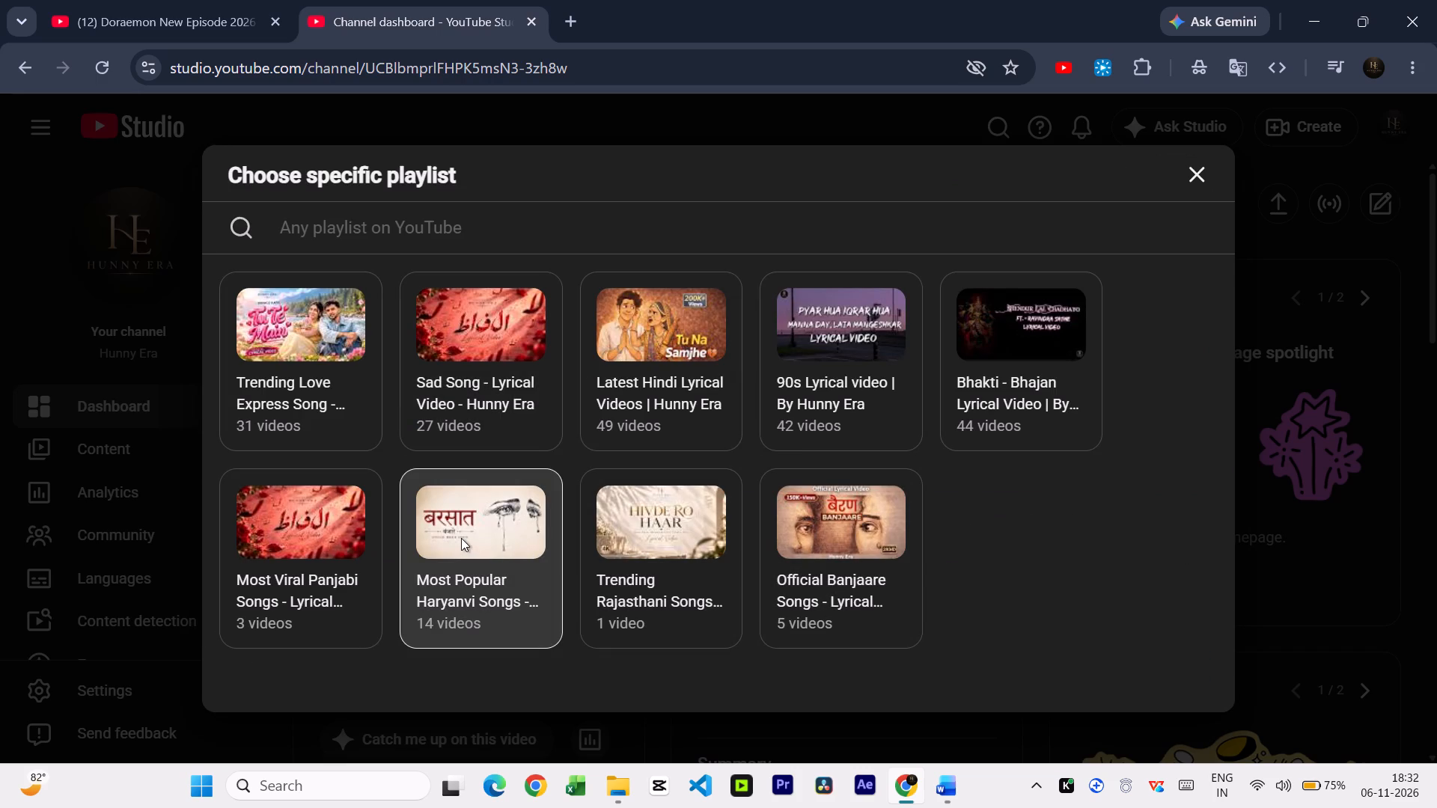
click(810, 528)
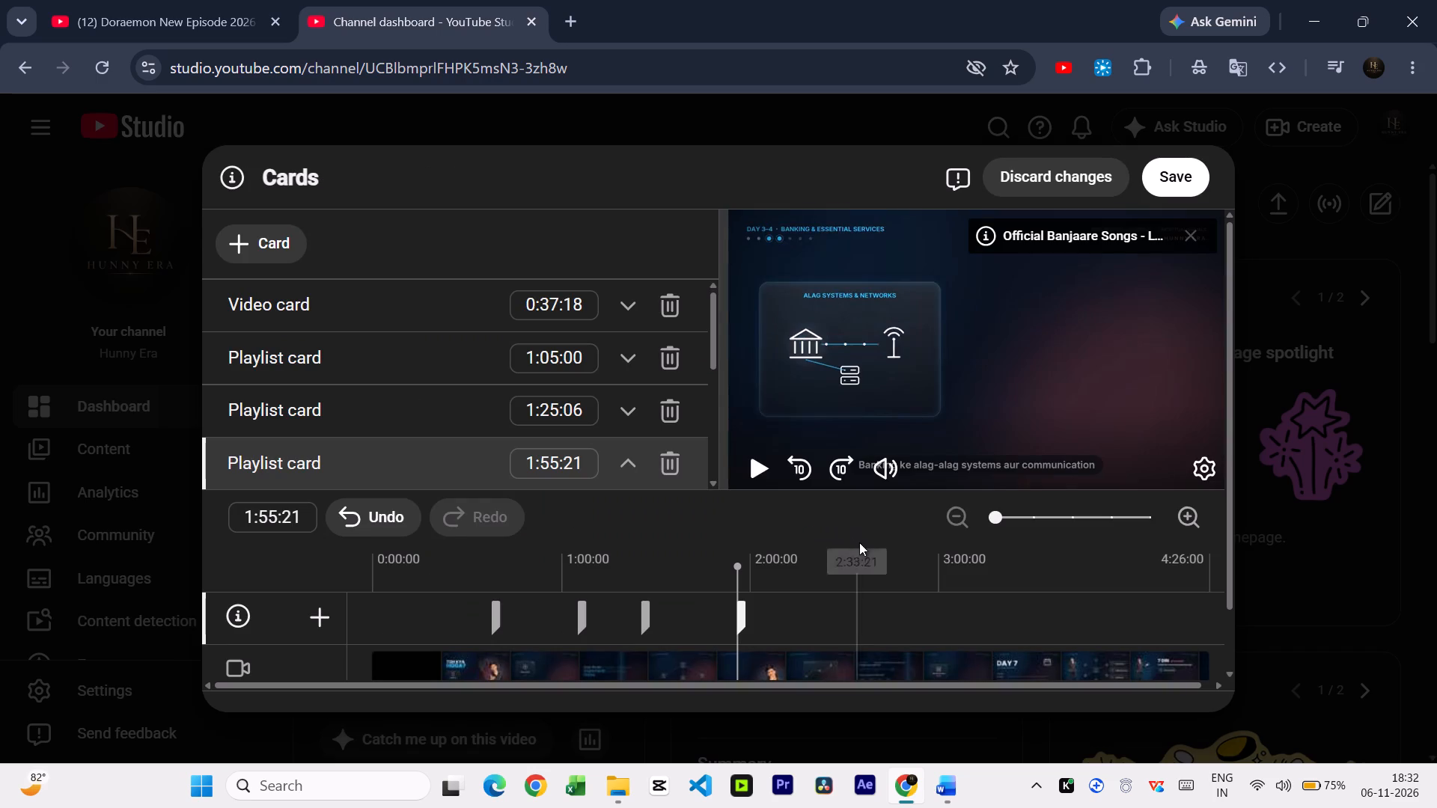
Add a playlist card at 2:11:03 for the "Sad Song - Lyrical Video - Hunny Era" playlist and save the cards.
click(786, 575)
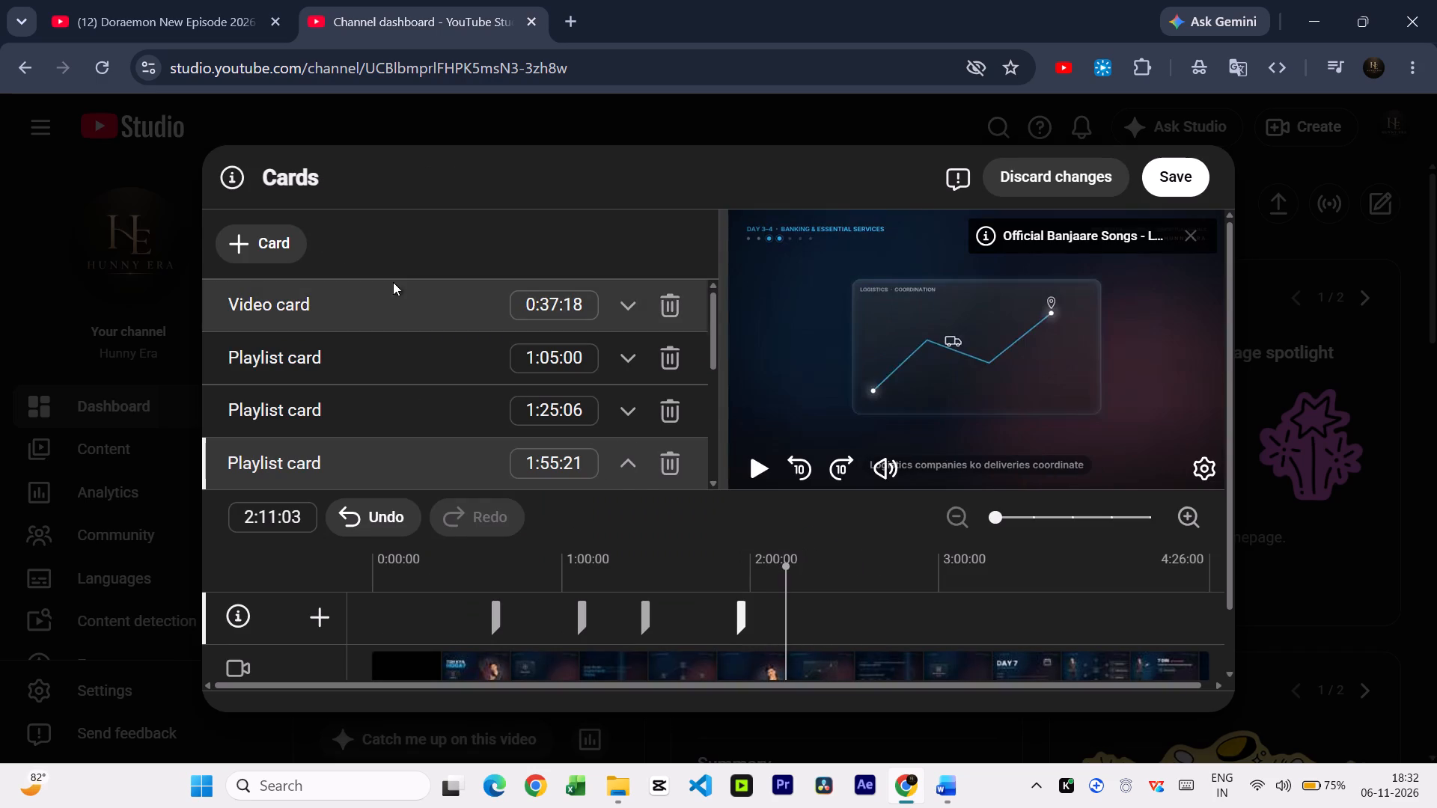
click(264, 250)
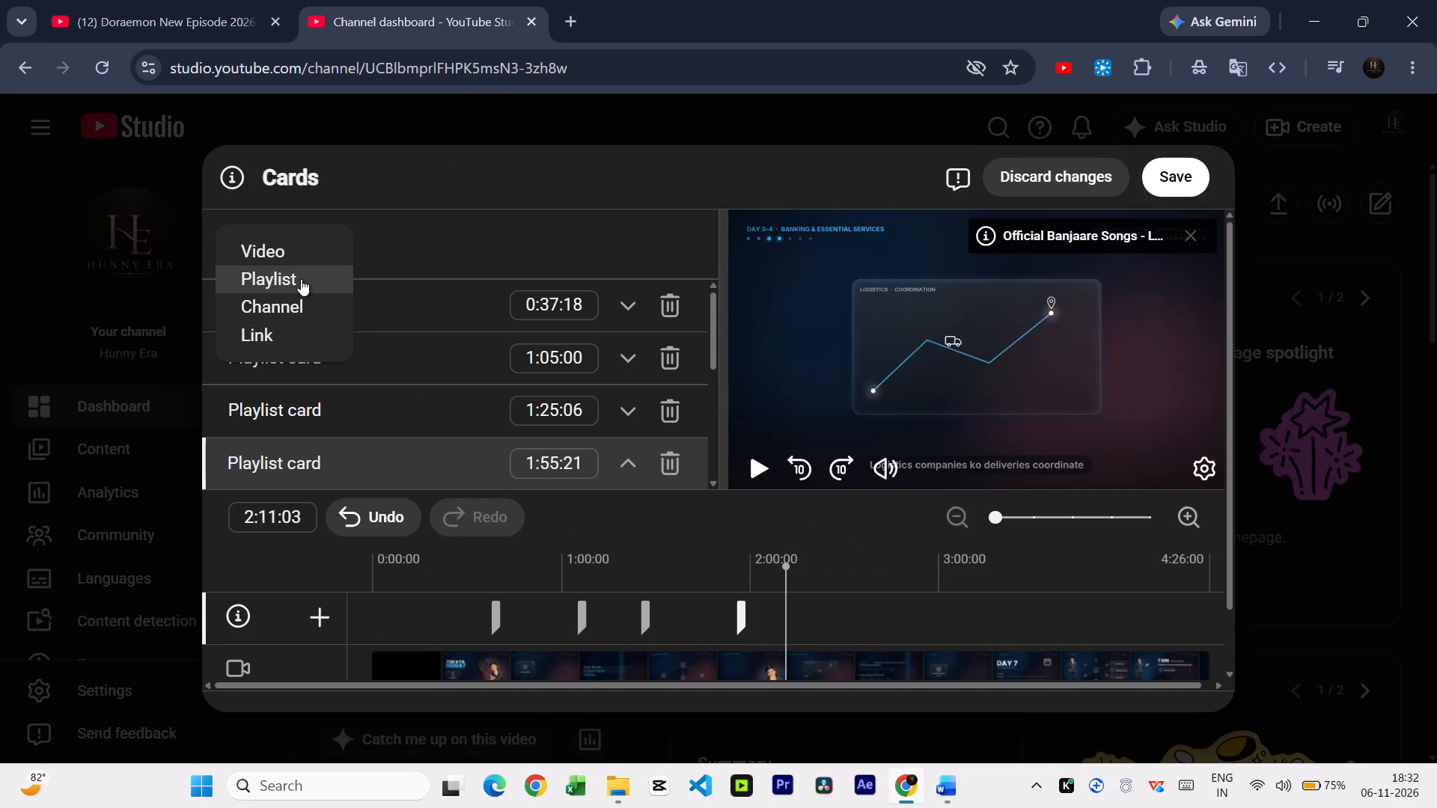
click(301, 279)
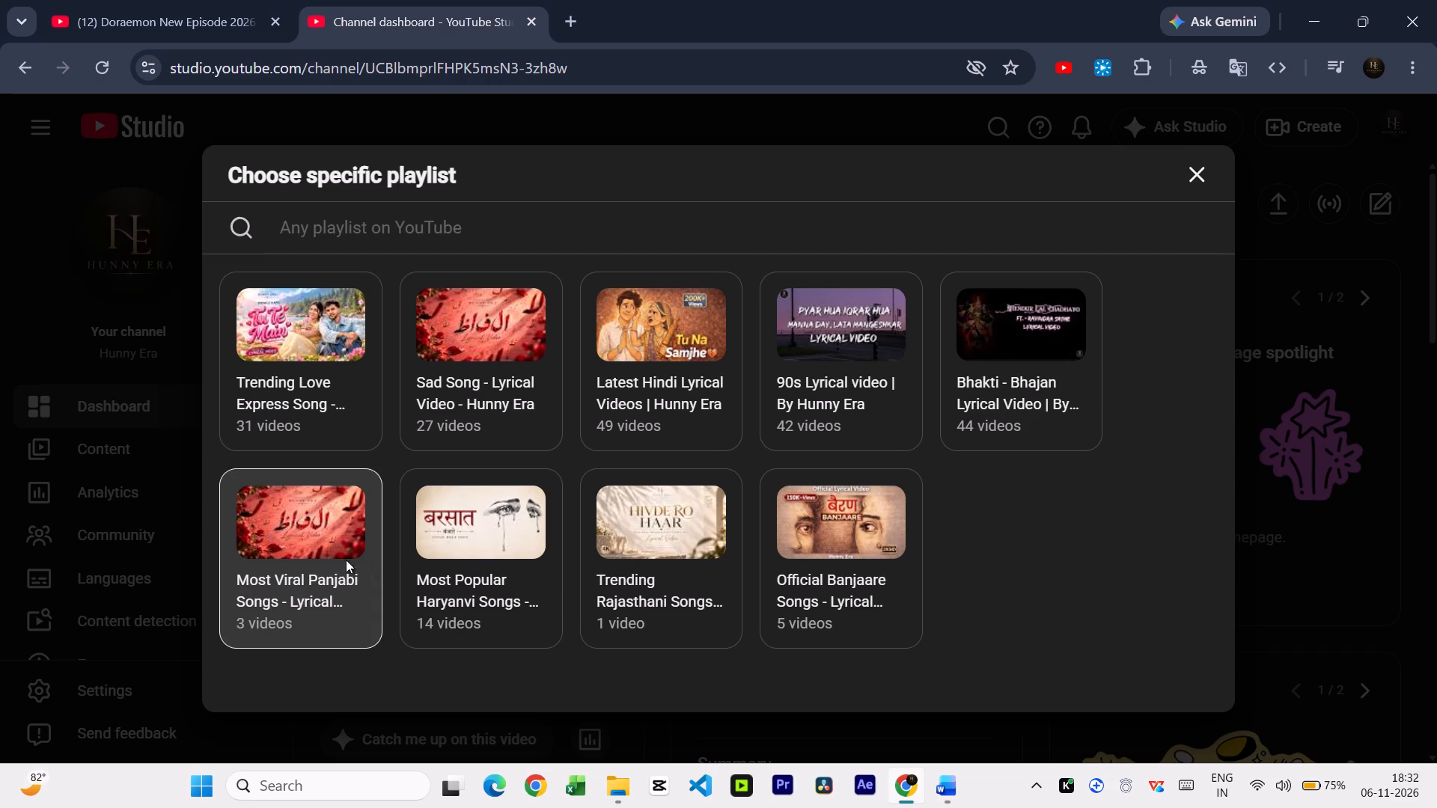
click(499, 342)
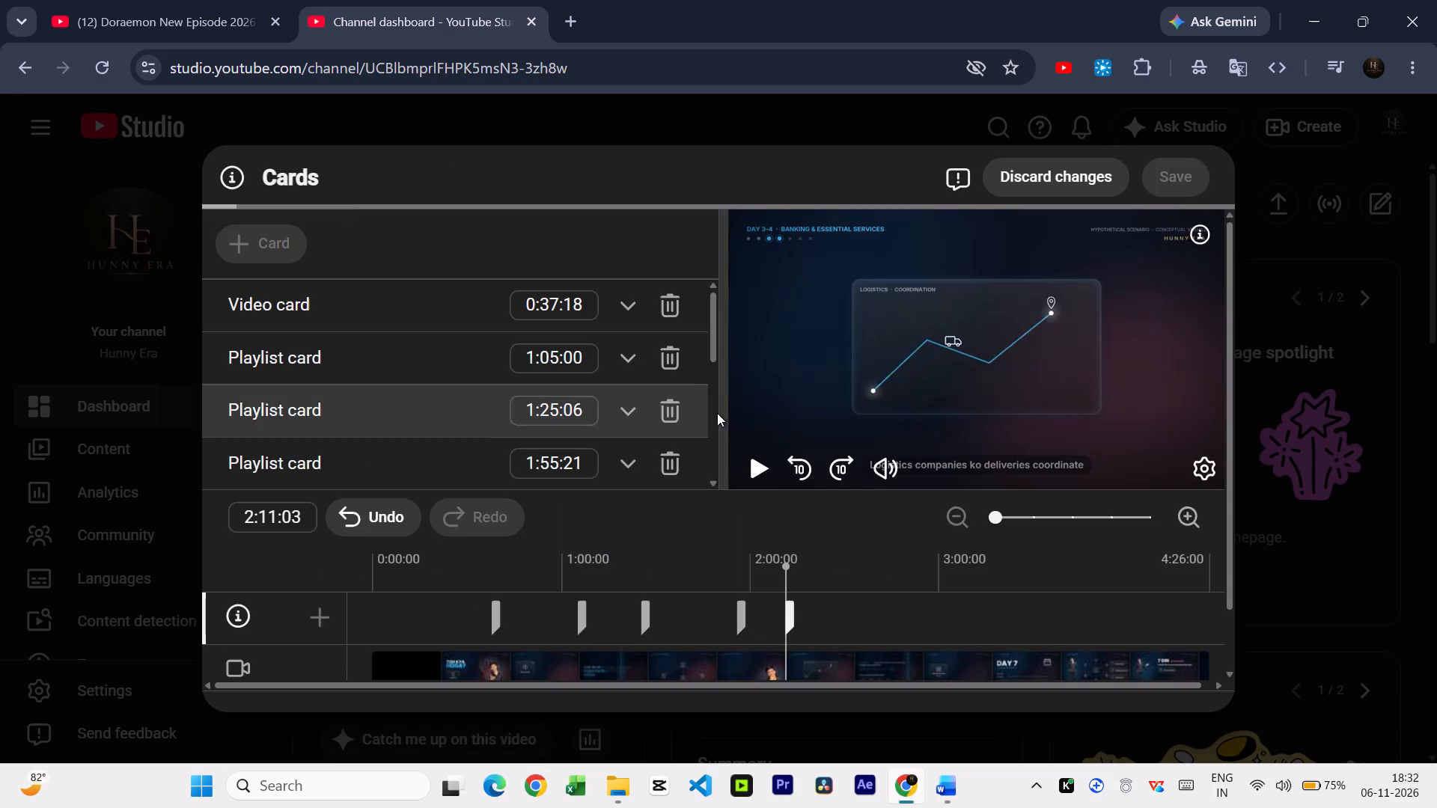
click(1159, 177)
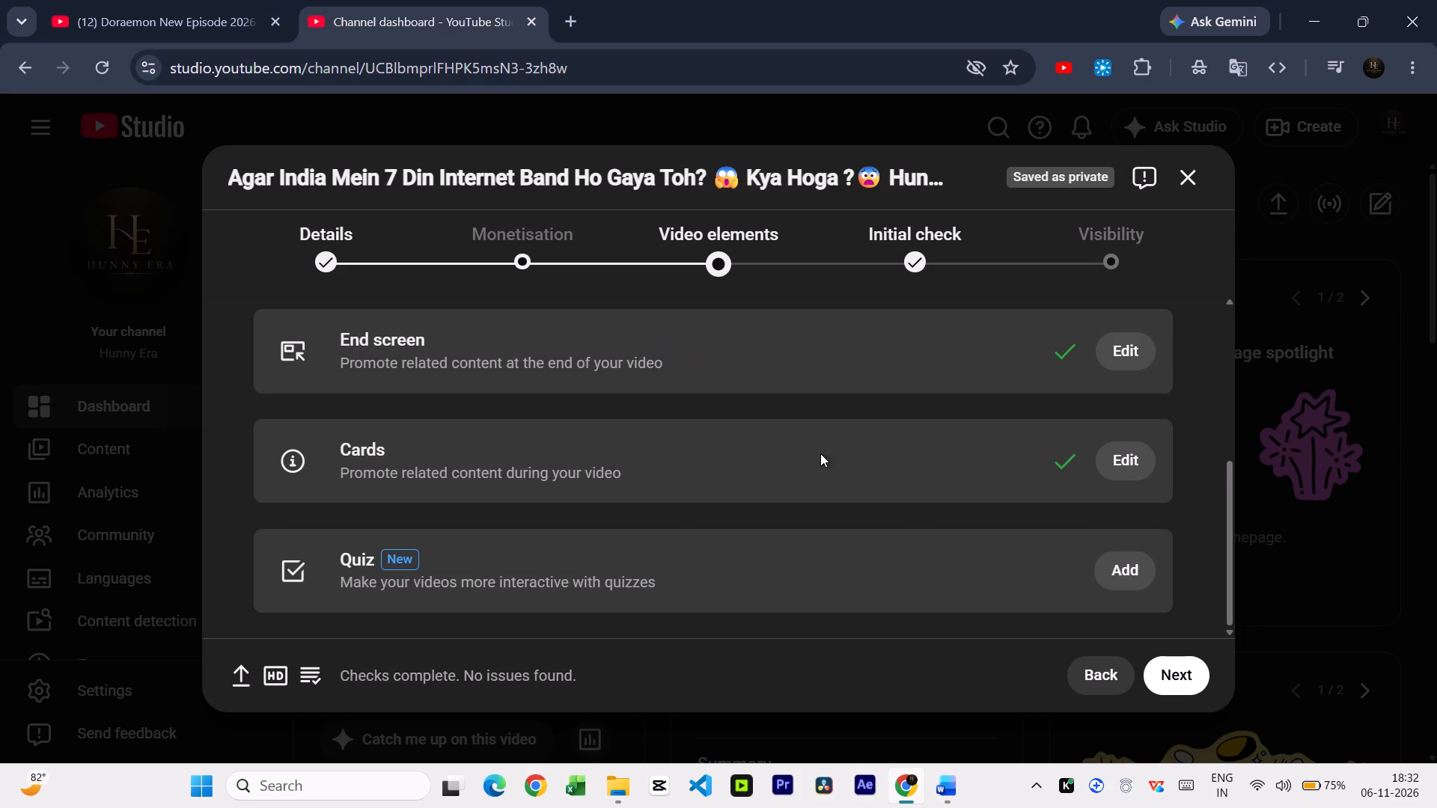
Proceed to the Initial check stage and review the copyright, ad suitability and Community Guidelines checks.
scroll(897, 517, down, 1)
scroll(945, 568, down, 1)
scroll(1014, 511, up, 4)
scroll(1025, 503, down, 4)
click(1177, 674)
scroll(1022, 468, down, 1)
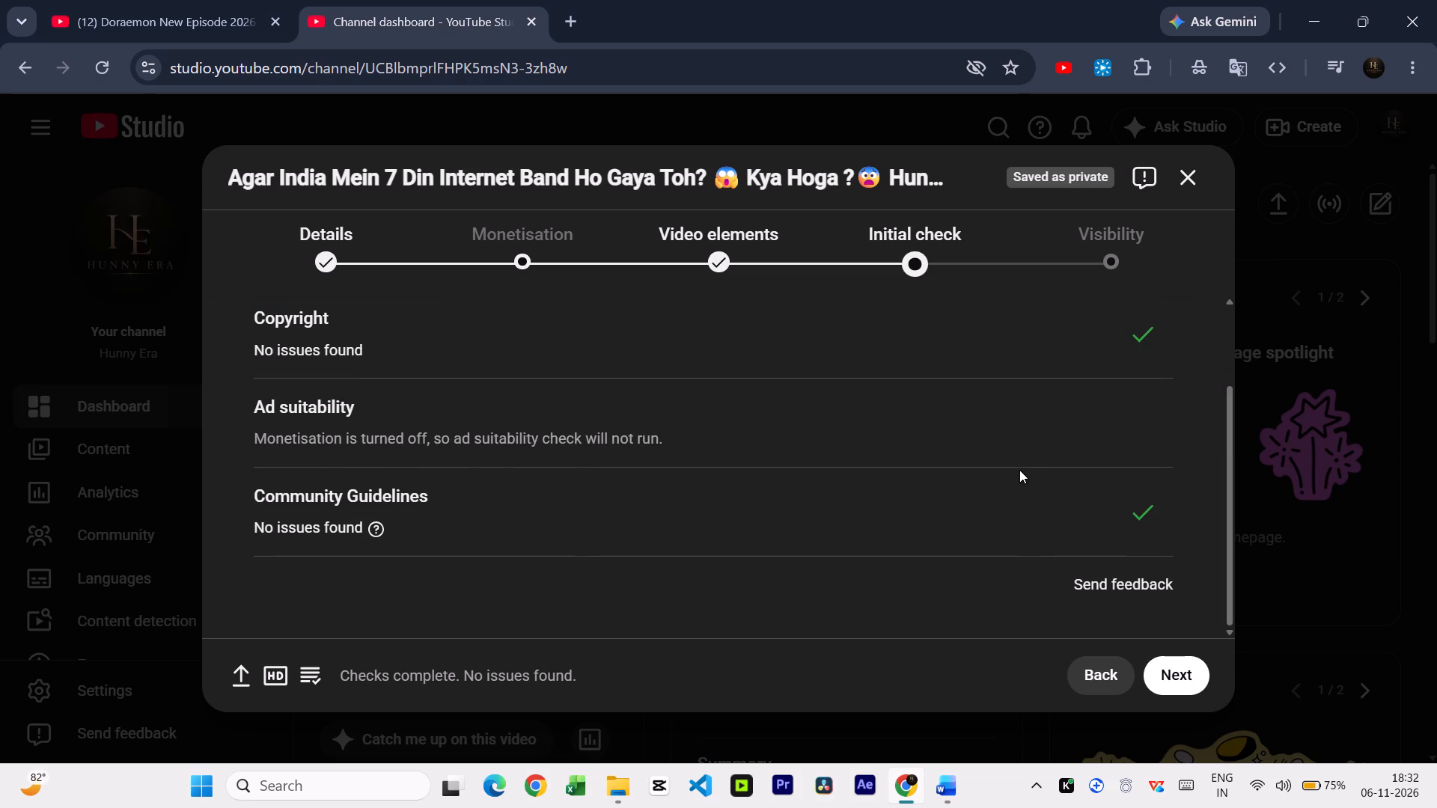
scroll(1034, 477, up, 1)
scroll(1047, 504, down, 1)
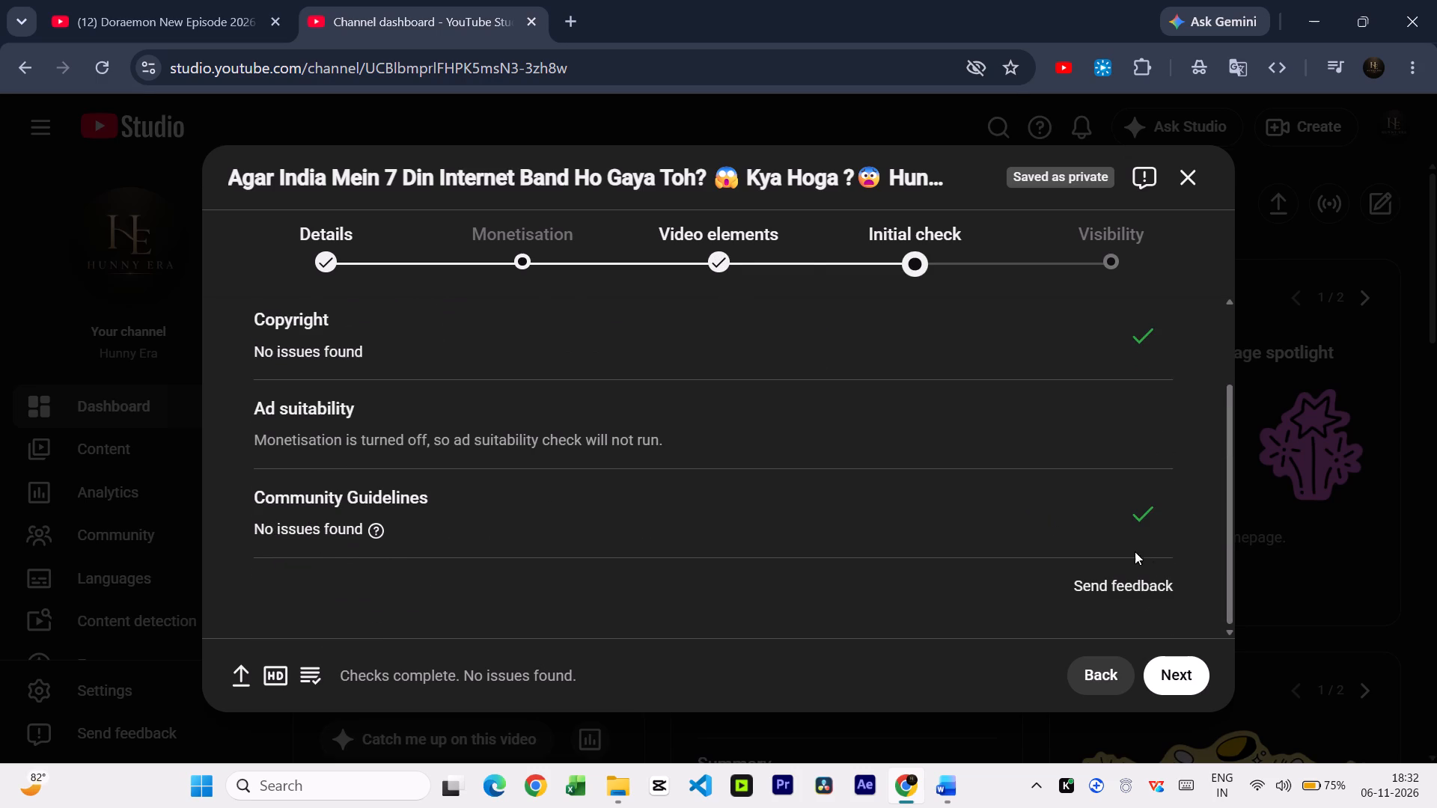
click(1114, 438)
Return to the Monetisation stage and check the Watch page ads and YouTube Premium setting.
click(525, 270)
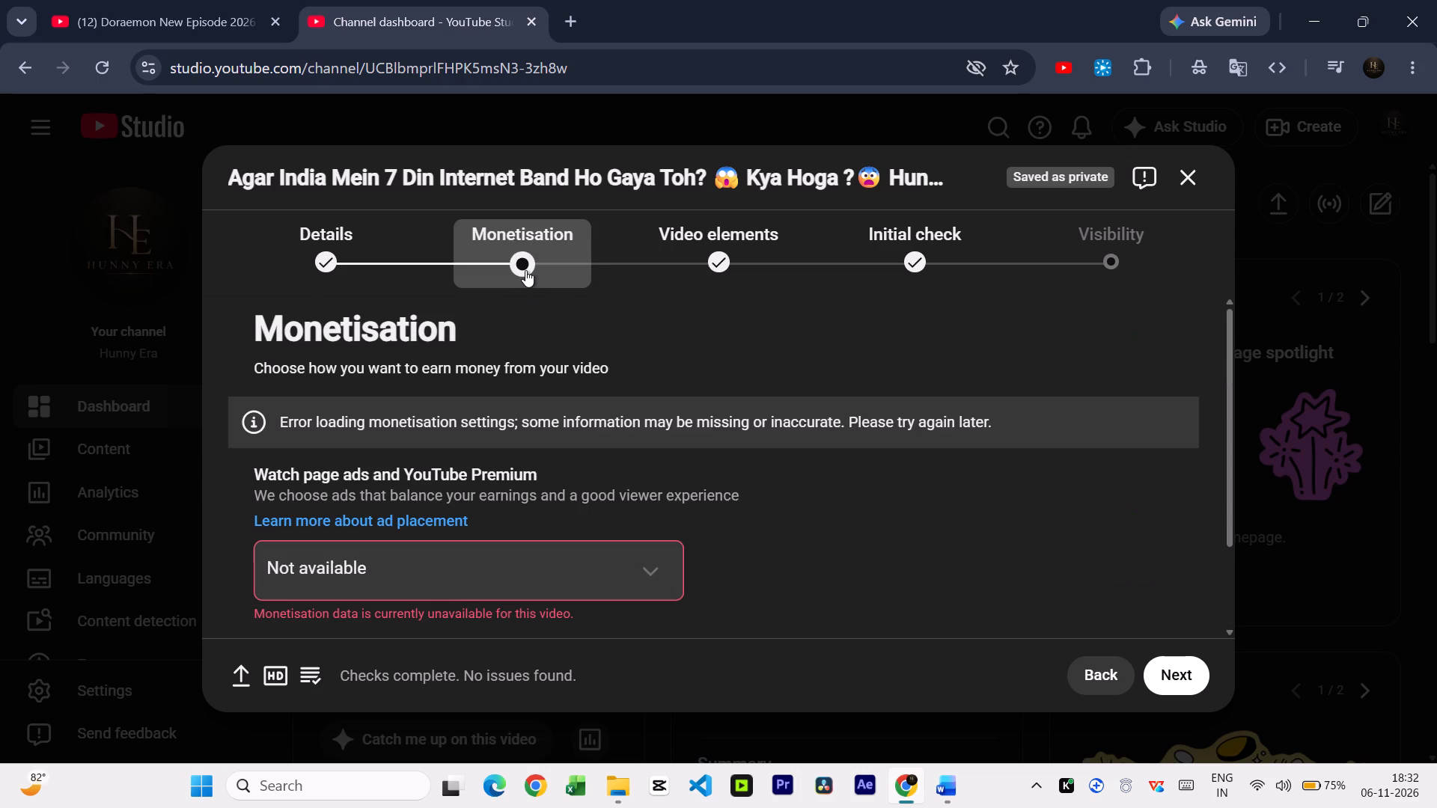
click(592, 589)
scroll(622, 545, down, 1)
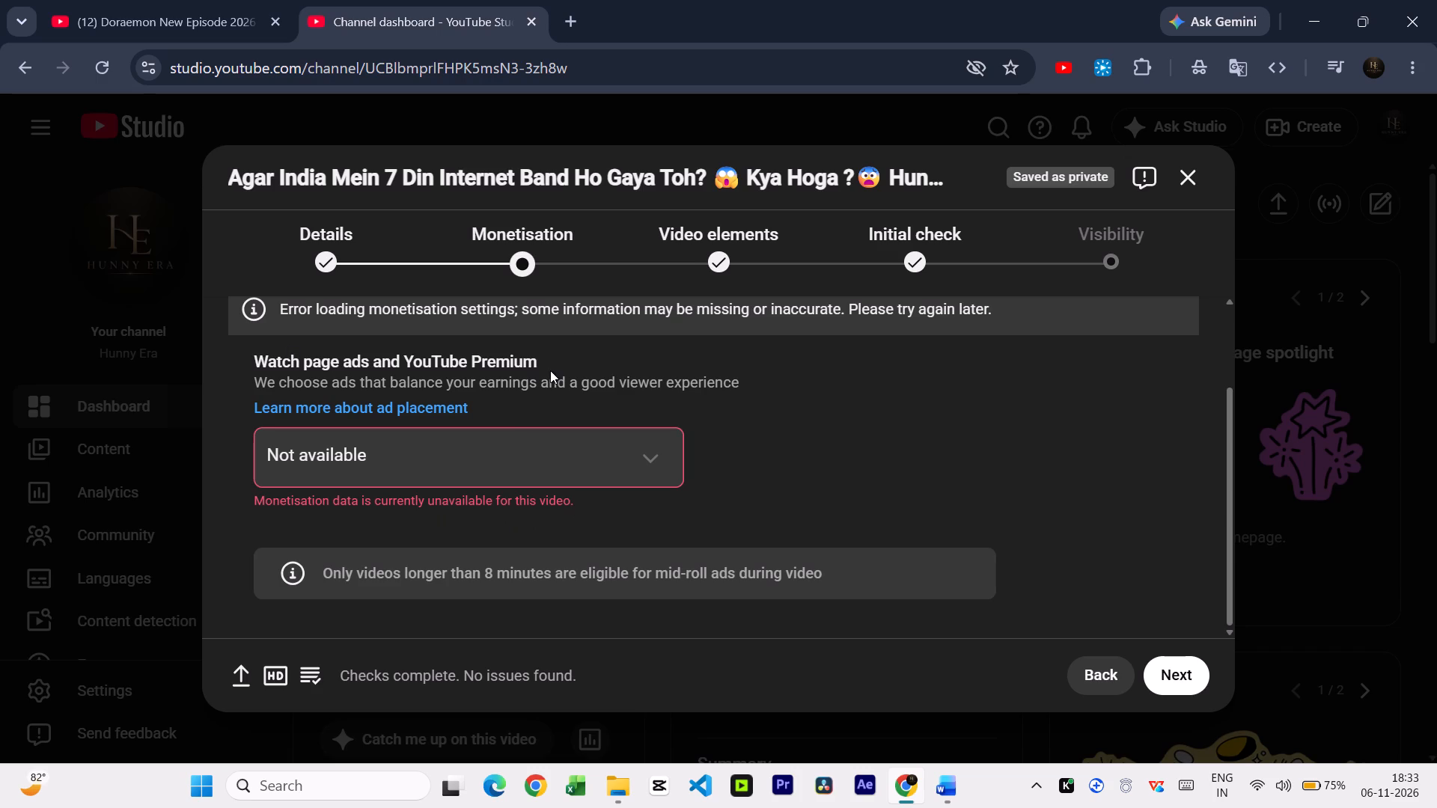
Go to the Visibility stage and set the video's visibility to Public.
click(1090, 261)
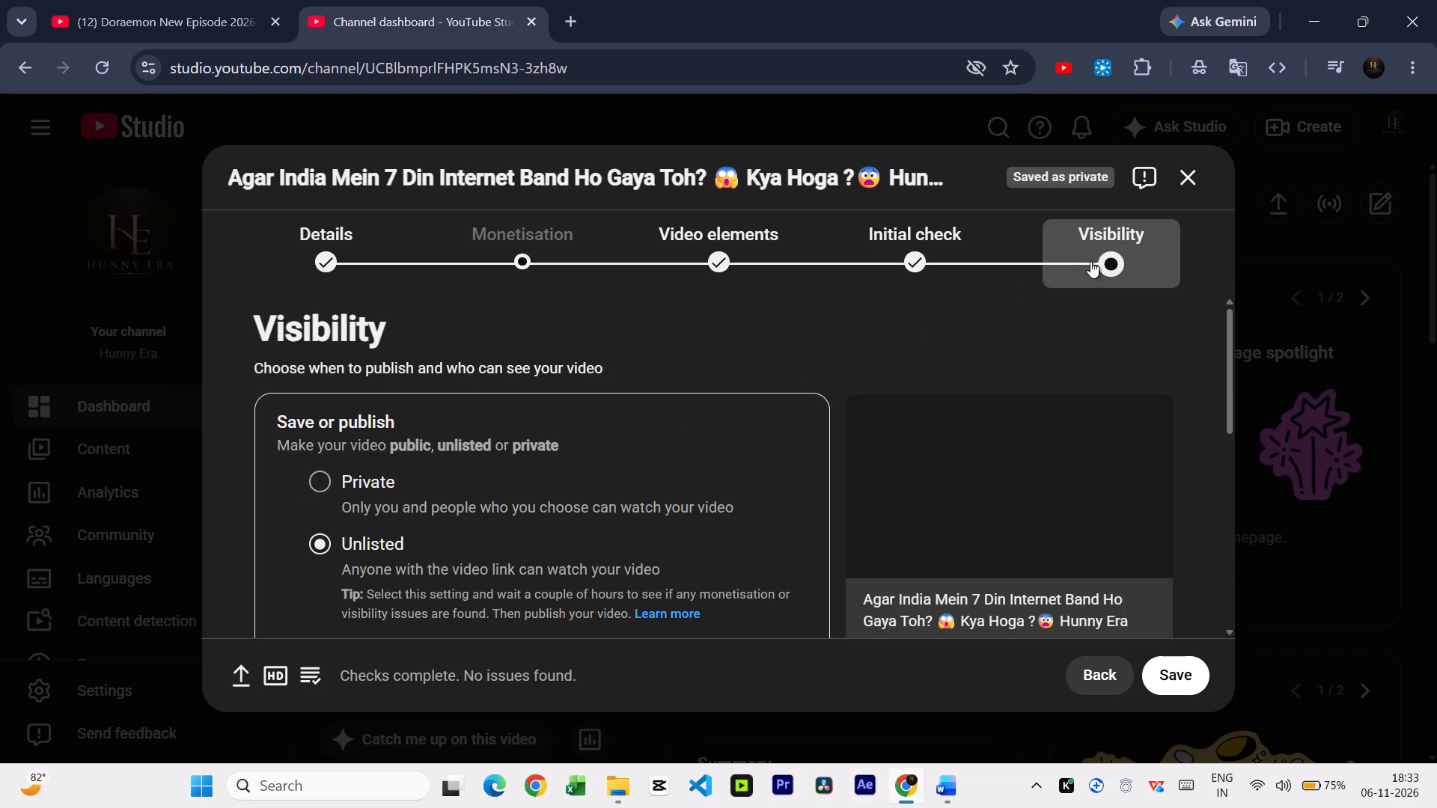
scroll(469, 512, down, 1)
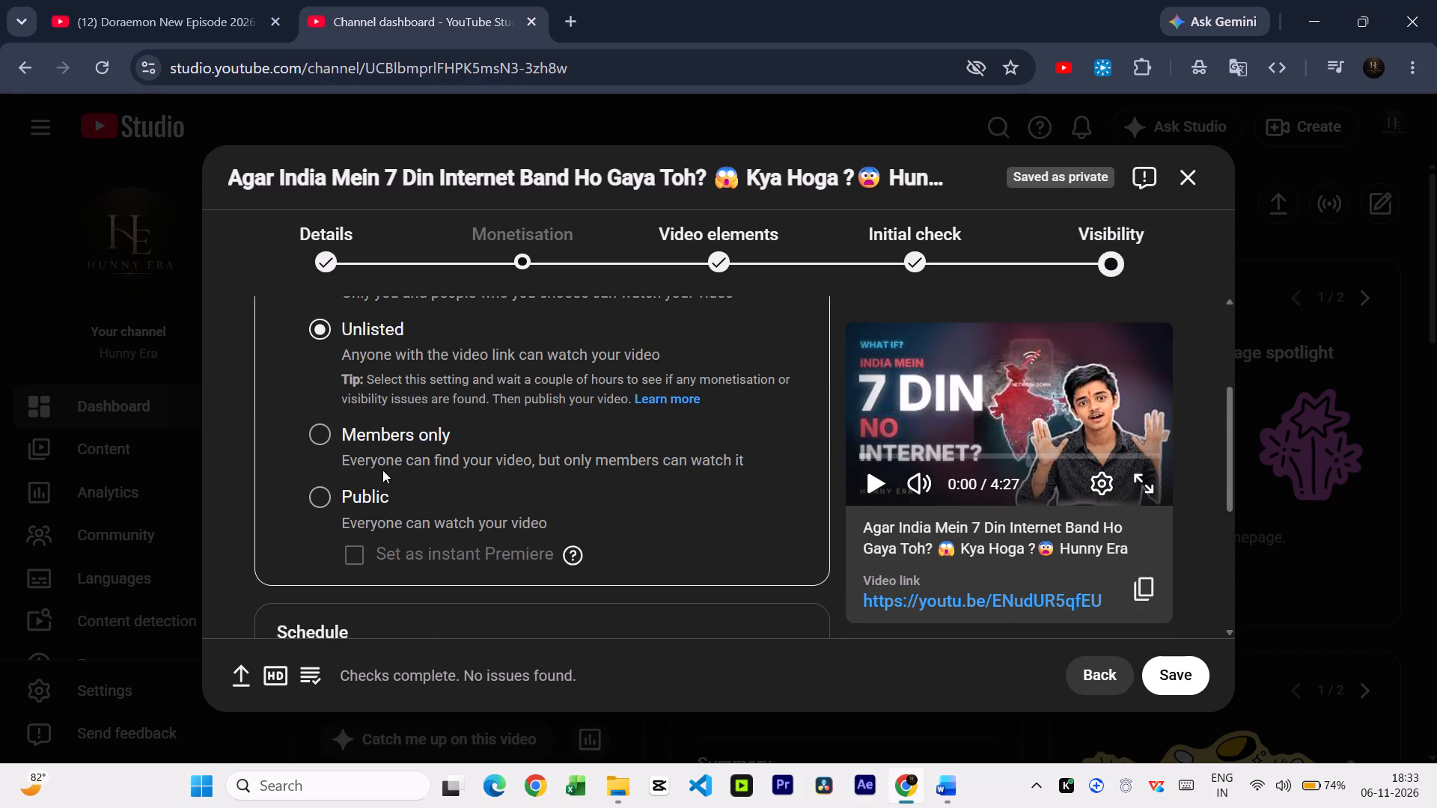
click(378, 497)
scroll(656, 495, down, 3)
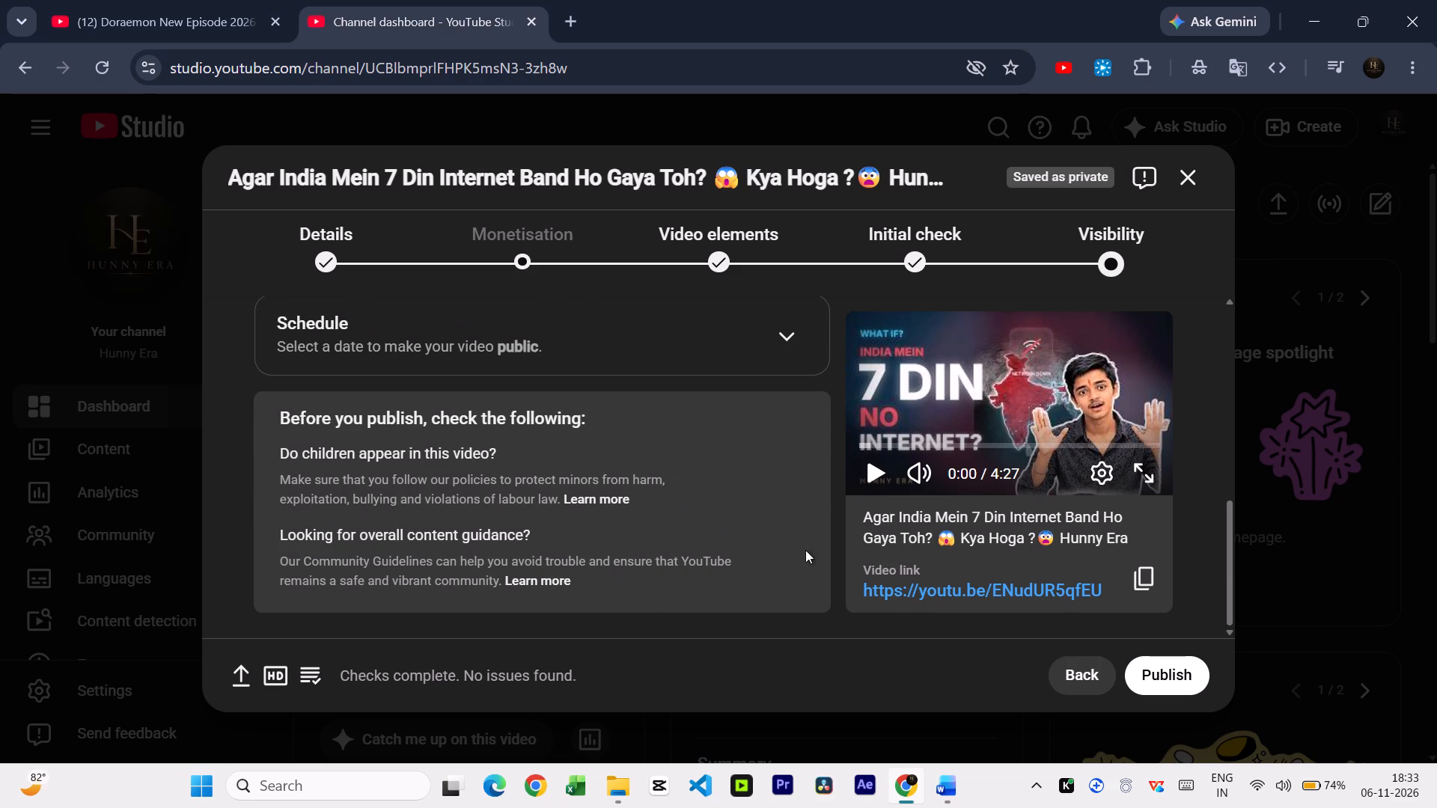
Publish the 7 Days No Internet video and close the sharing dialog.
click(1189, 694)
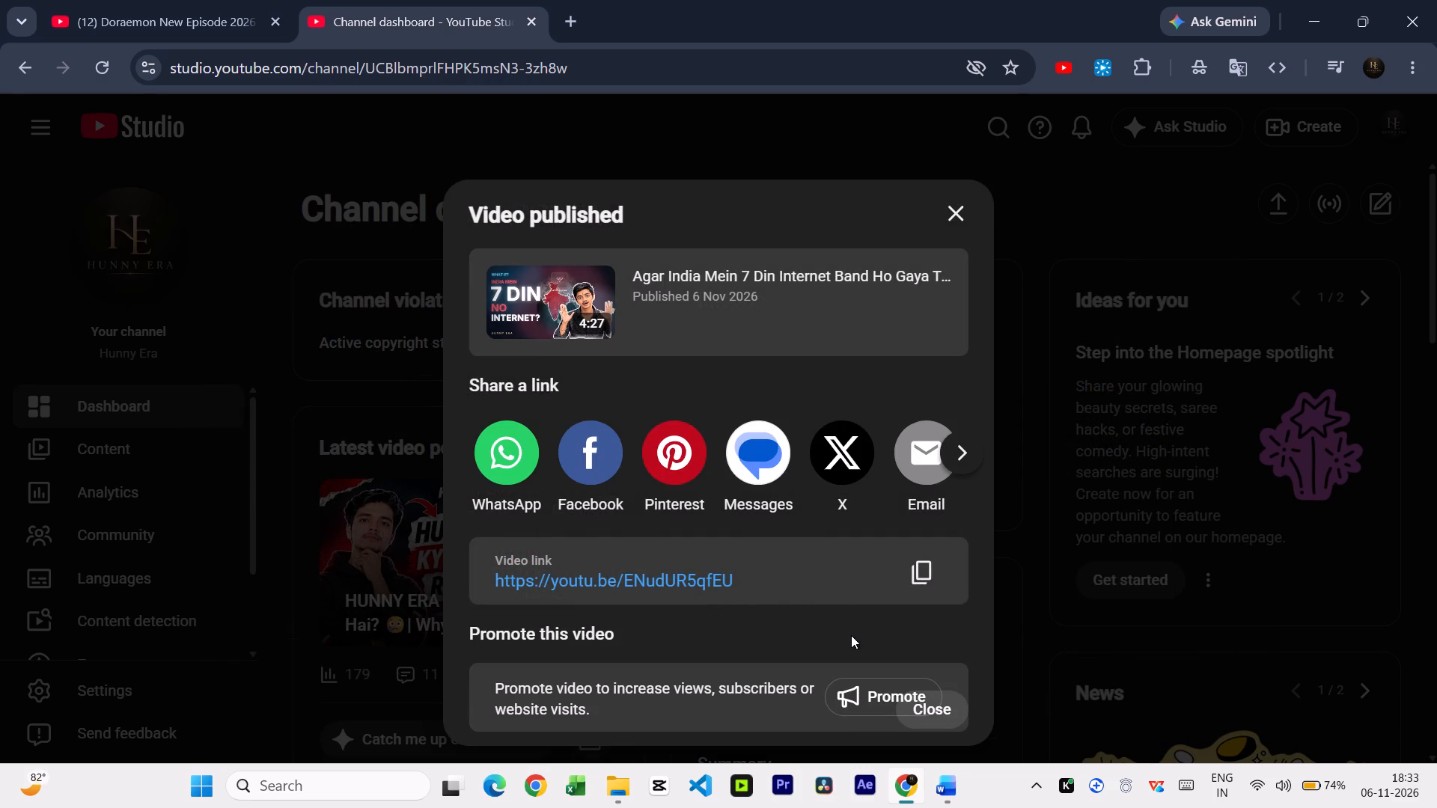
scroll(852, 638, down, 2)
click(918, 710)
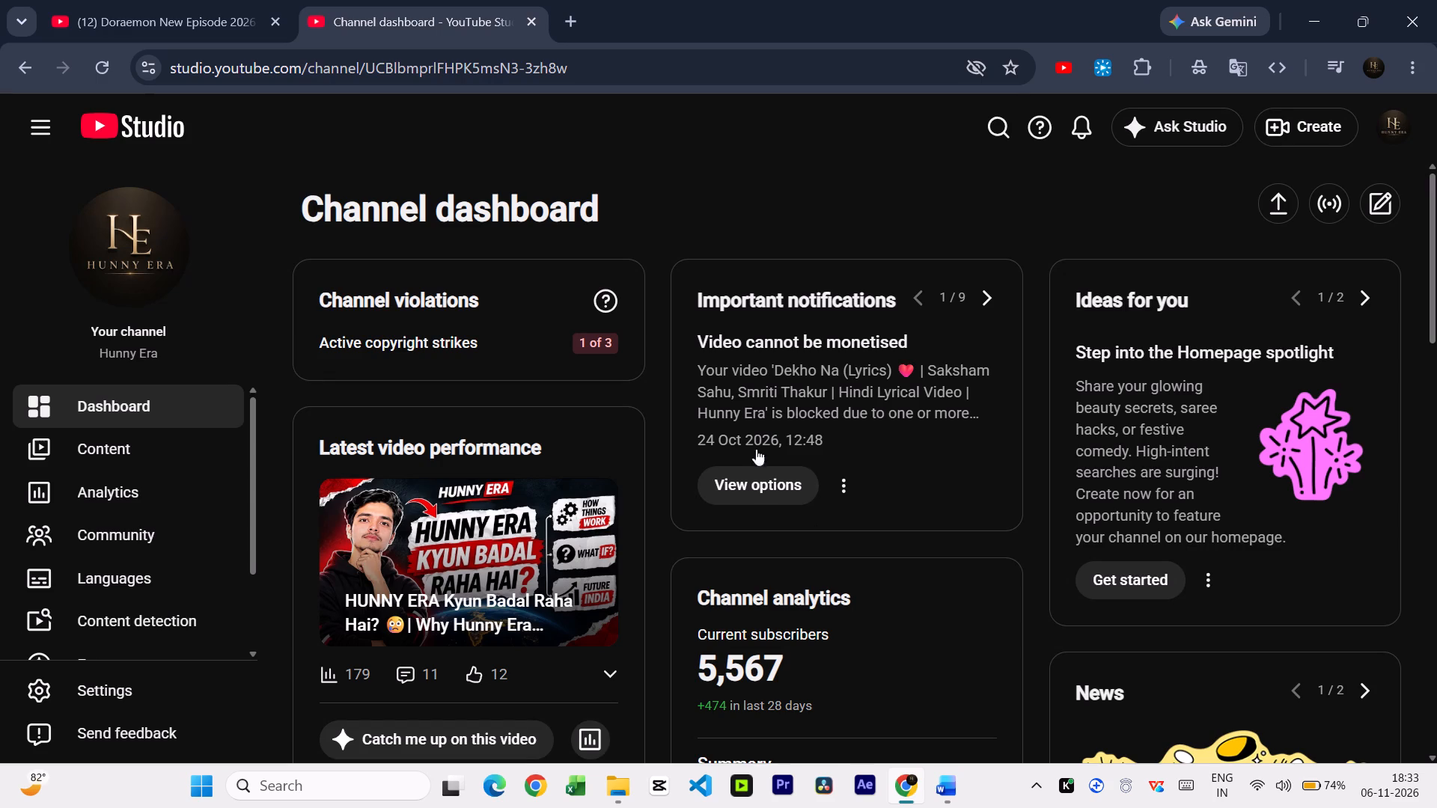
Open the Hunny Era channel page on YouTube and view the channel's full description and details.
click(128, 0)
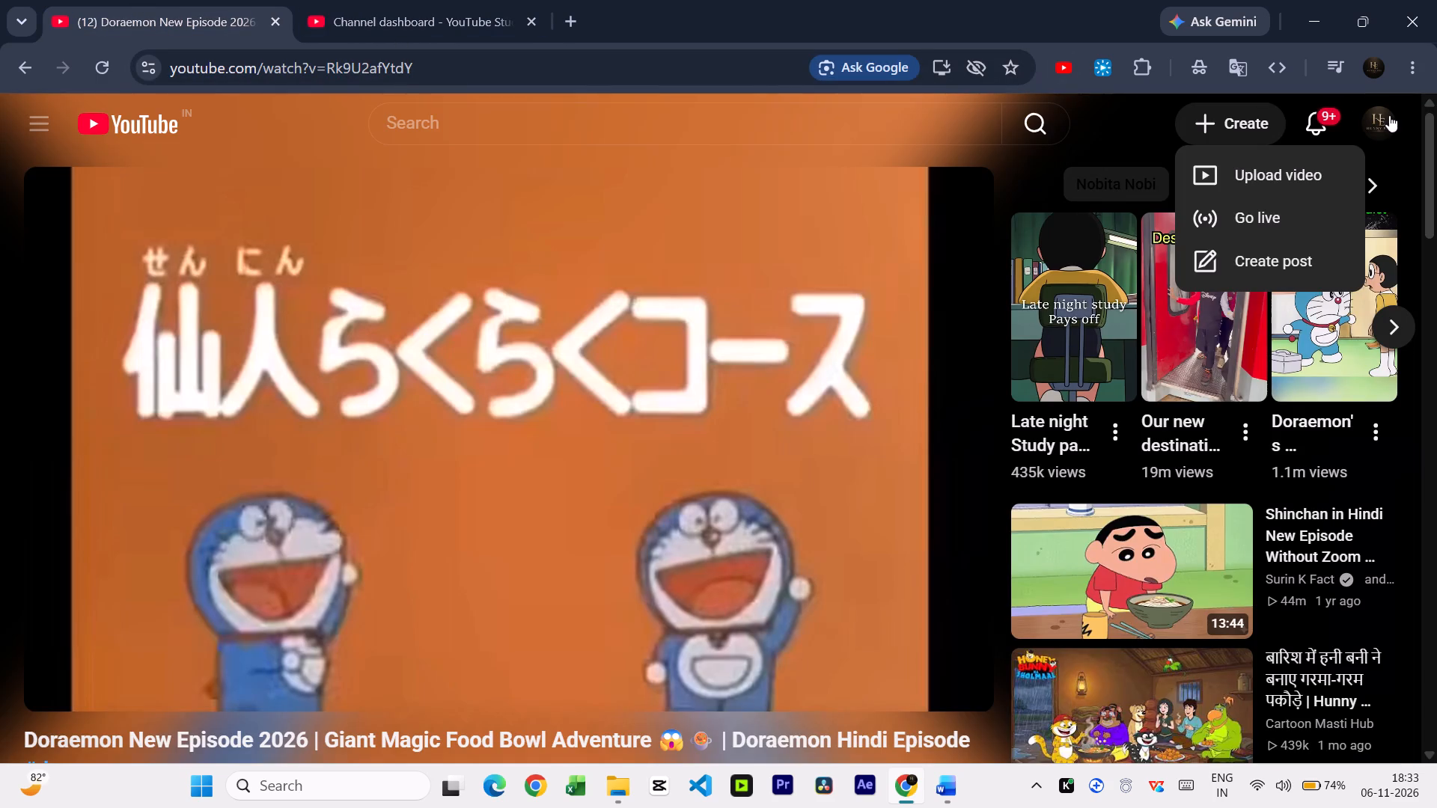
click(1389, 115)
click(1188, 193)
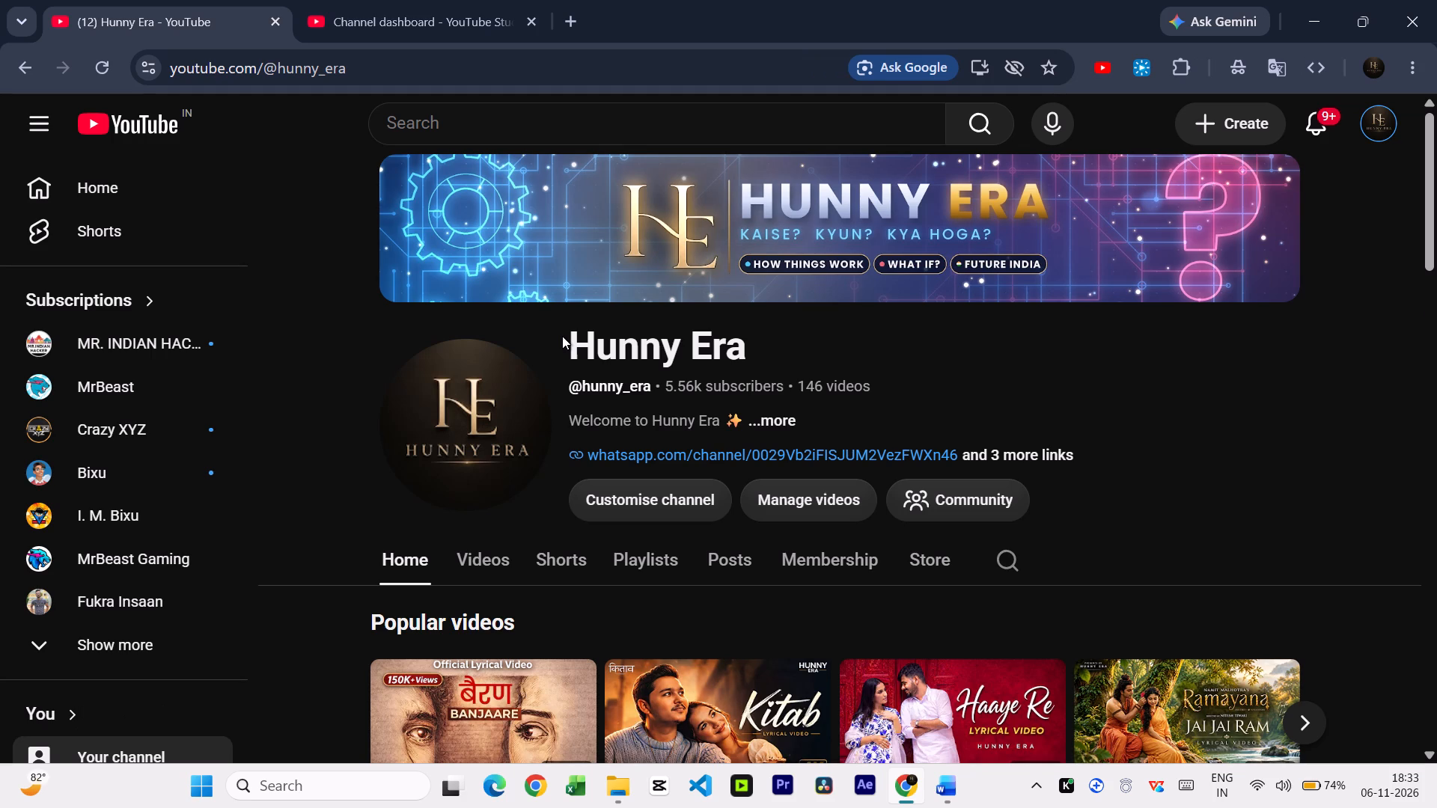
click(764, 421)
scroll(685, 534, down, 6)
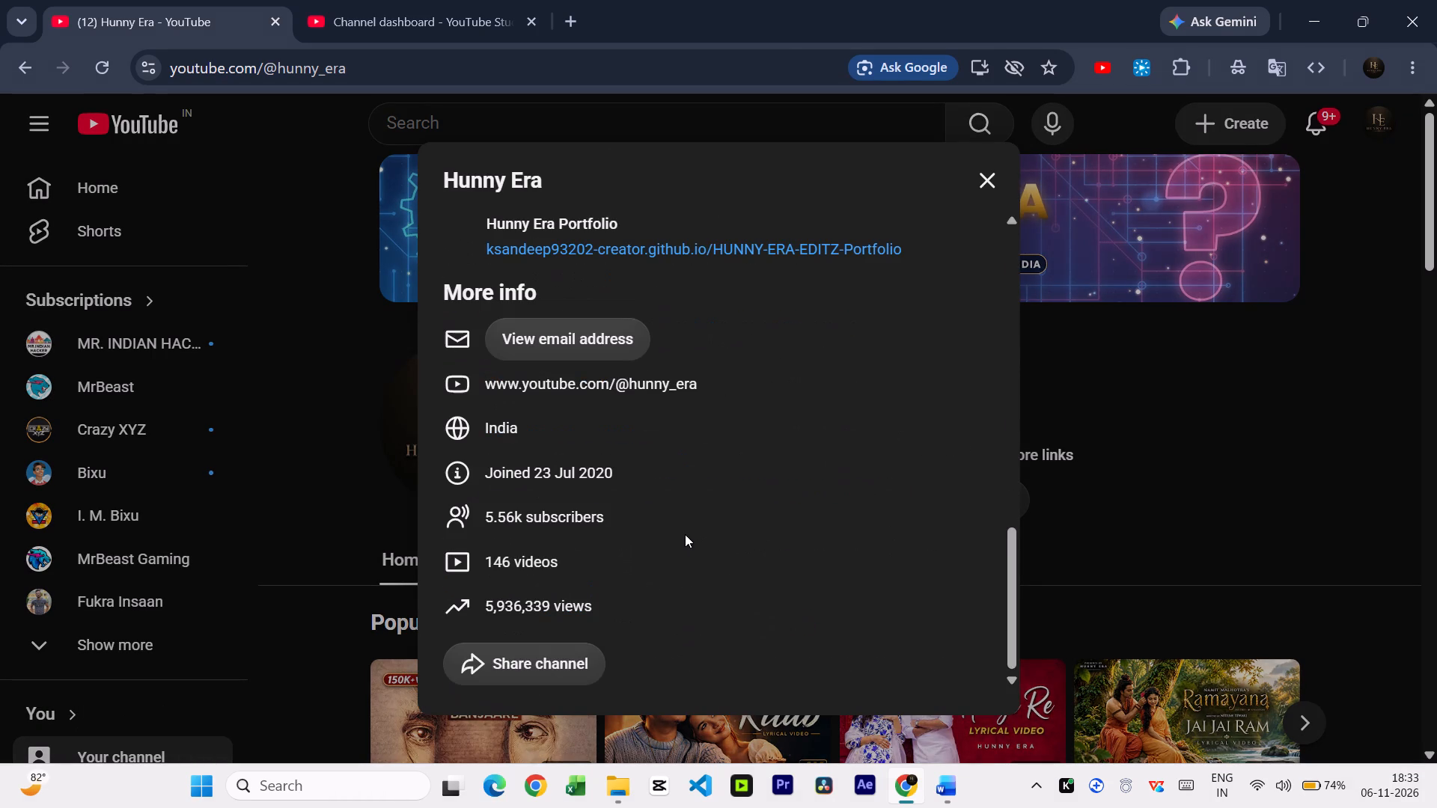
scroll(683, 527, up, 7)
click(995, 175)
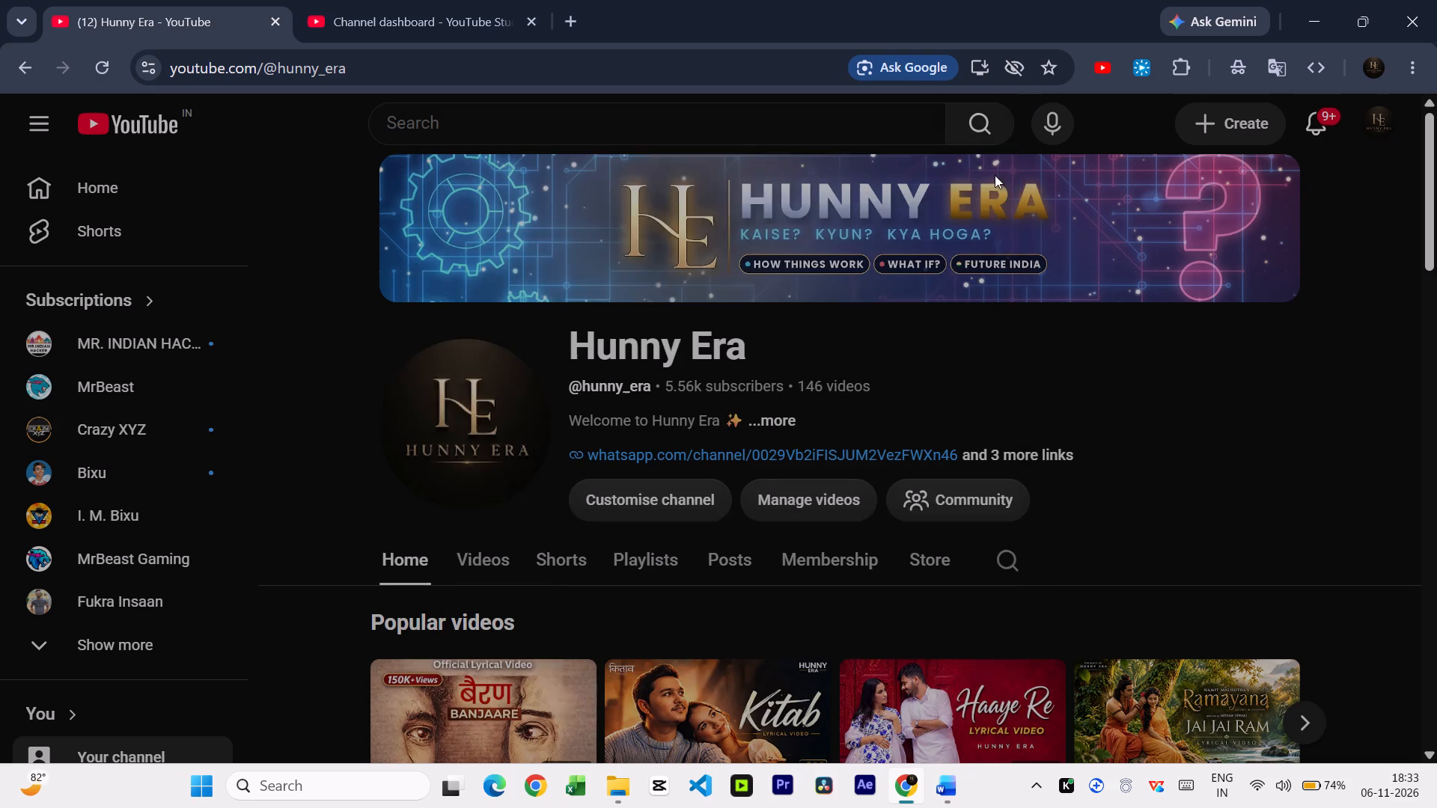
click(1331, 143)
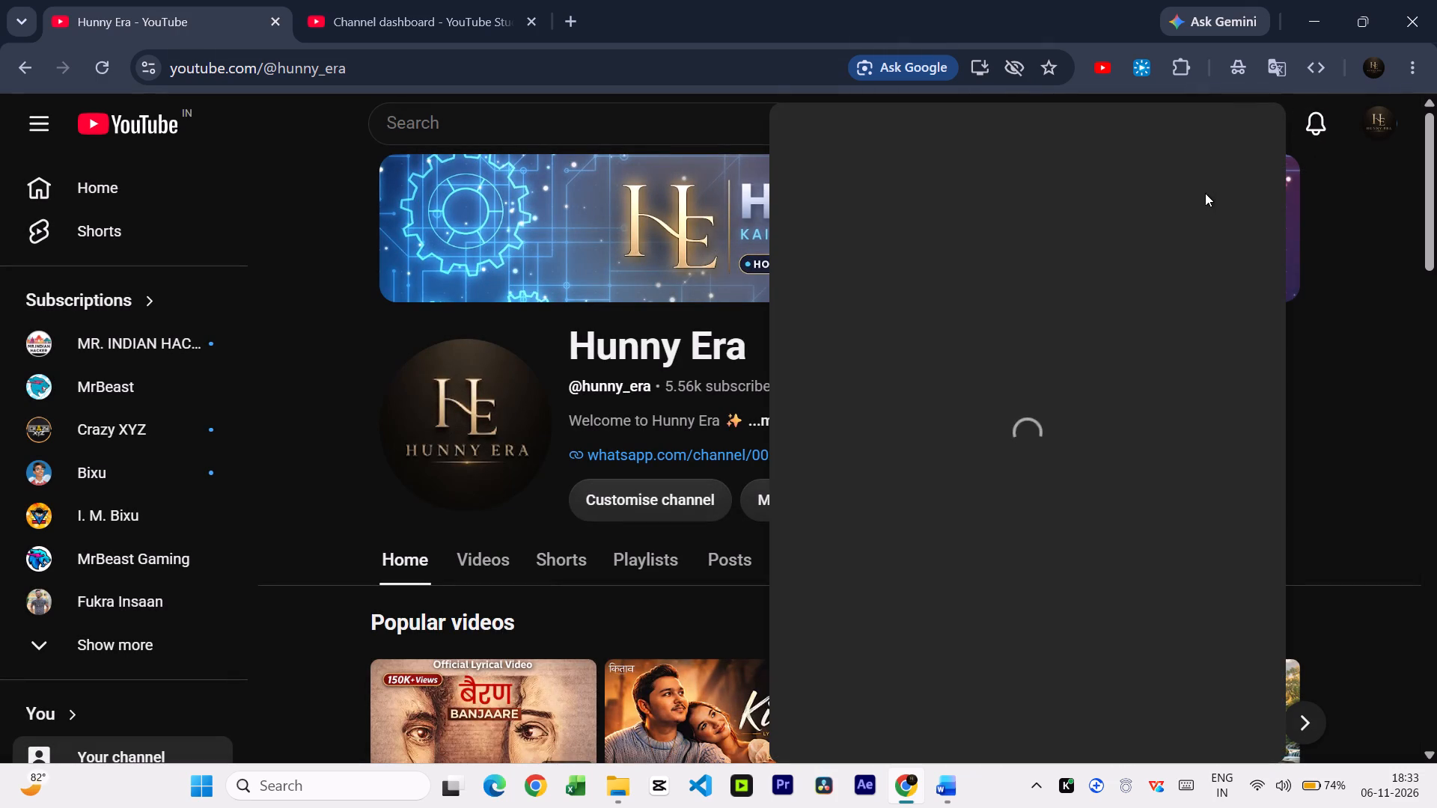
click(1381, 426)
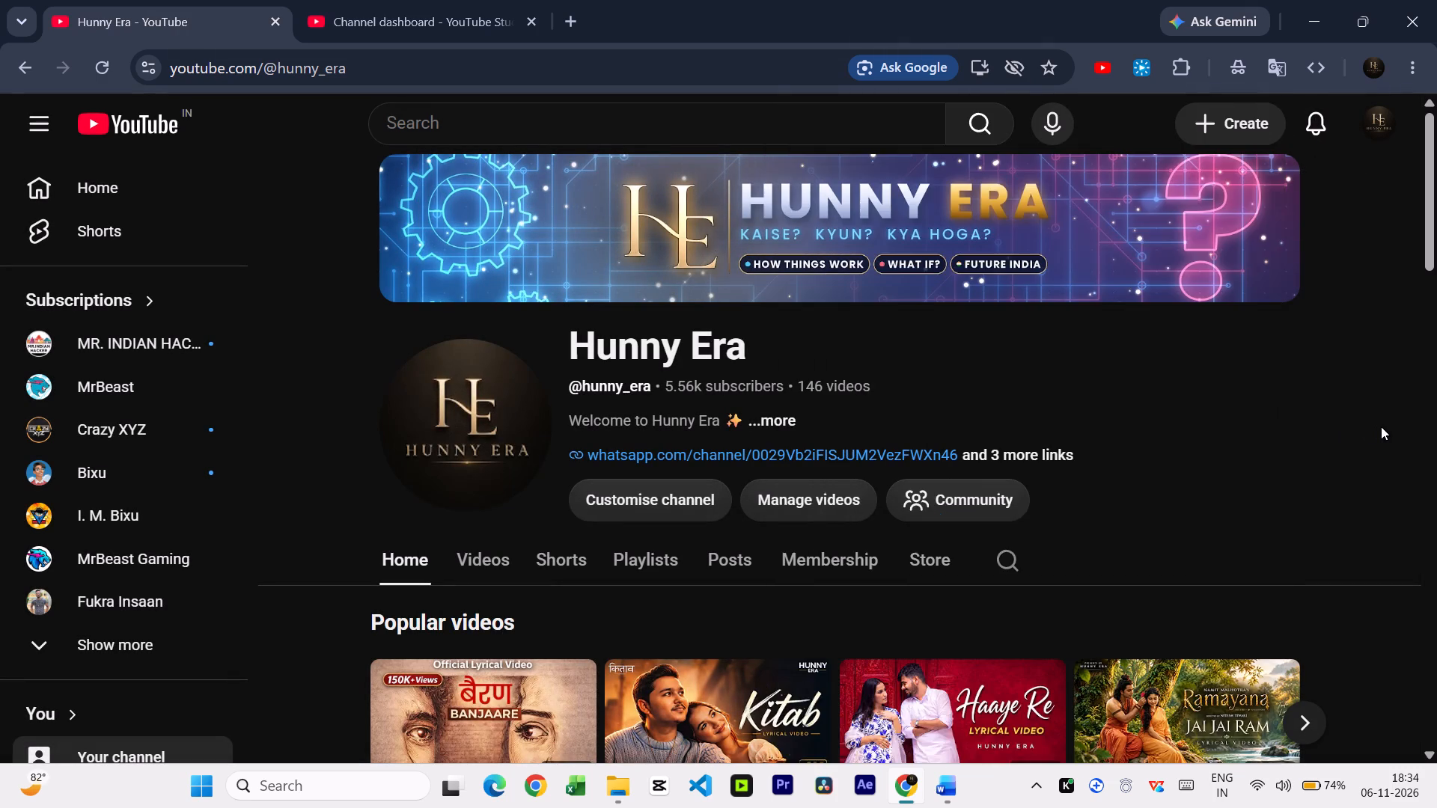
Open the newly published "Agar India Mein 7 Din Internet Band Ho Gaya Toh?" video from the channel page's Videos section.
scroll(908, 610, down, 2)
scroll(567, 635, down, 1)
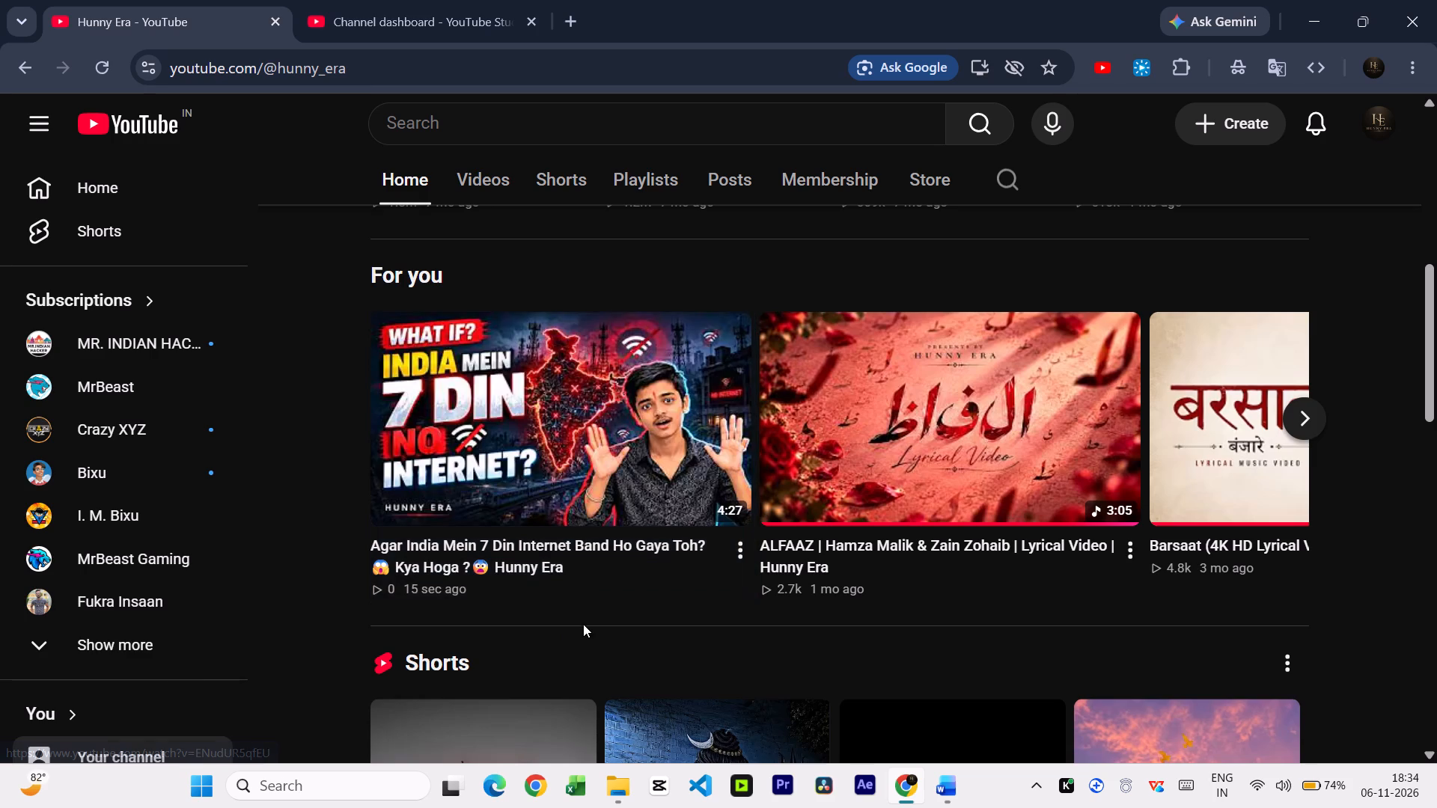
scroll(583, 624, down, 4)
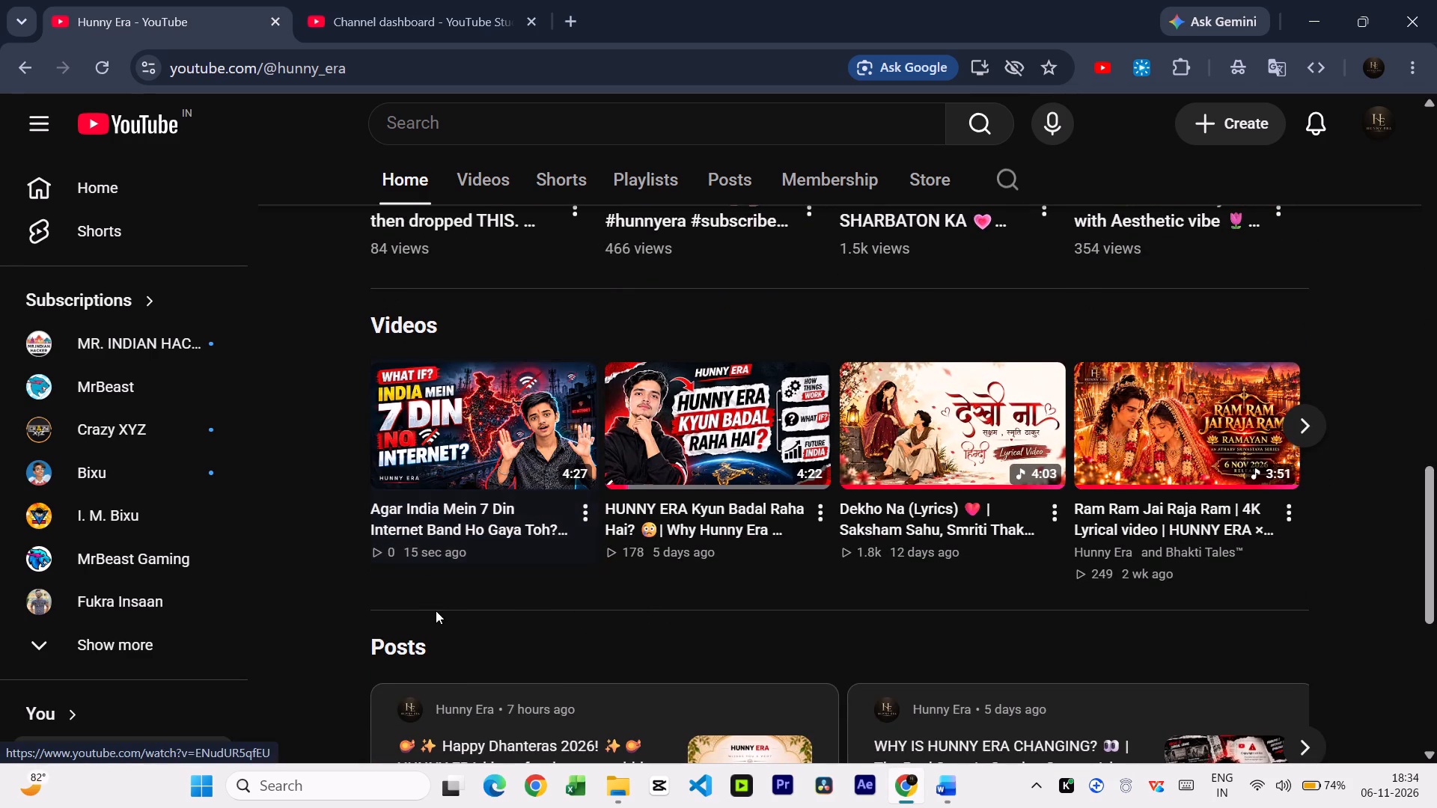
click(468, 436)
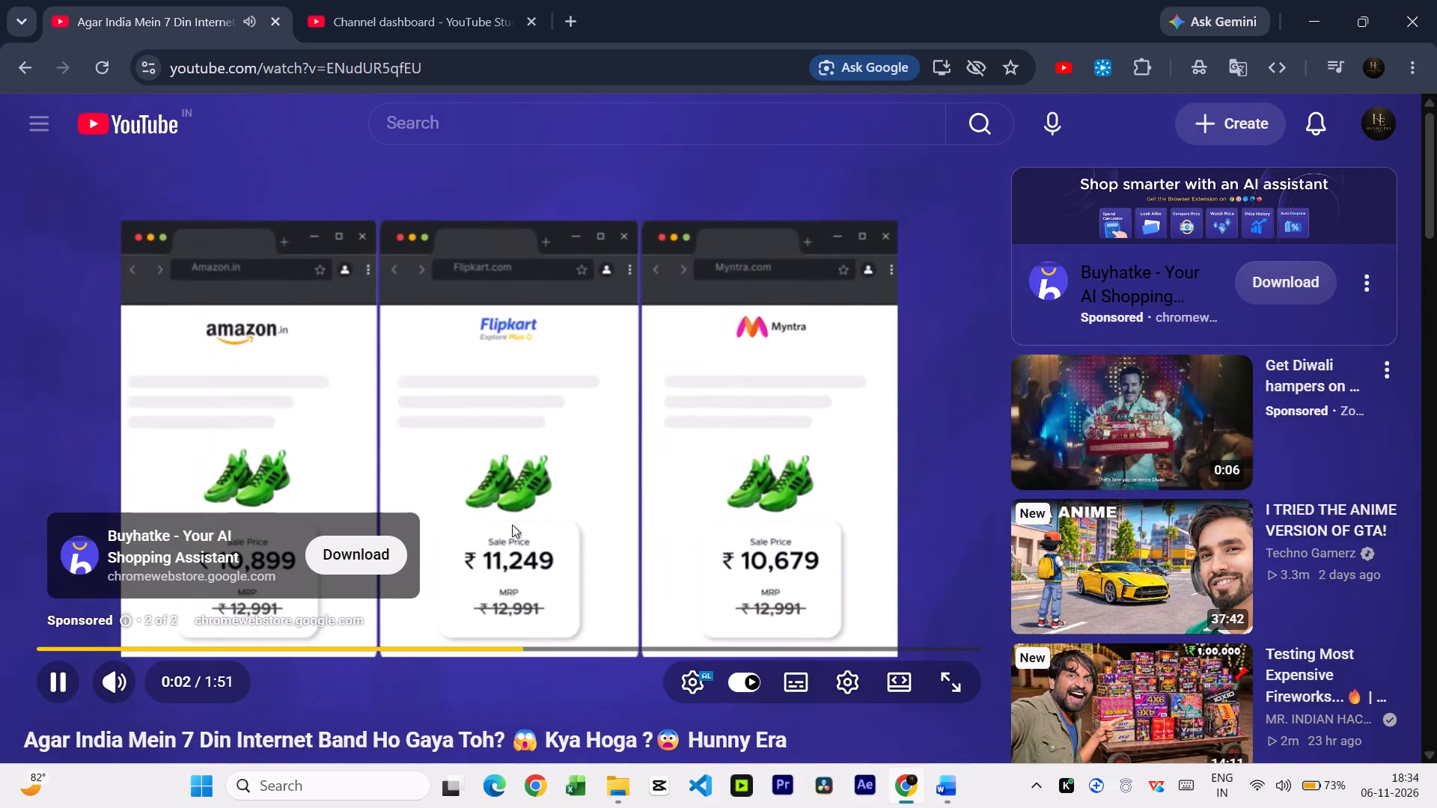
Like the newly published video.
scroll(684, 548, down, 1)
click(681, 578)
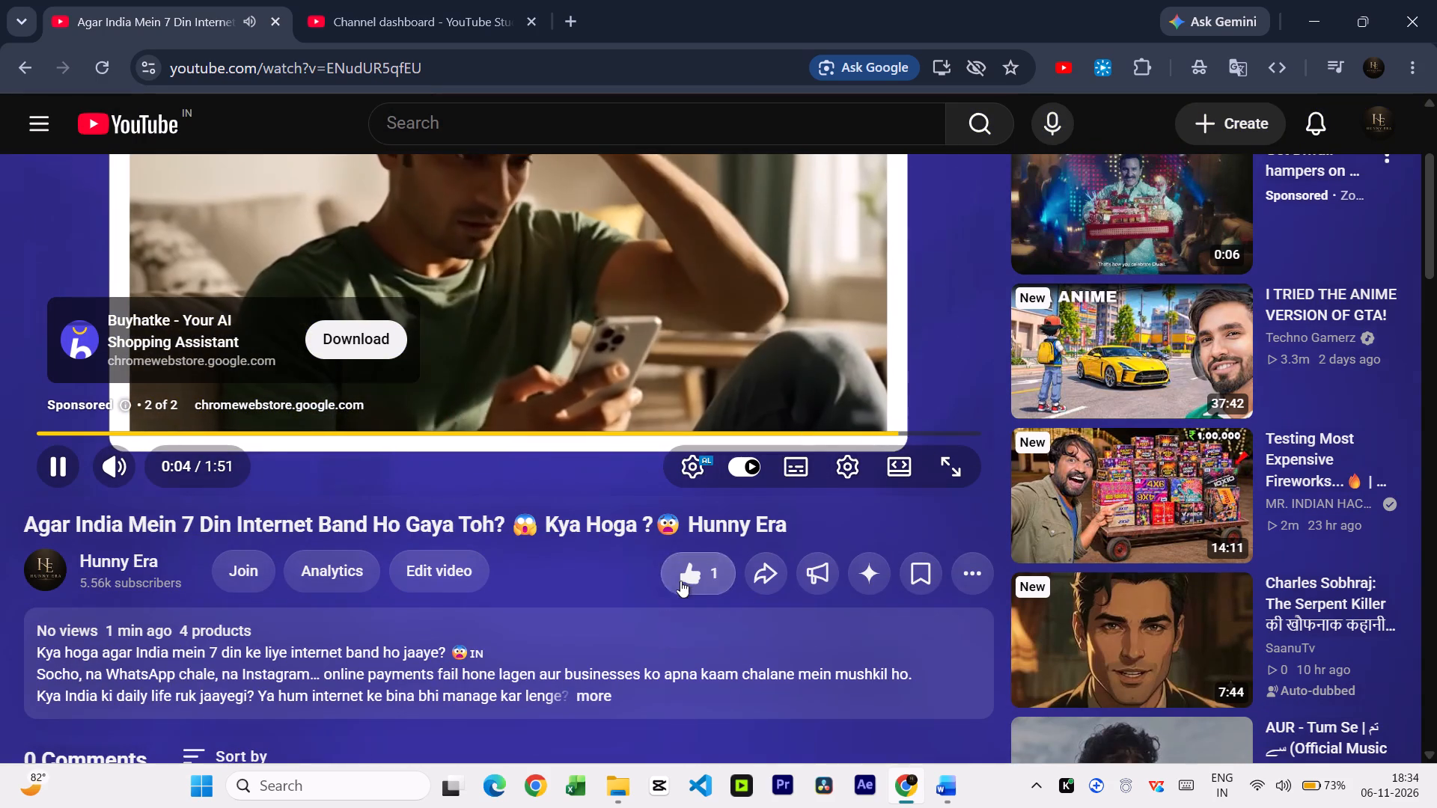
Skip the sponsored ad so the video itself starts playing.
scroll(539, 600, down, 1)
scroll(546, 576, up, 1)
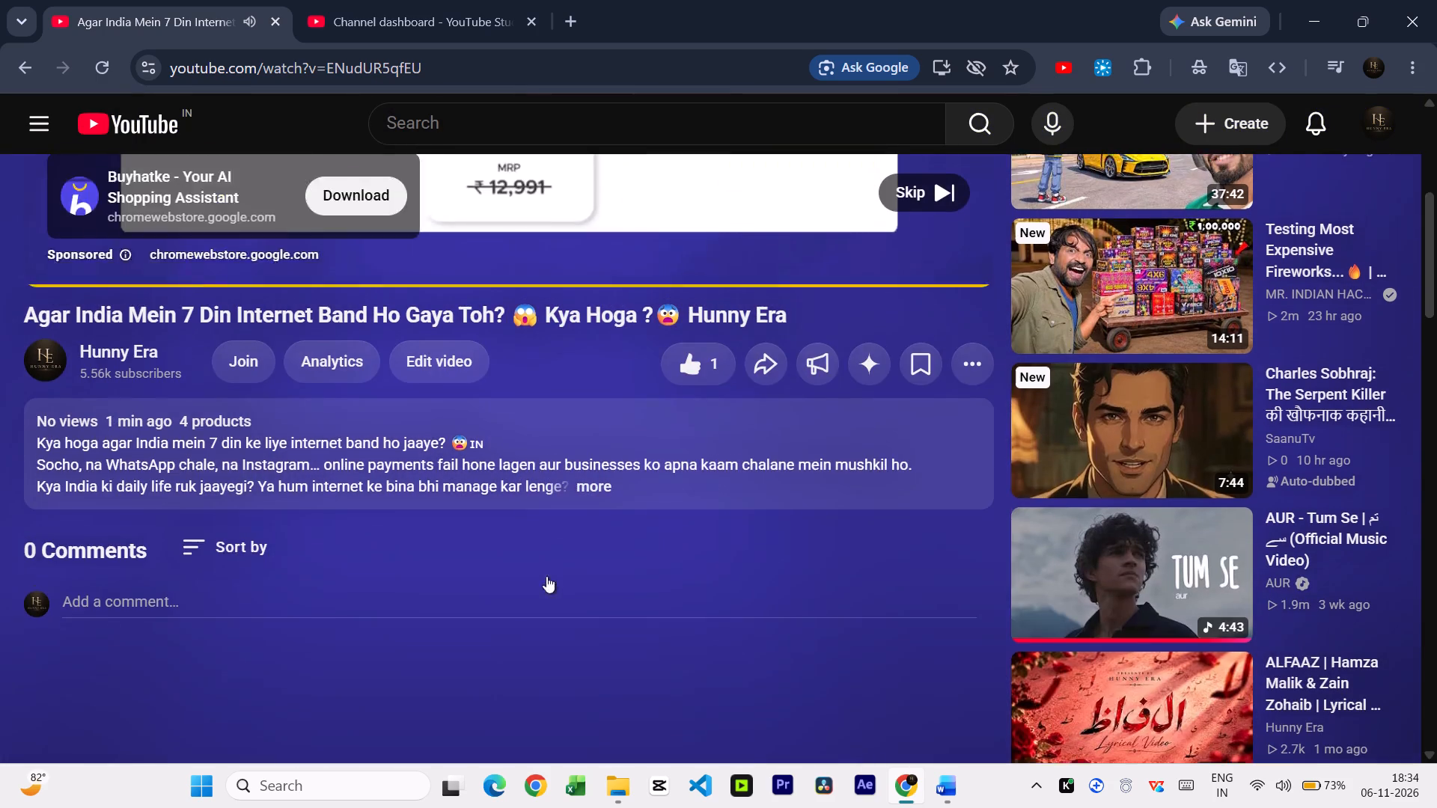
scroll(546, 576, up, 1)
click(928, 610)
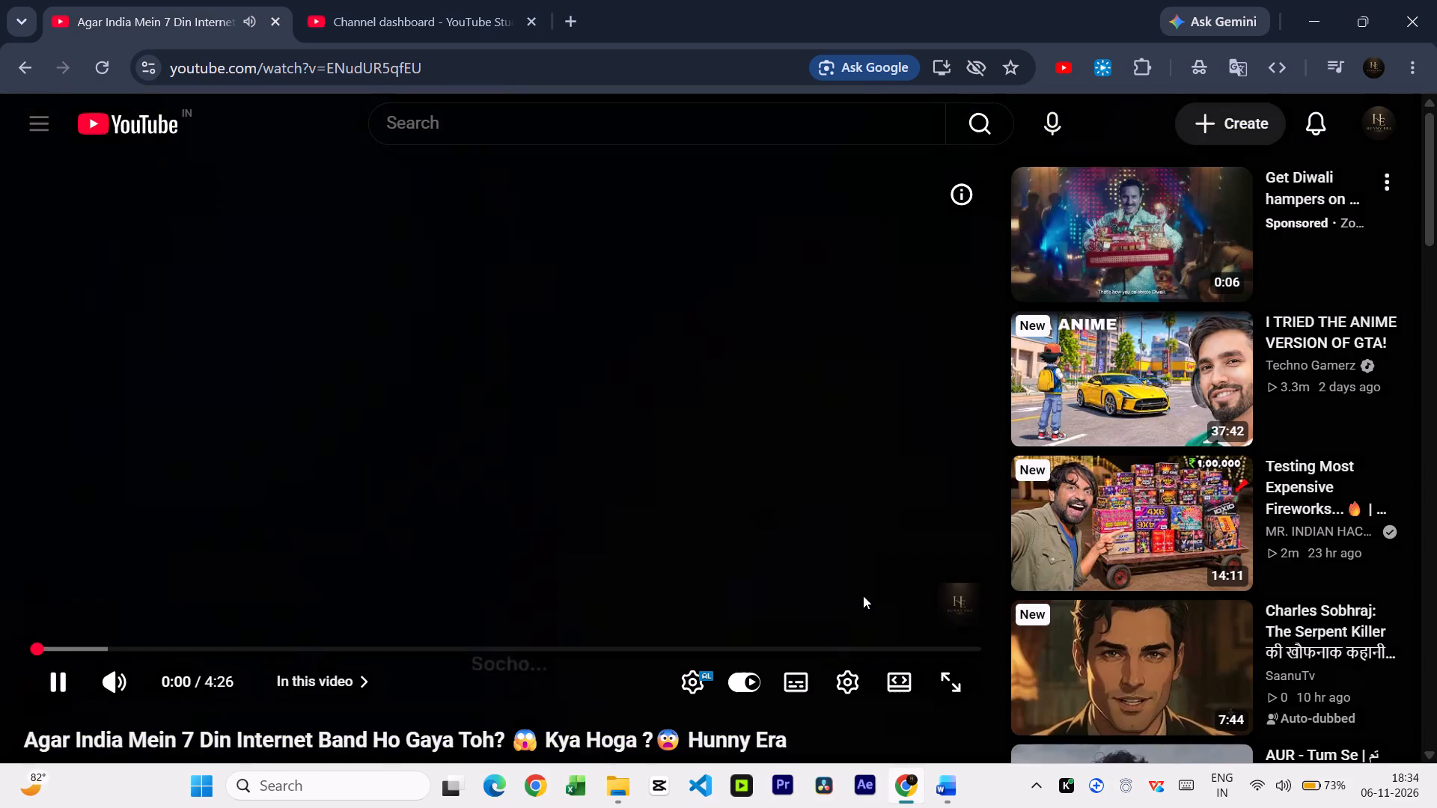
scroll(863, 596, up, 1)
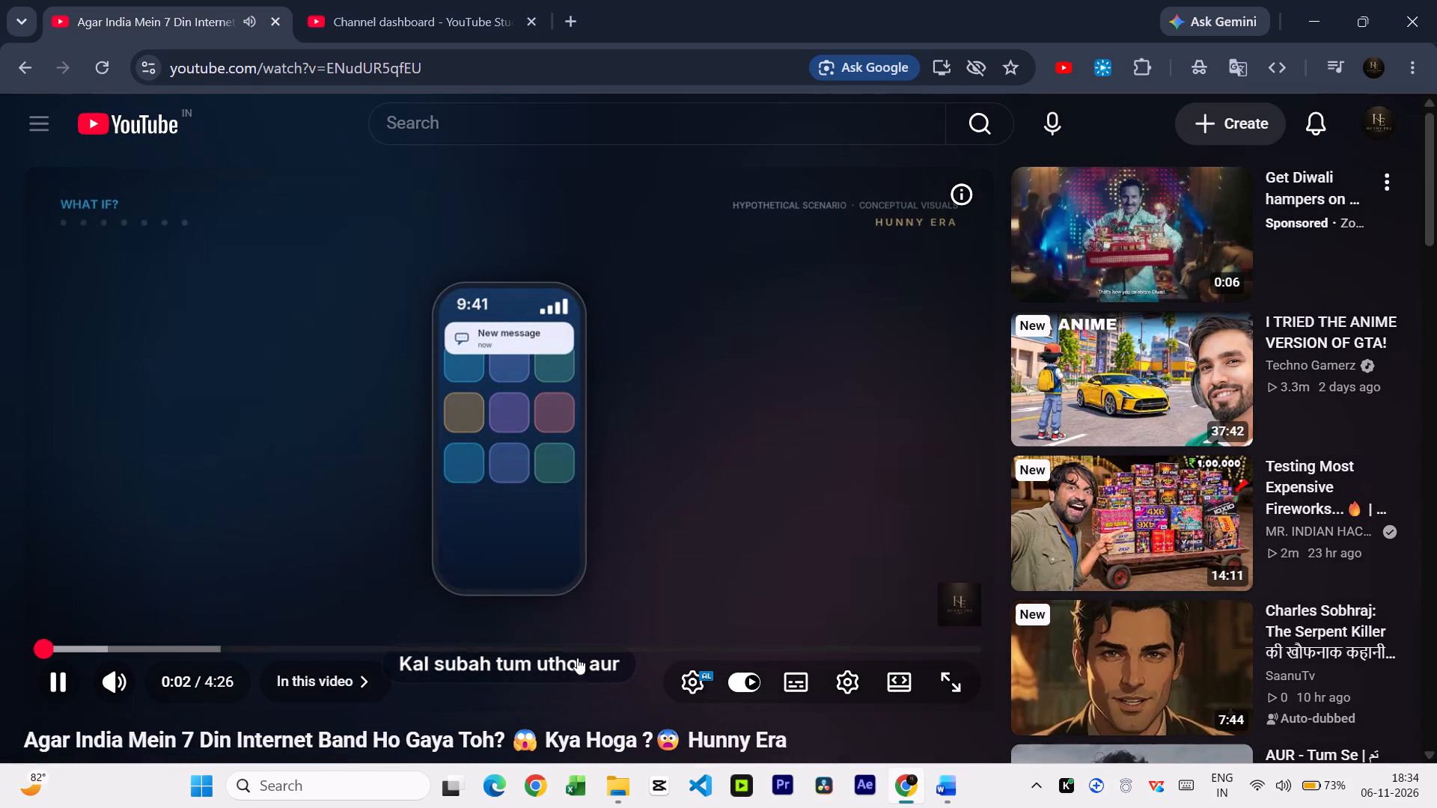
Change the video's playback quality to an HD resolution and watch its opening seconds.
click(852, 665)
click(873, 616)
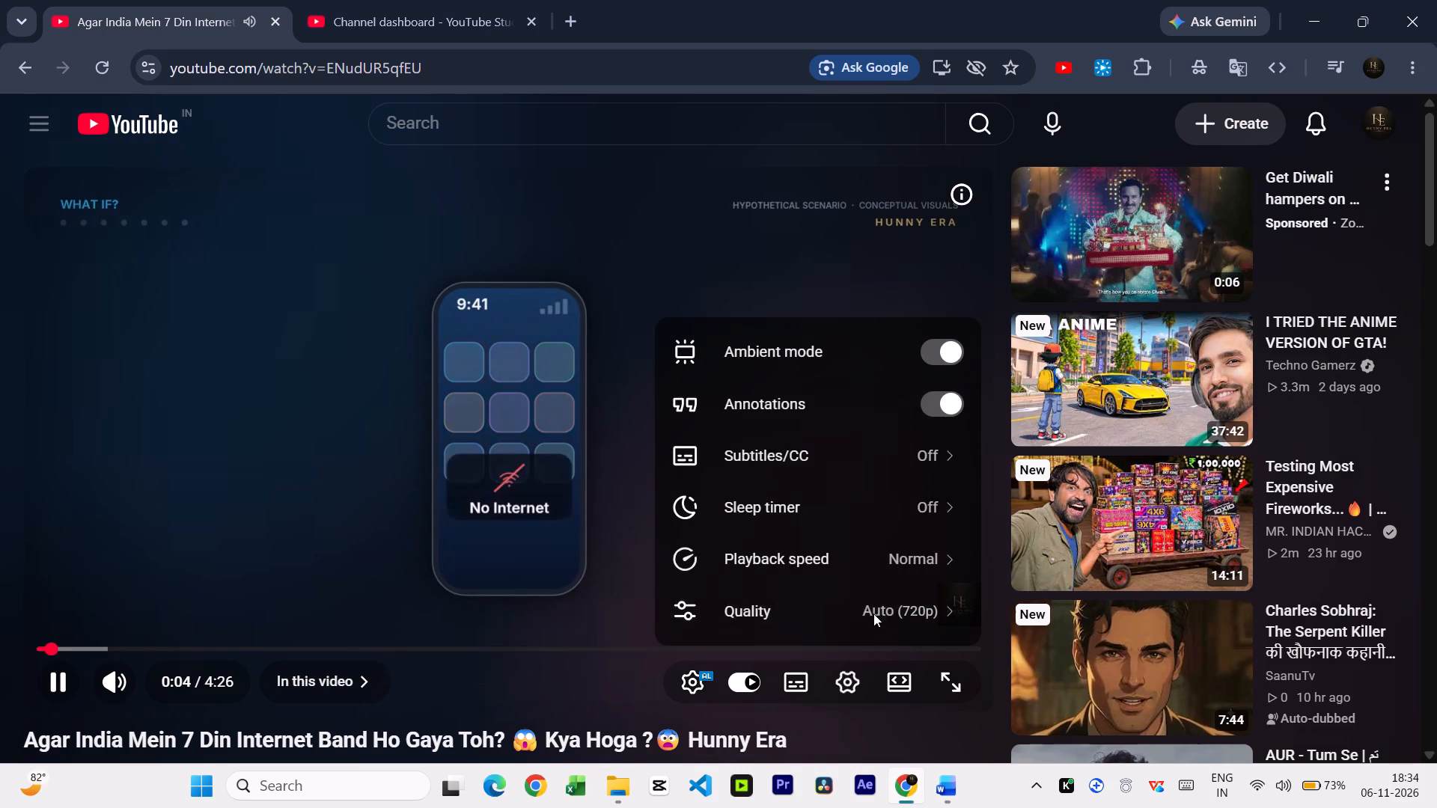
click(844, 384)
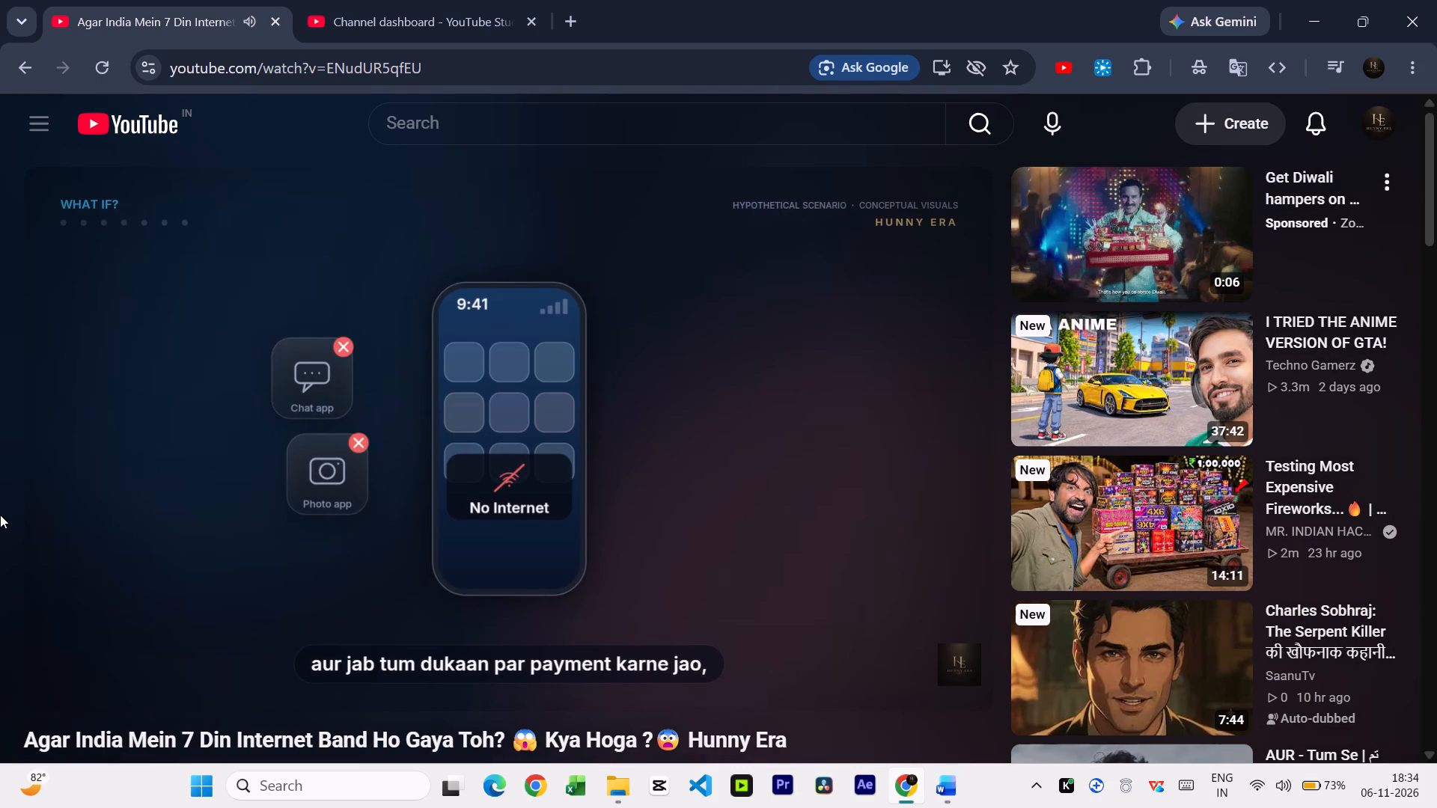
key(space)
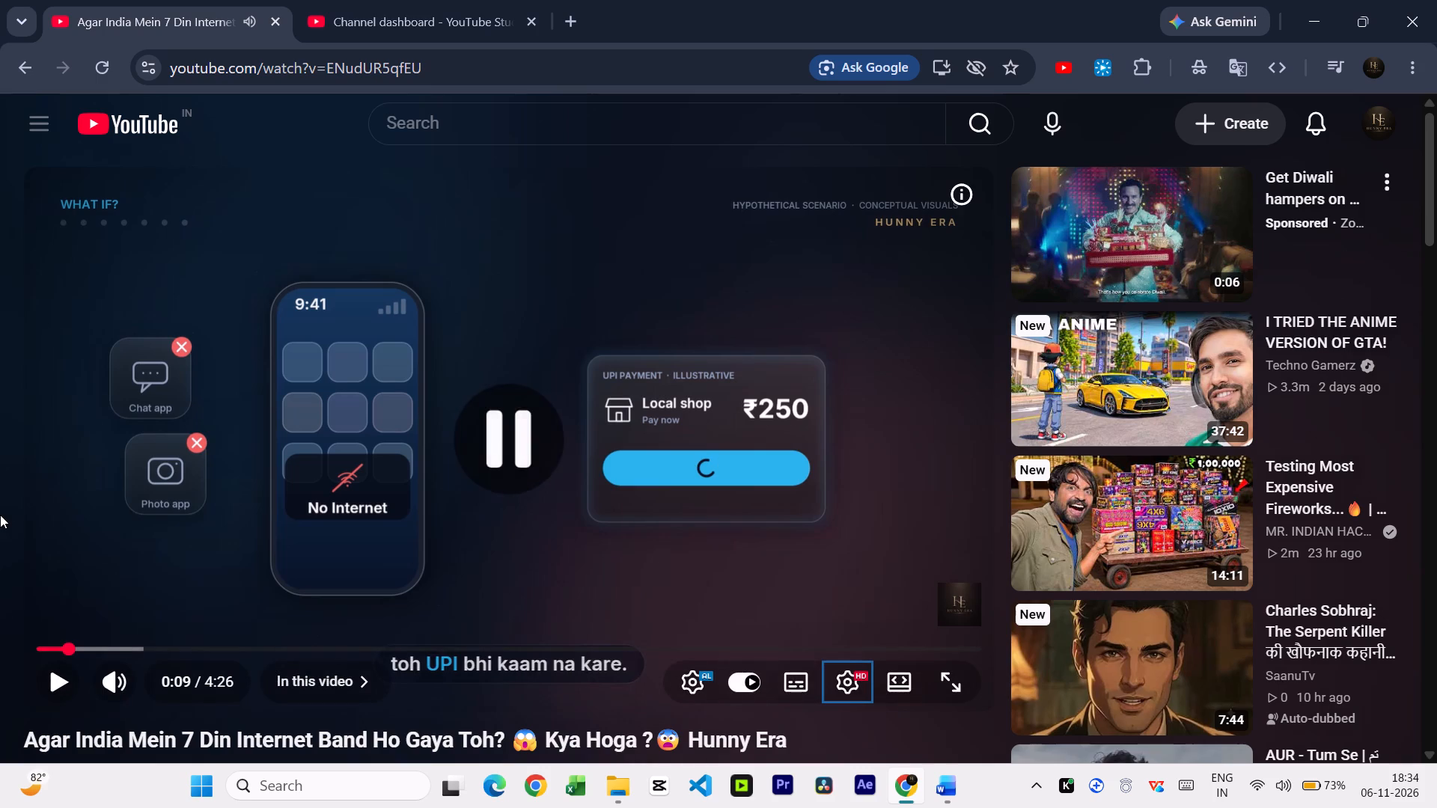
key(space)
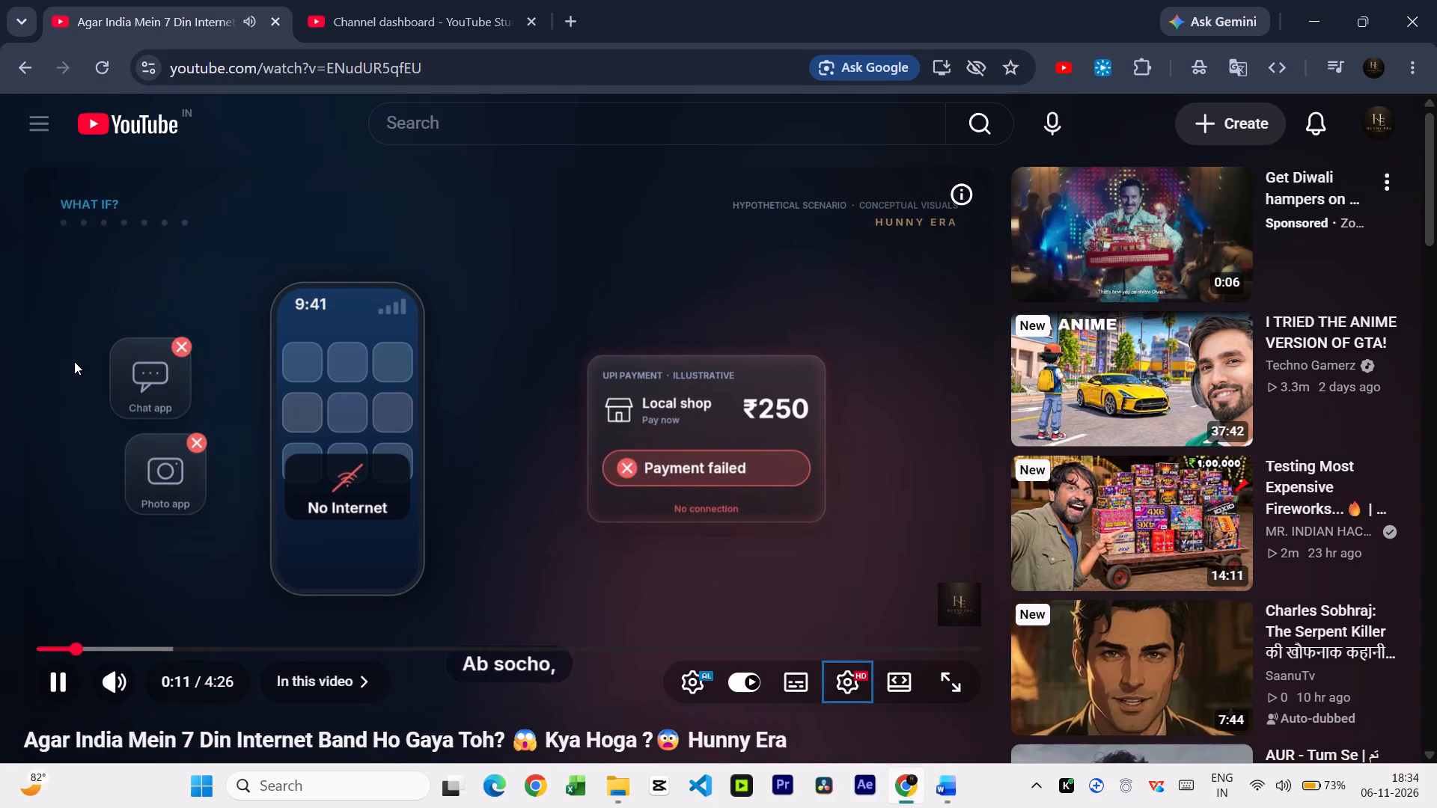
click(0, 413)
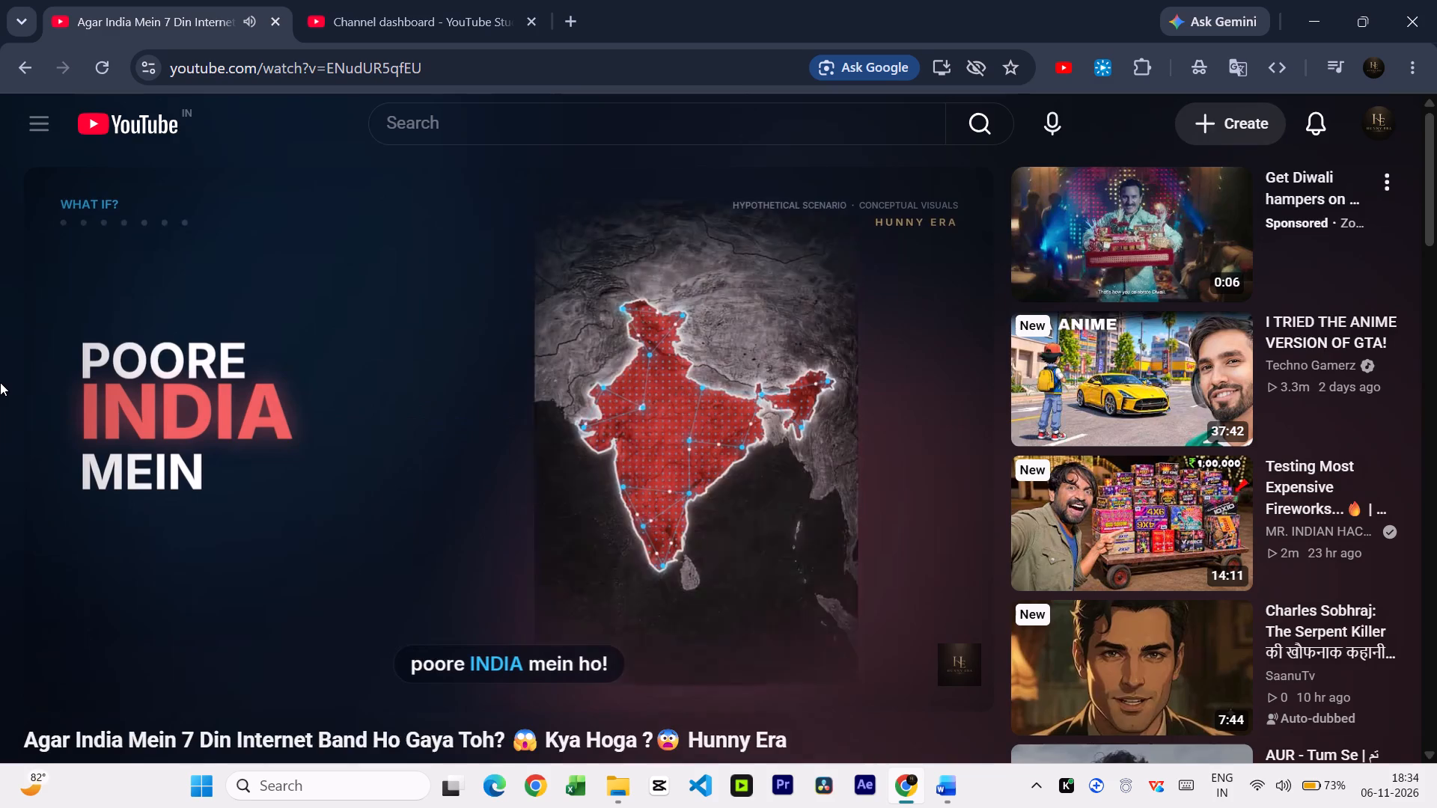
Switch to the Word document and copy the full text under "Comment :", from "Imagine karo" to "HUNNY ERA".
scroll(0, 382, down, 1)
key(alt+Tab)
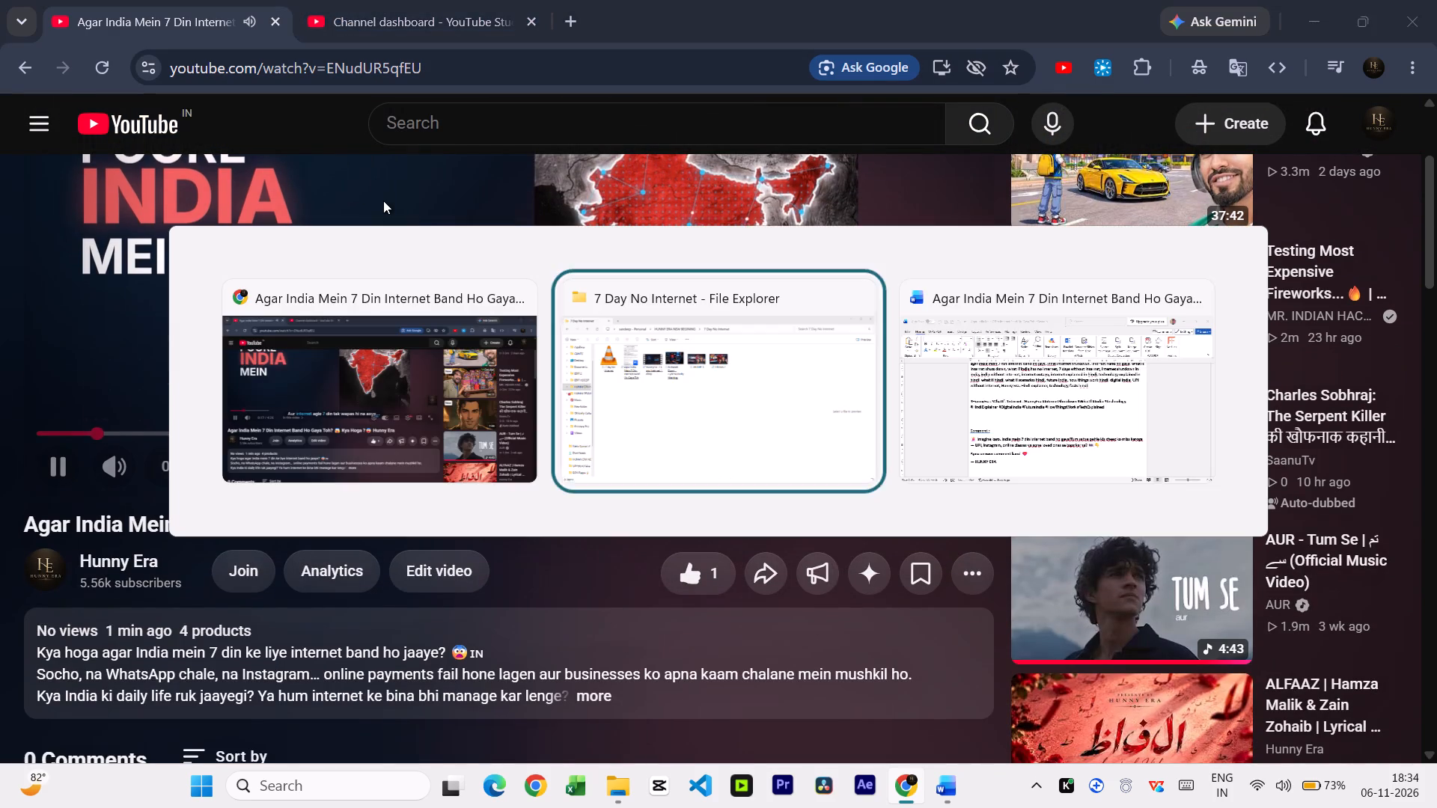
key(alt+Tab)
click(501, 453)
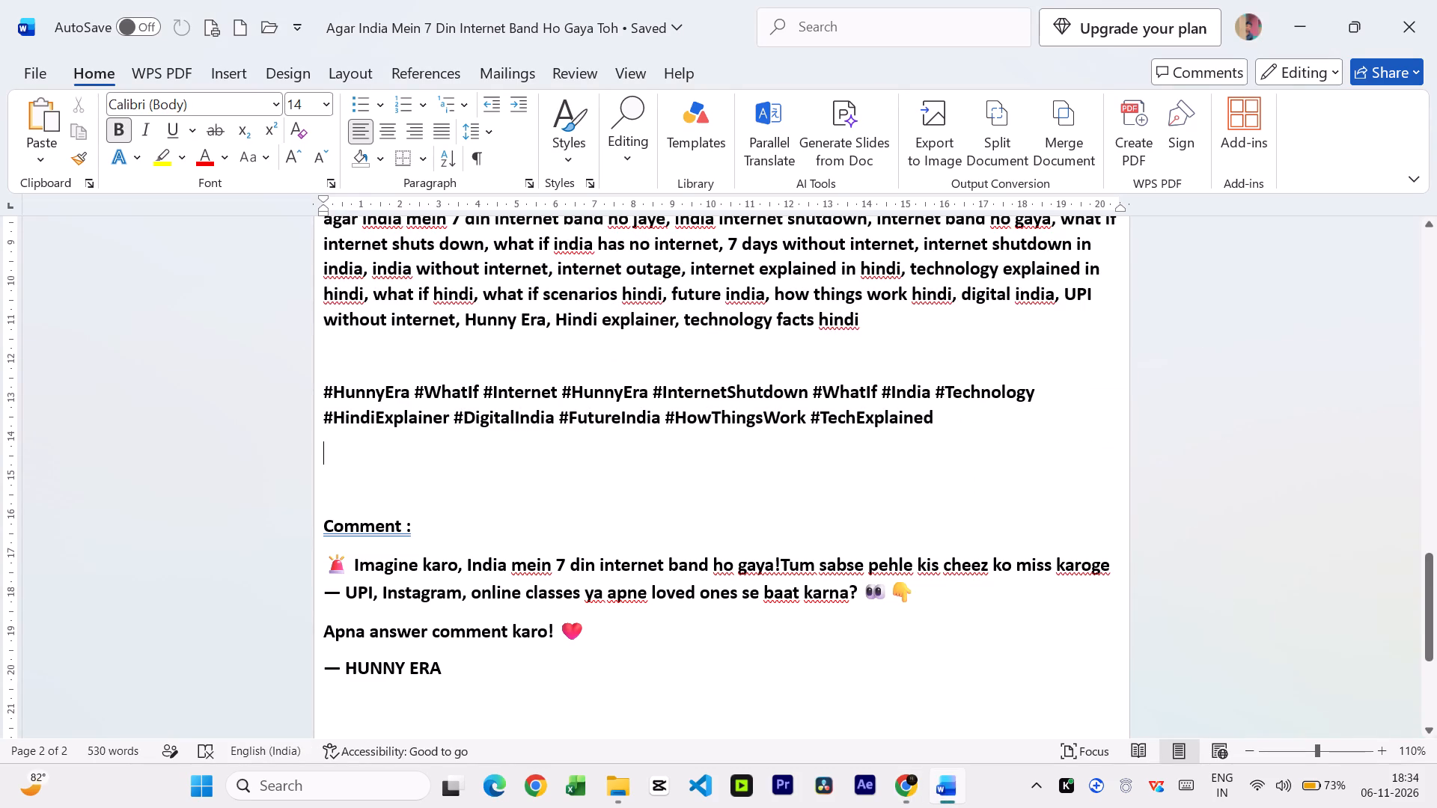
drag(326, 568, 517, 689)
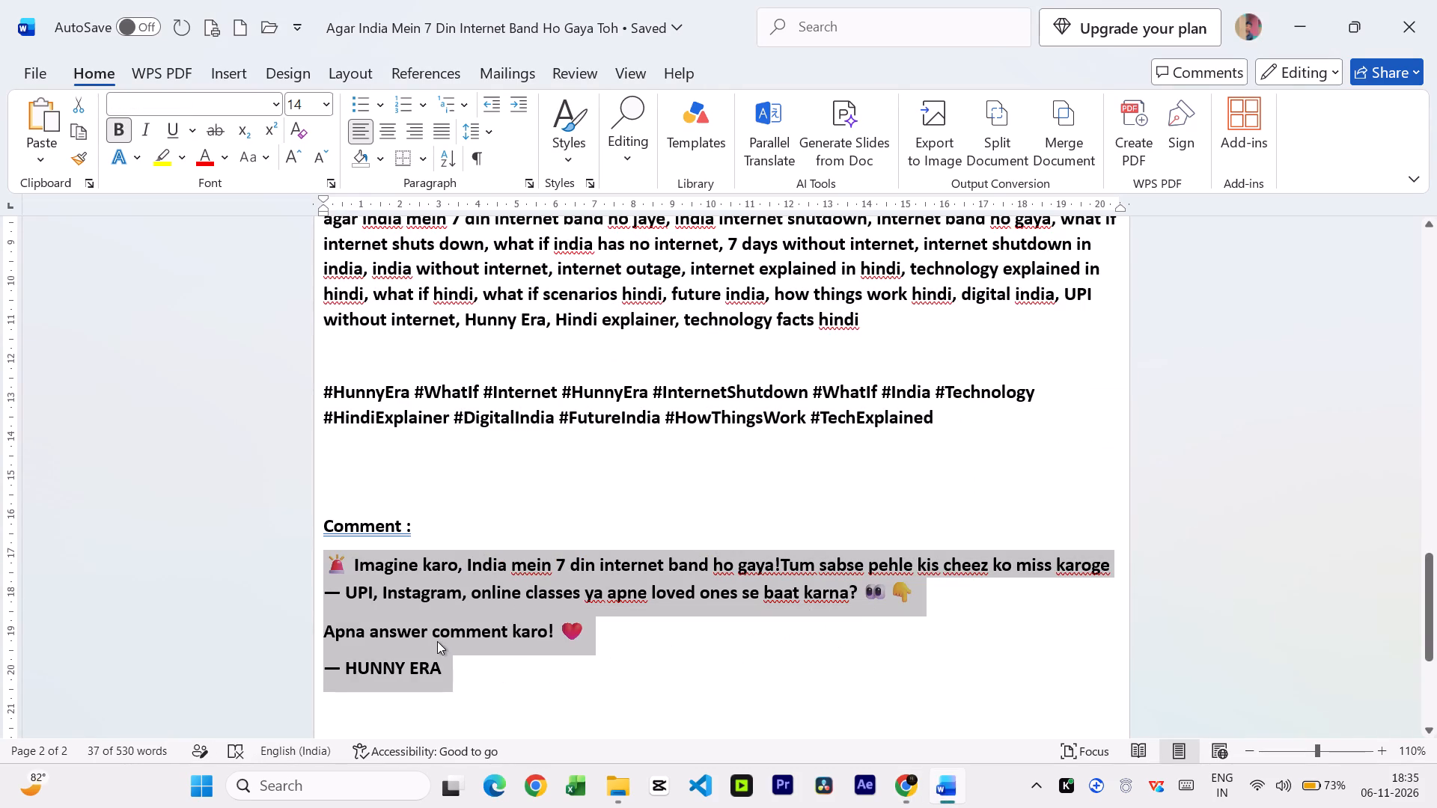
key(ctrl+c)
click(437, 634)
Return to the video in Chrome and post the copied text as a comment.
key(alt+Tab)
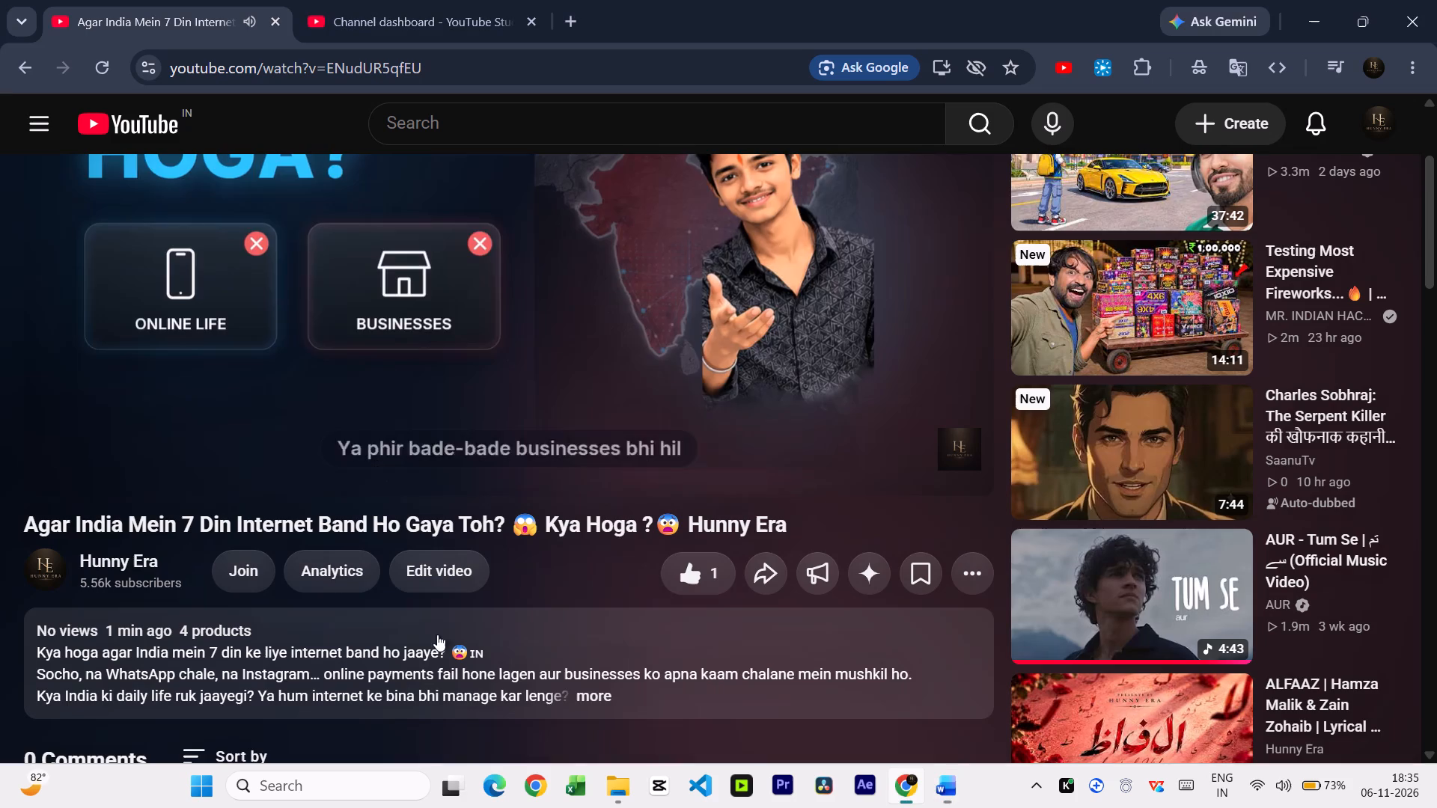
scroll(420, 718, down, 2)
click(332, 383)
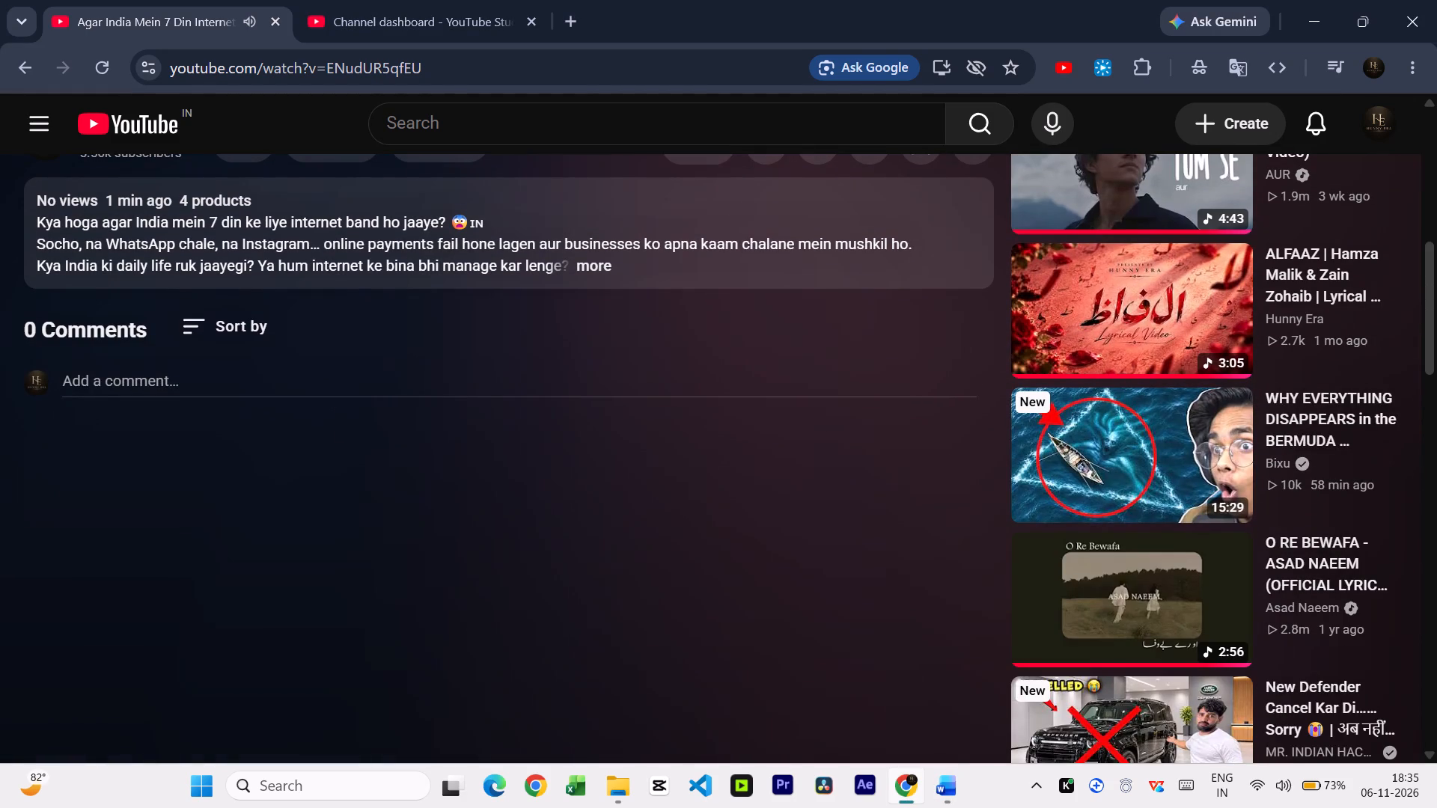
key(ctrl+v)
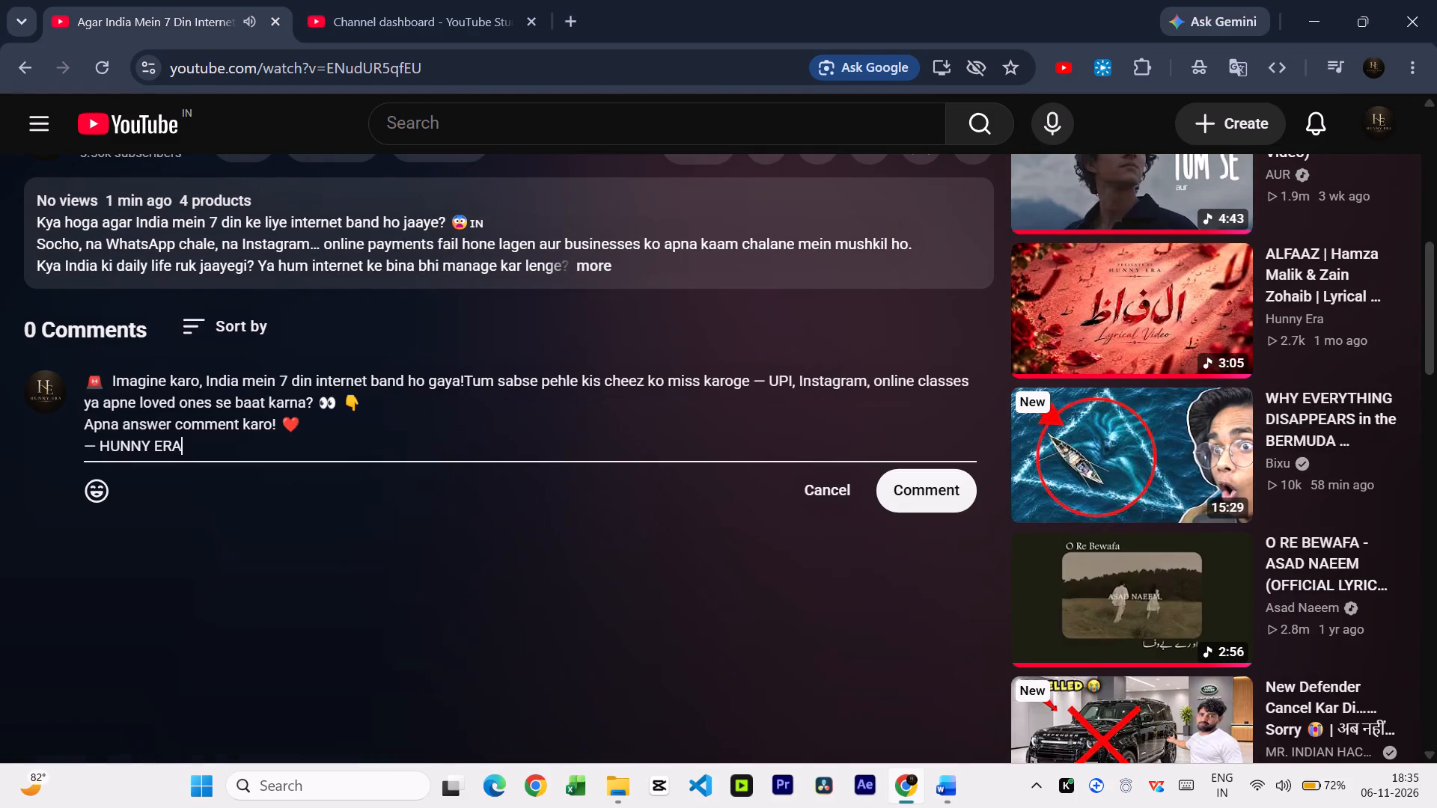
click(930, 501)
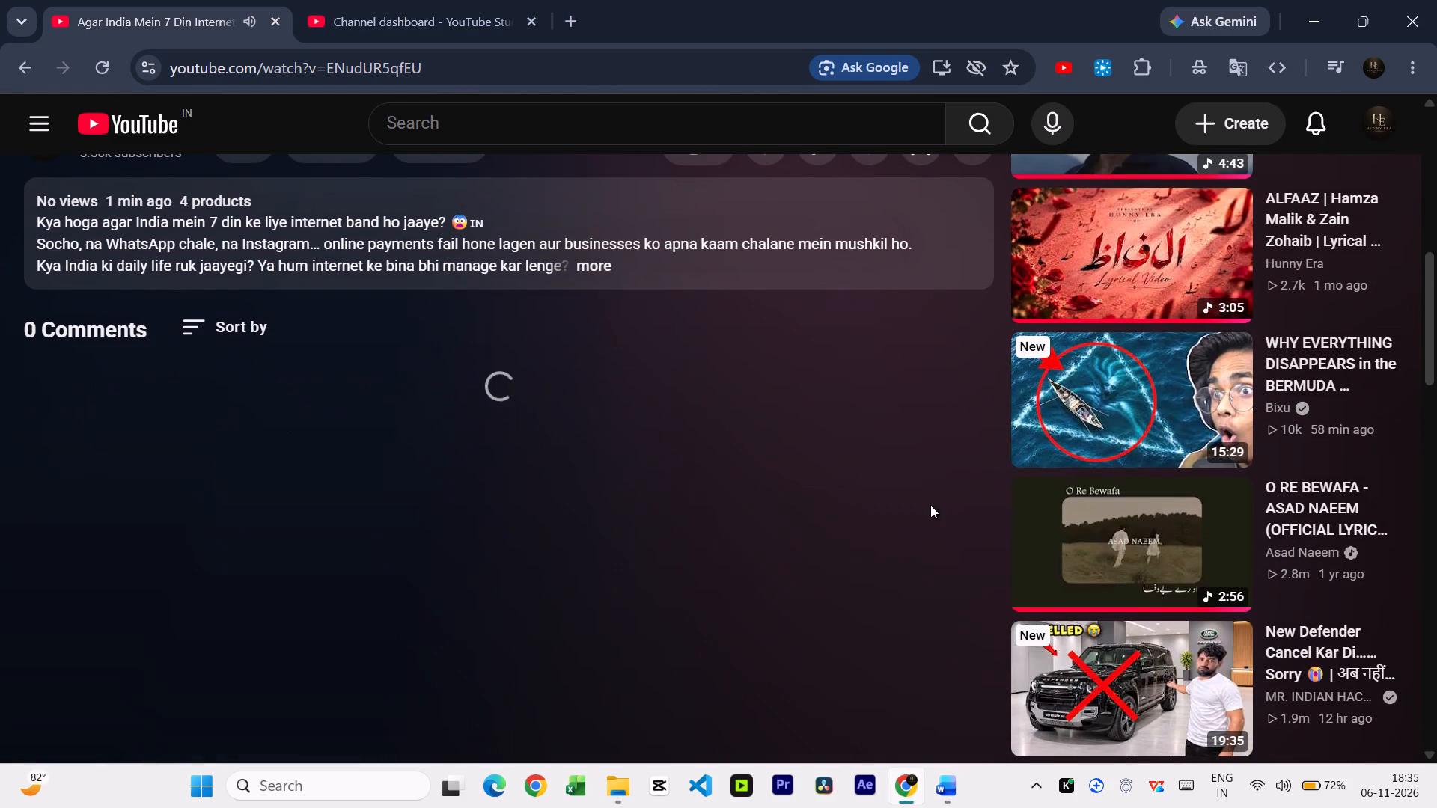
Like the posted channel comment and give it a creator heart.
click(78, 565)
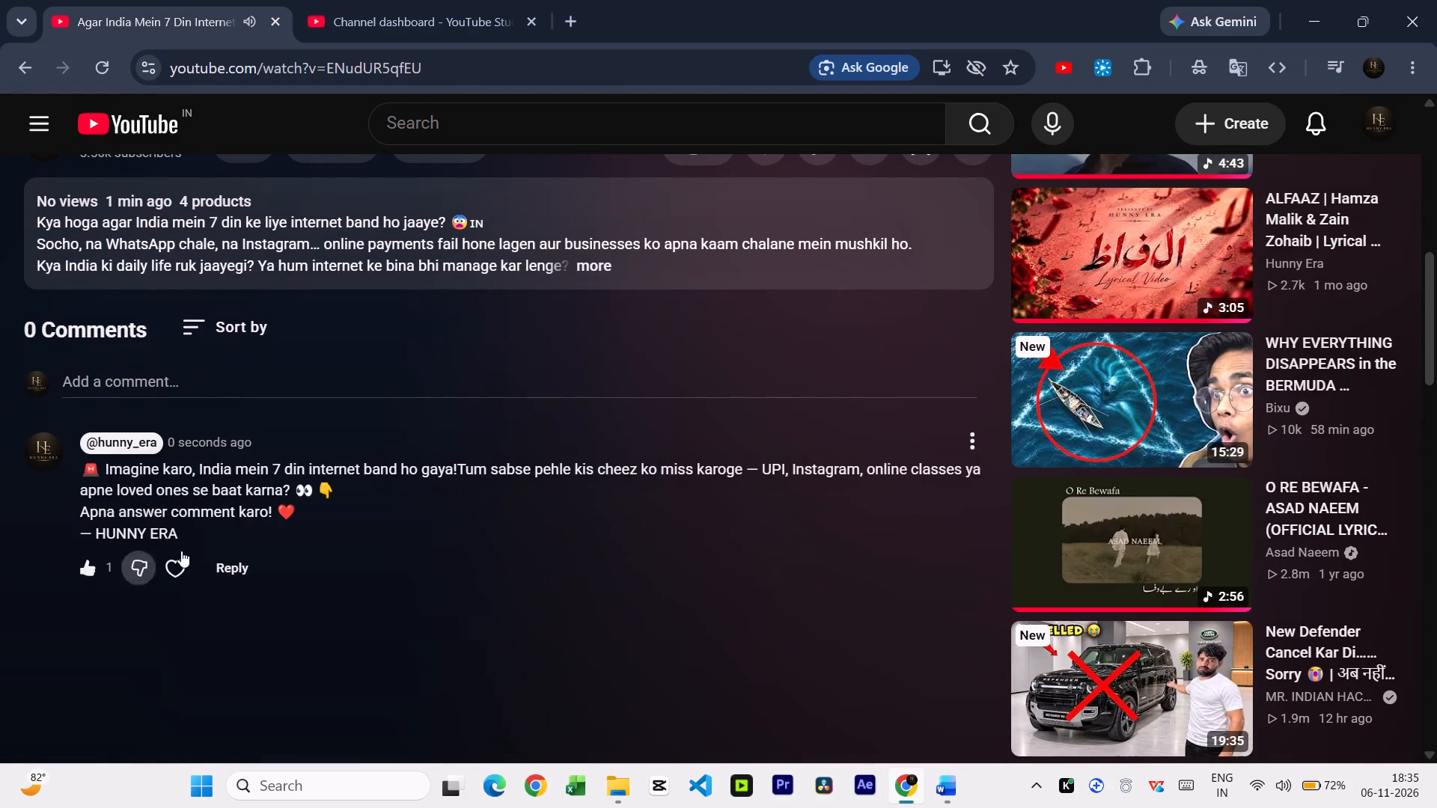
click(182, 563)
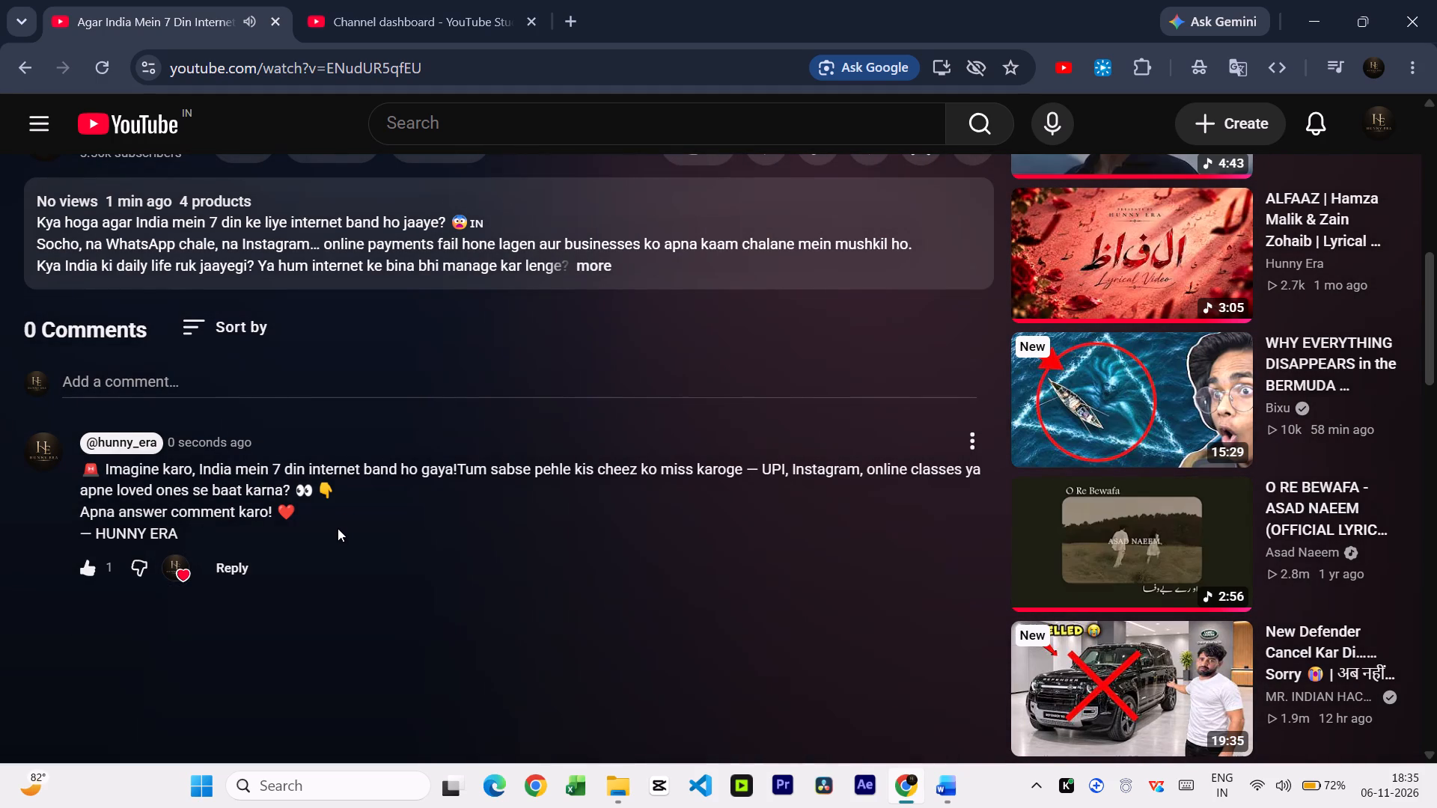
Pause the video and pin the channel's comment.
key(space)
click(972, 440)
click(994, 500)
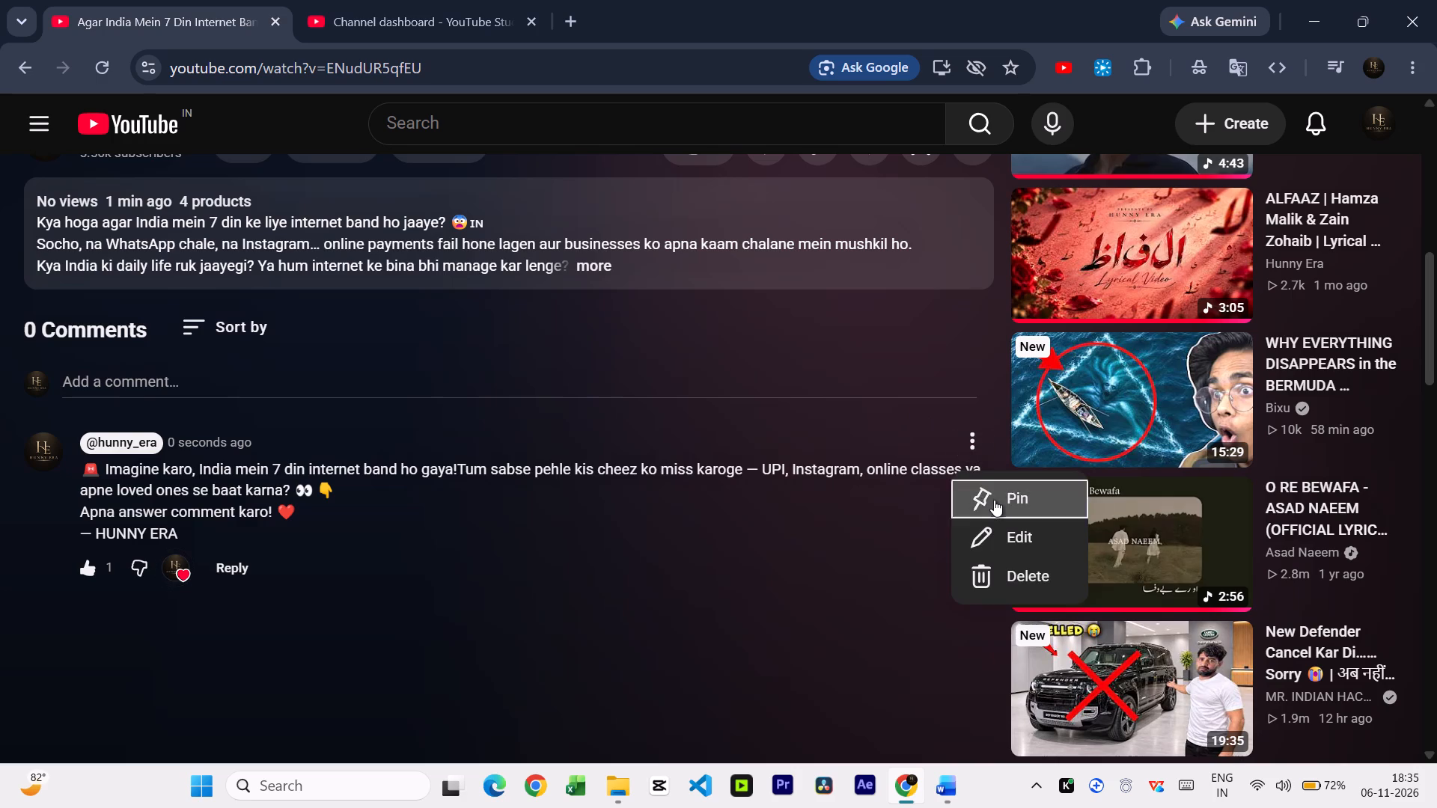
click(888, 489)
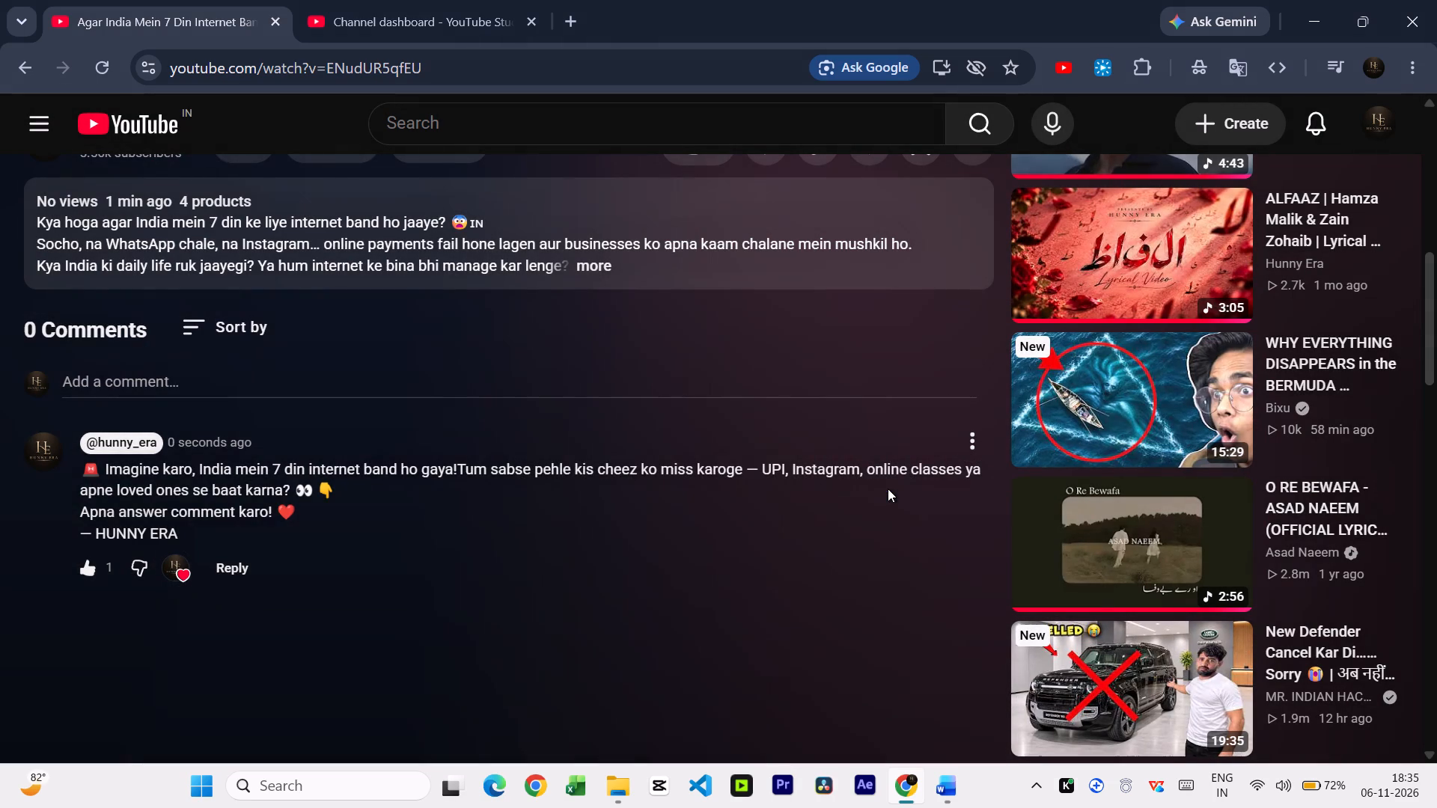
Like the pinned comment.
click(77, 606)
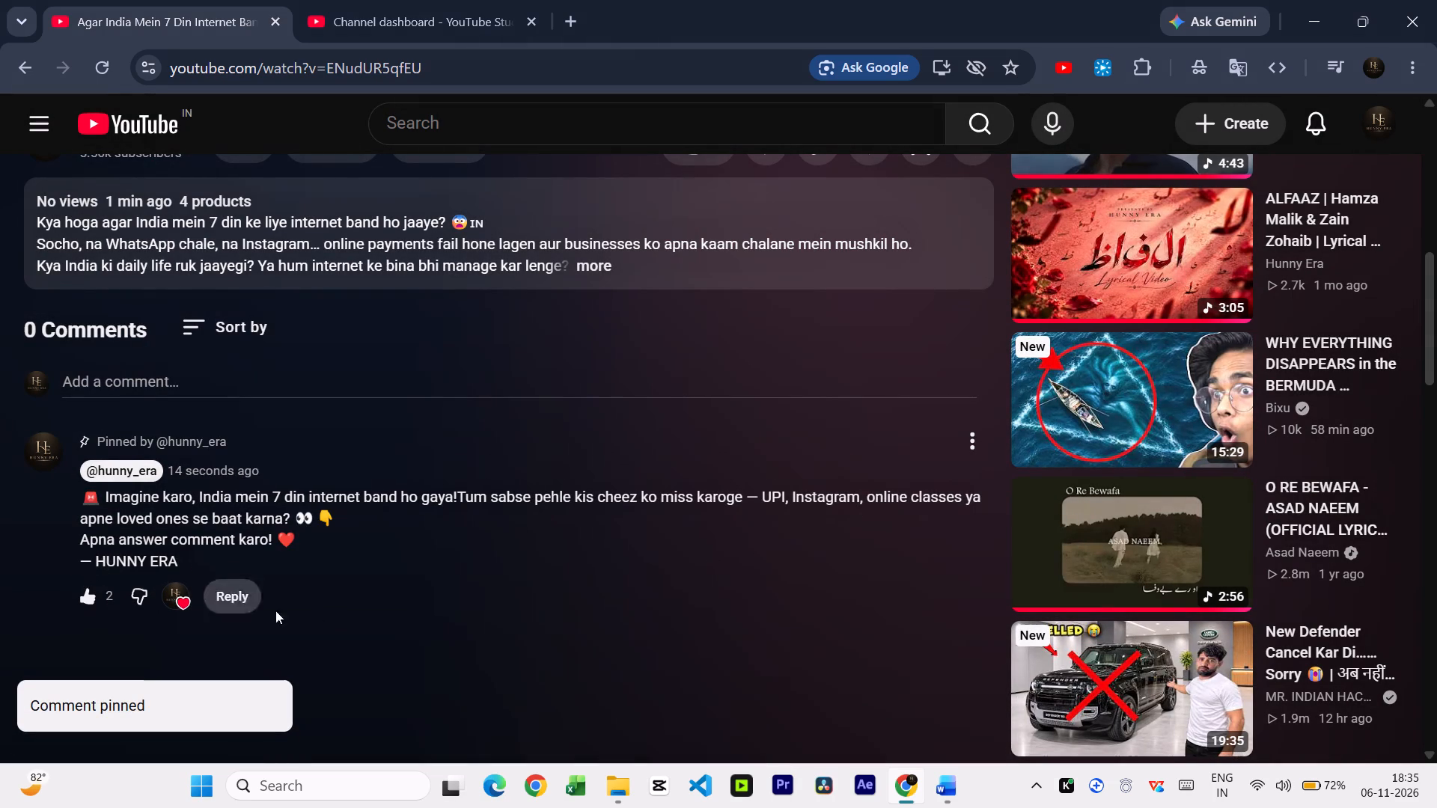
Return to the video player above the comments and resume playback.
scroll(441, 634, up, 1)
scroll(441, 634, down, 1)
scroll(441, 634, up, 6)
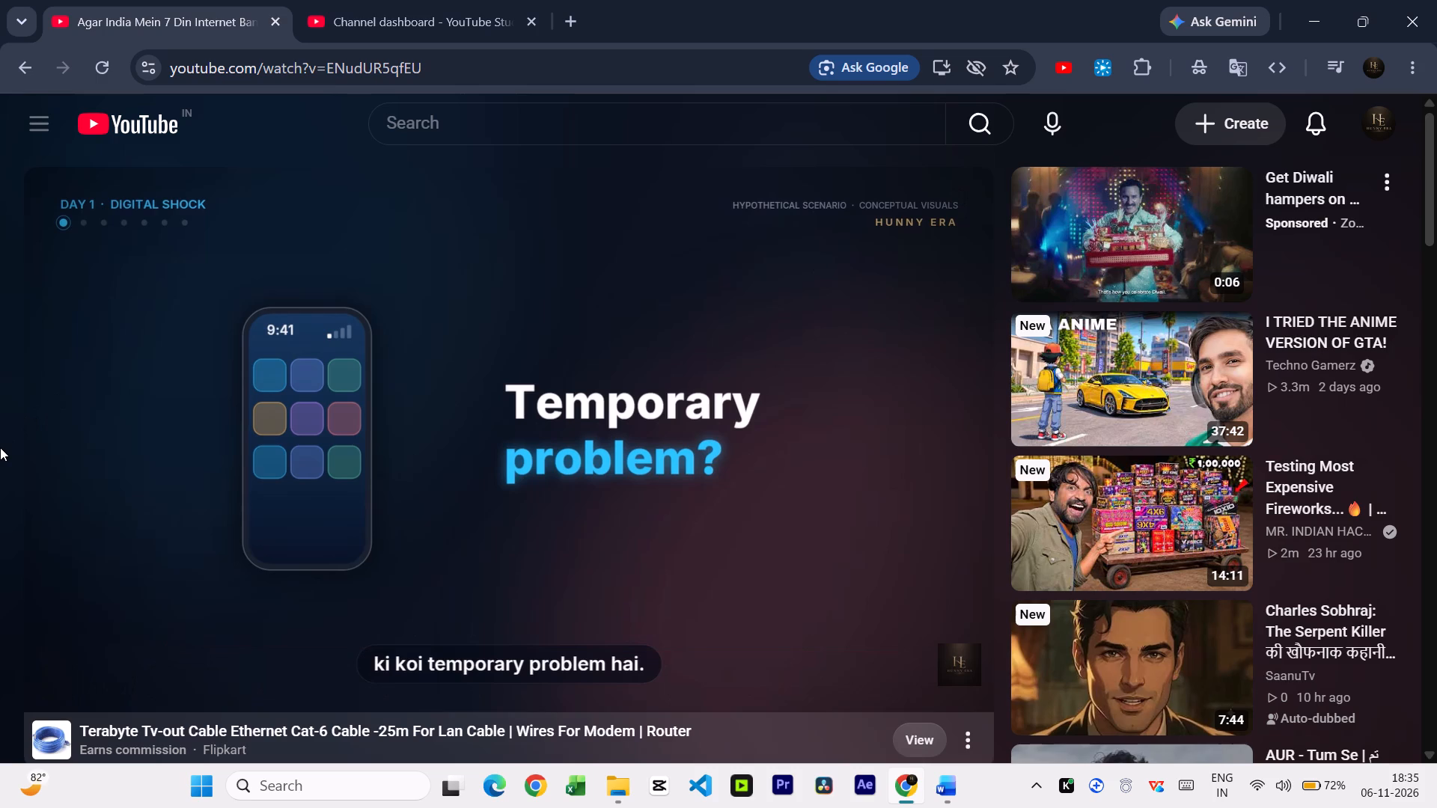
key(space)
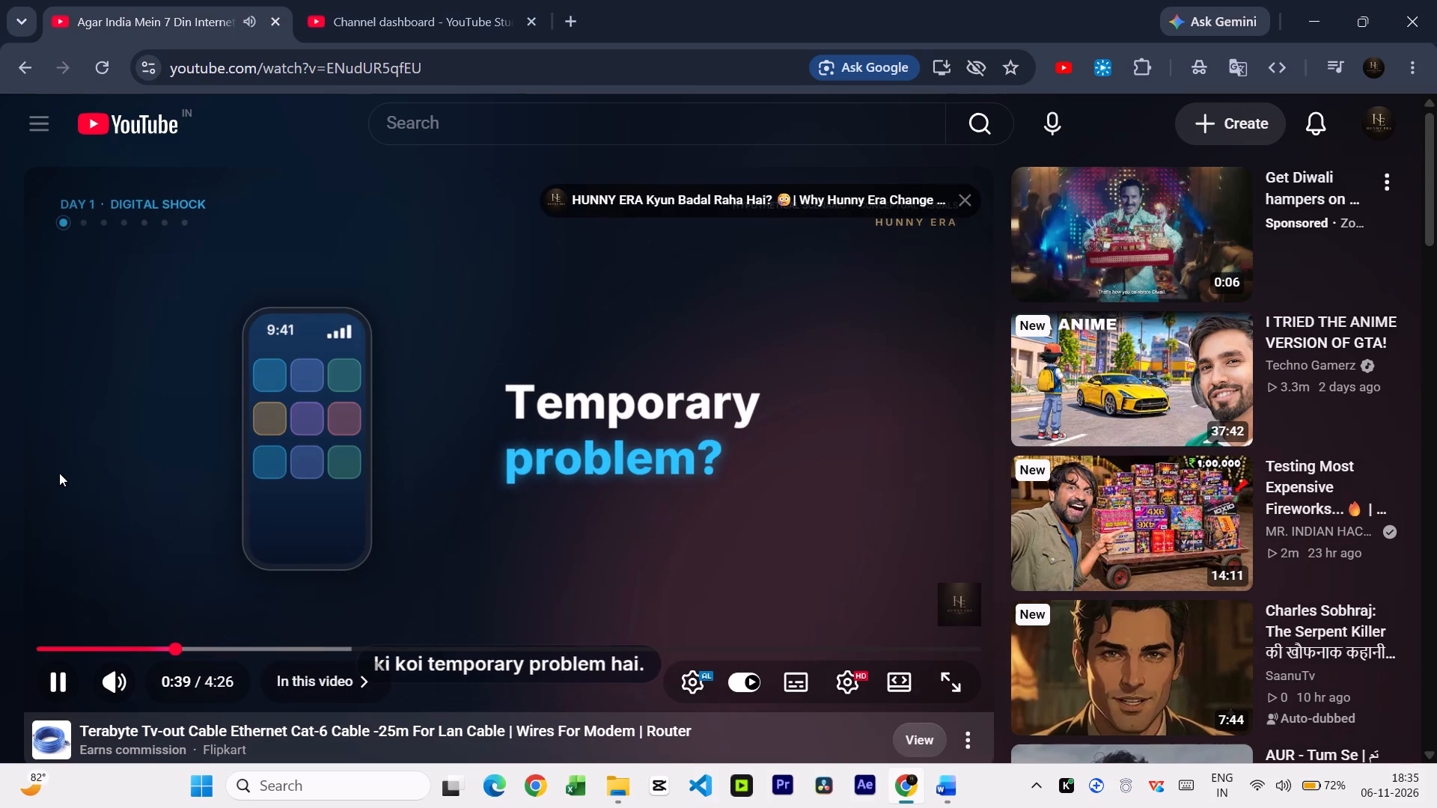
Find and launch the WhatsApp desktop app.
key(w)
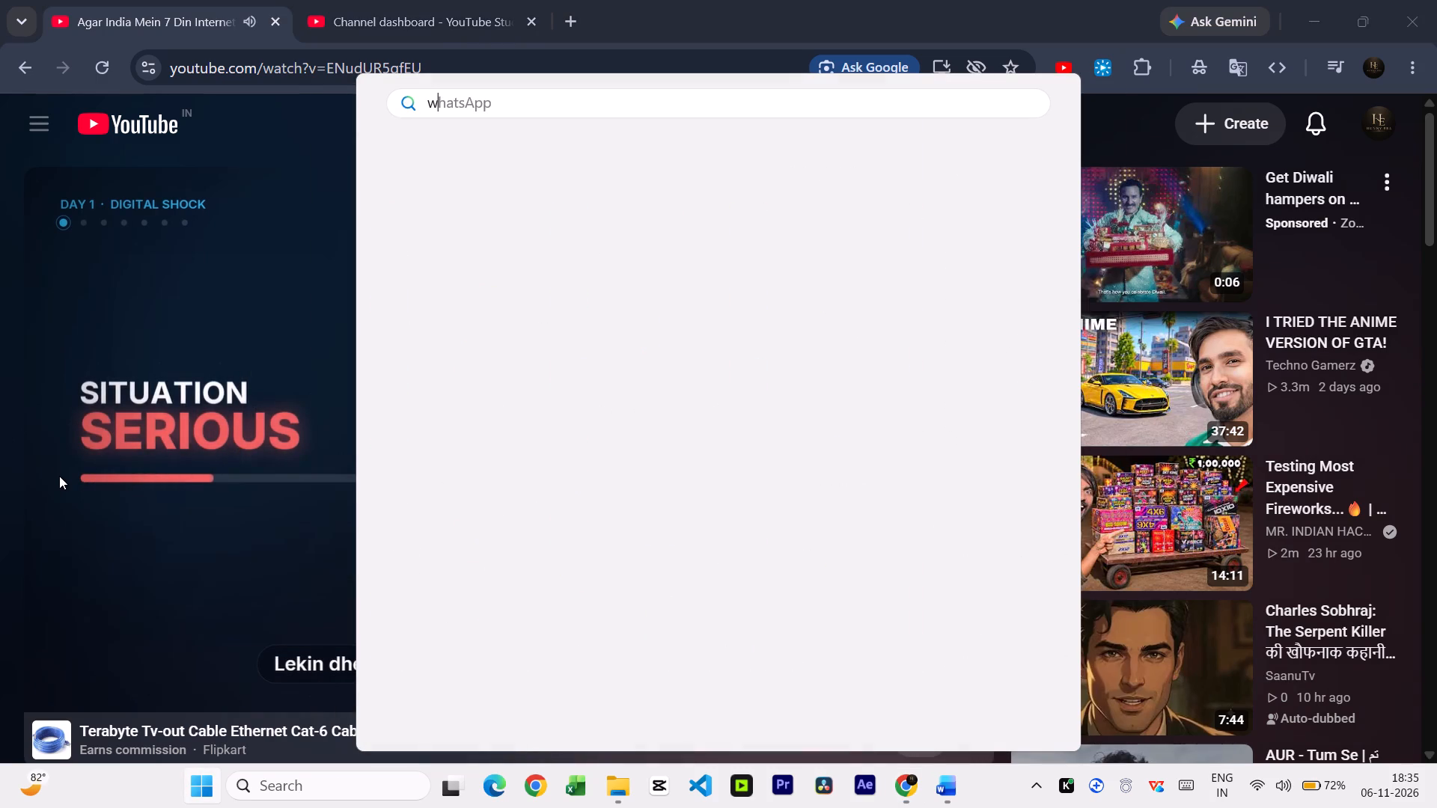
key(Return)
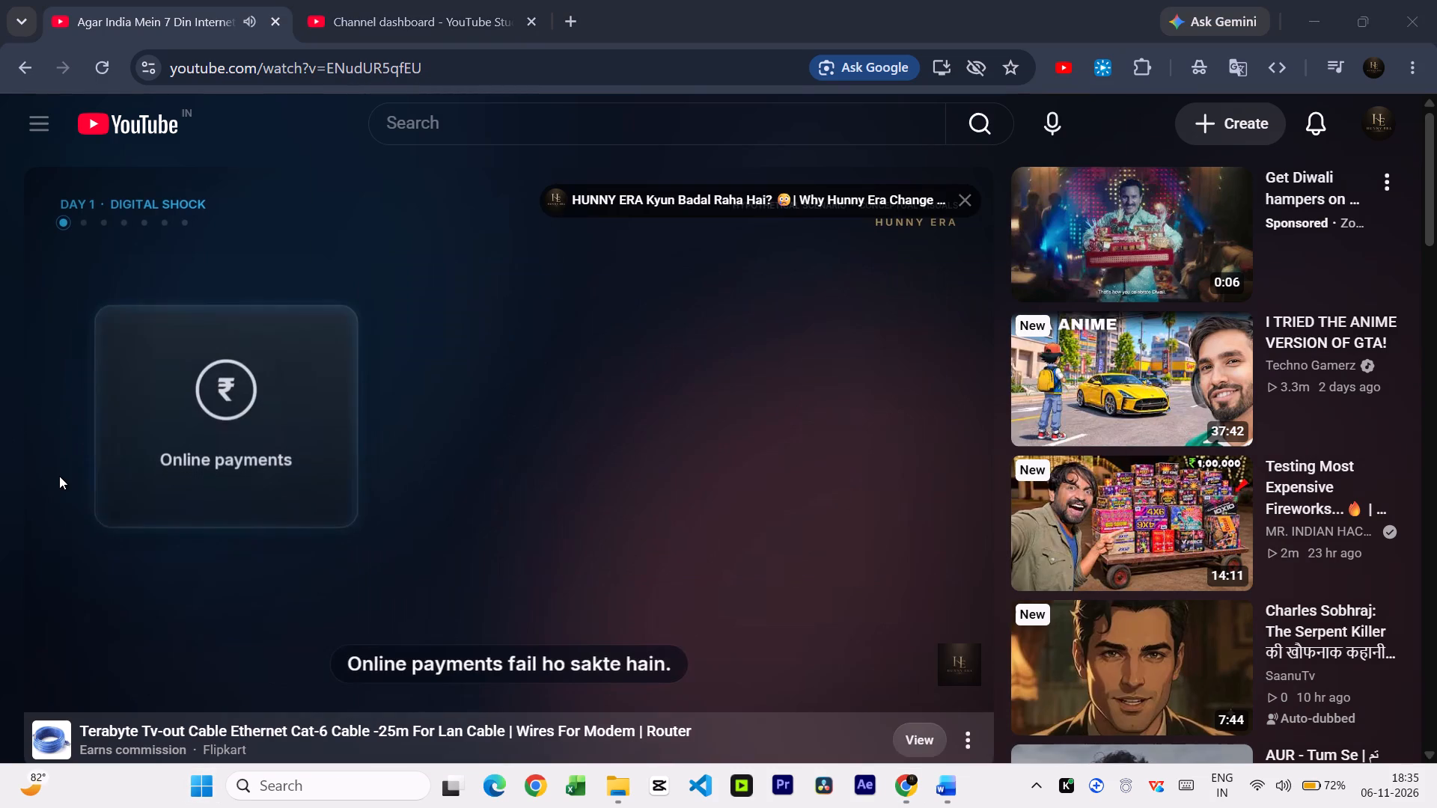
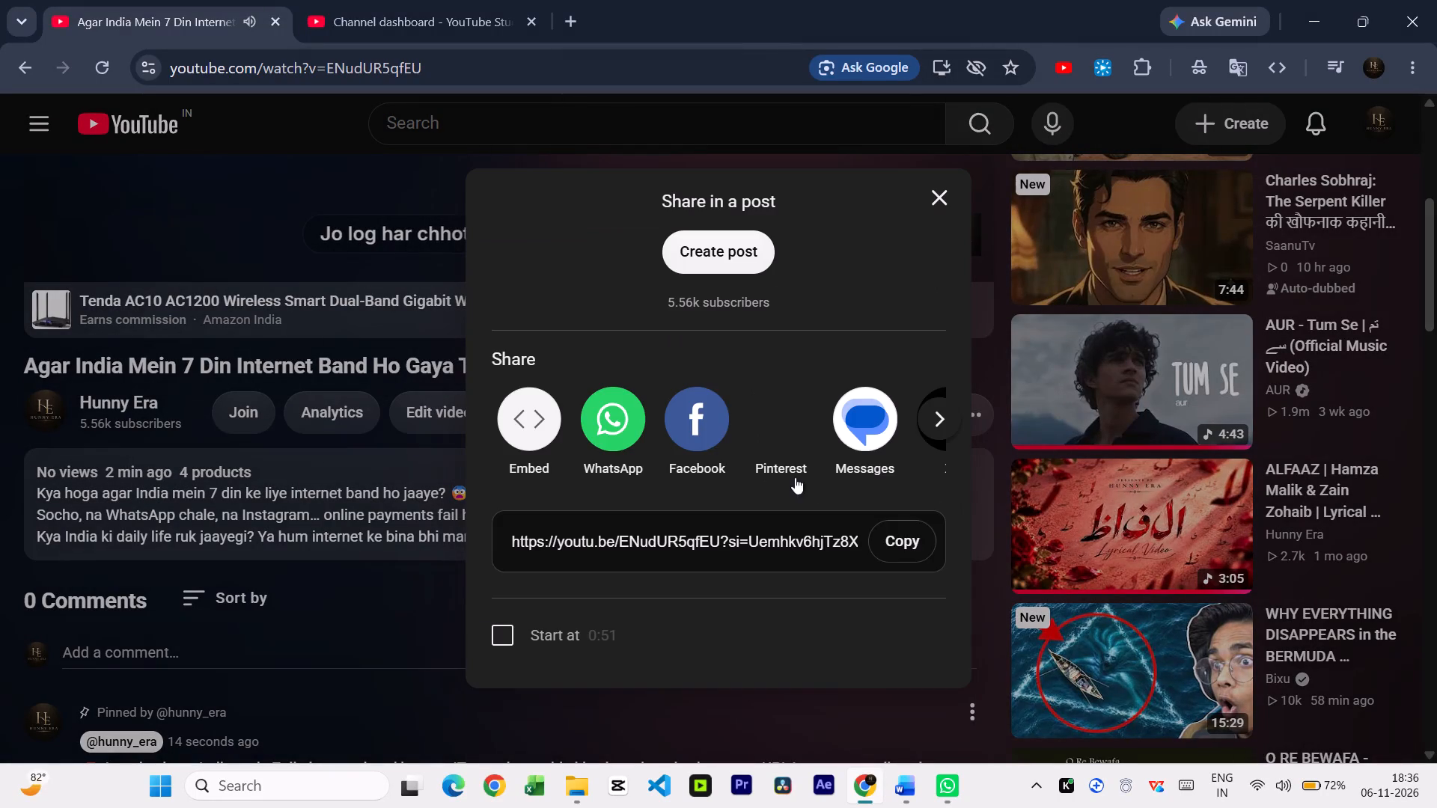
Copy the video's share link and close the sharing options.
click(888, 536)
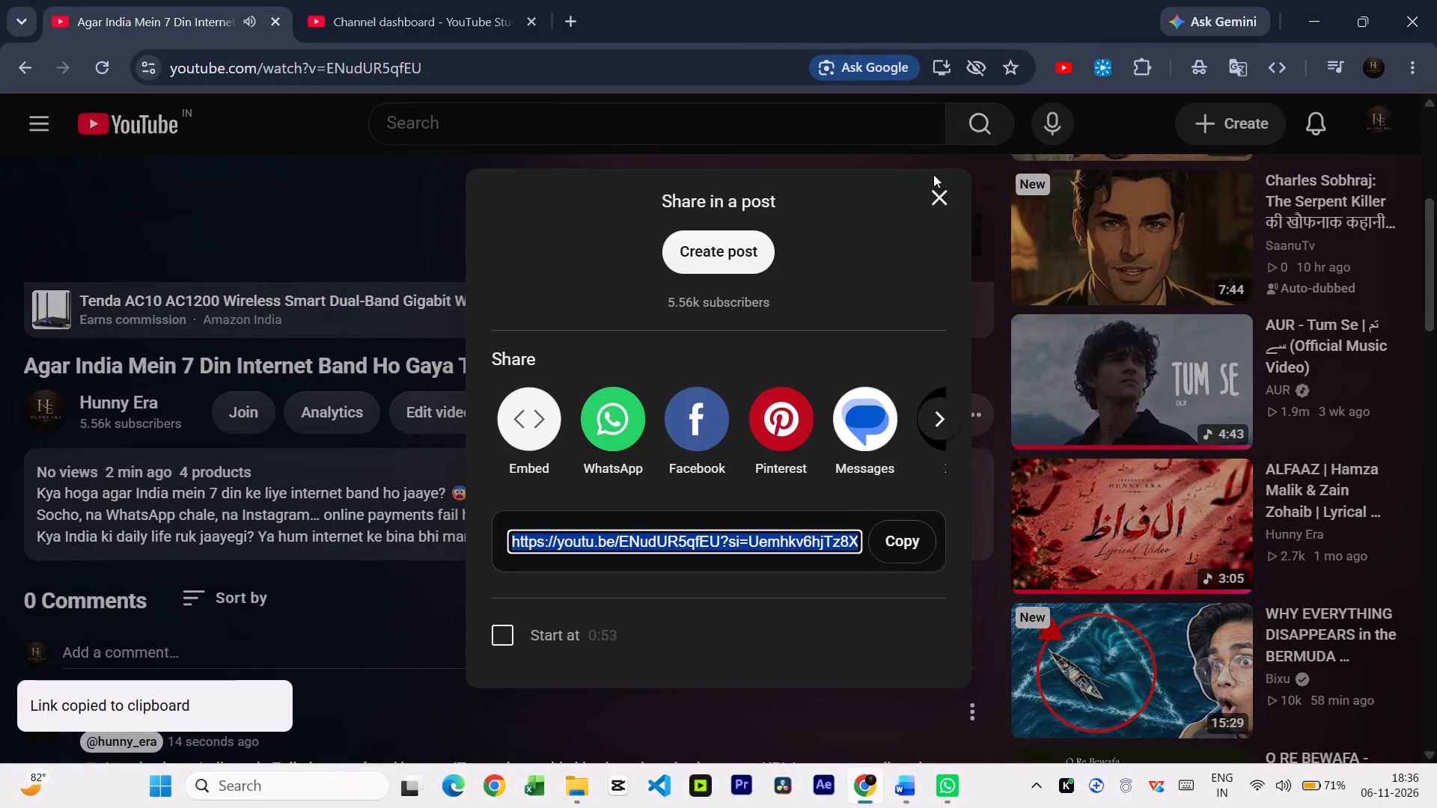
click(949, 196)
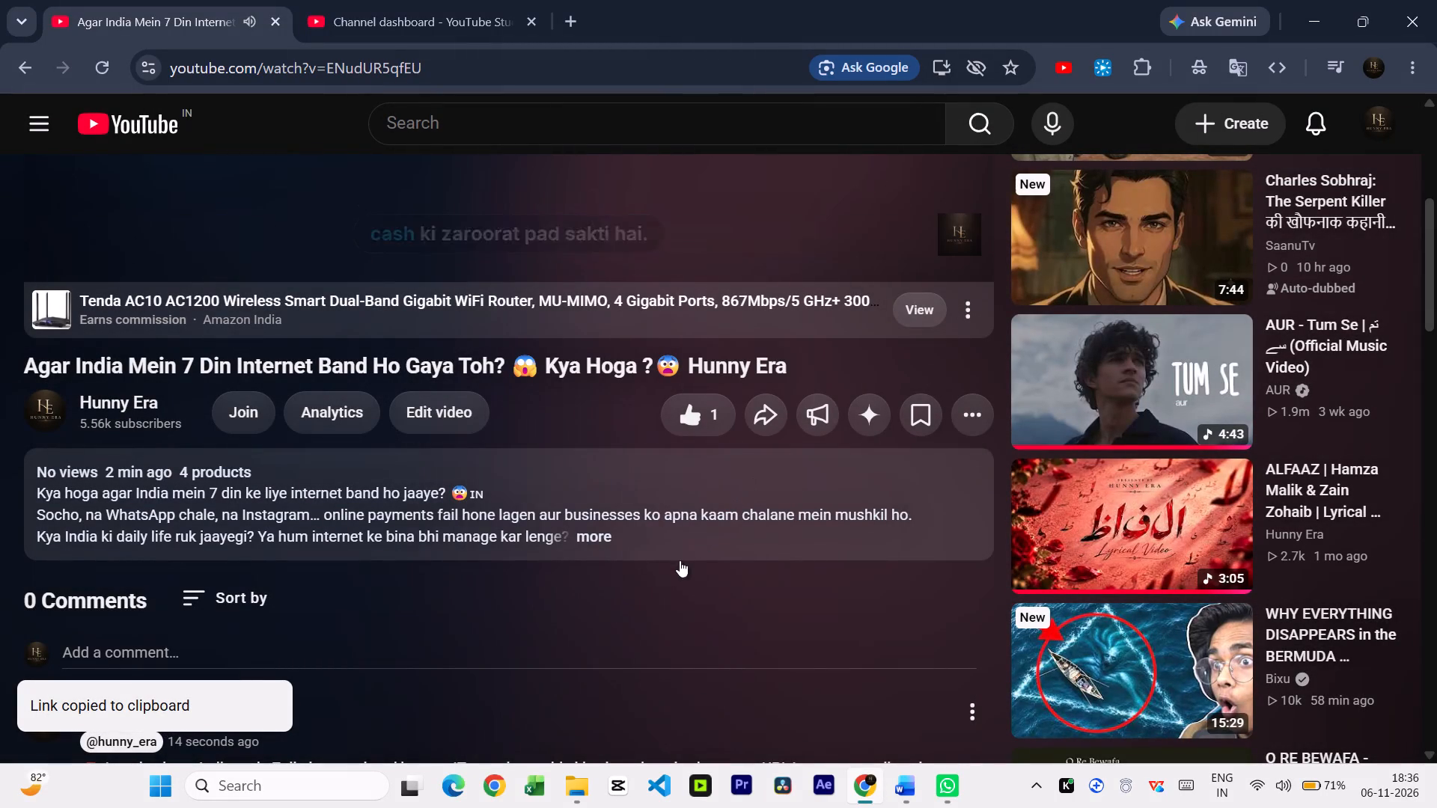
Switch to YouTube Studio and look over the channel dashboard.
scroll(677, 562, up, 2)
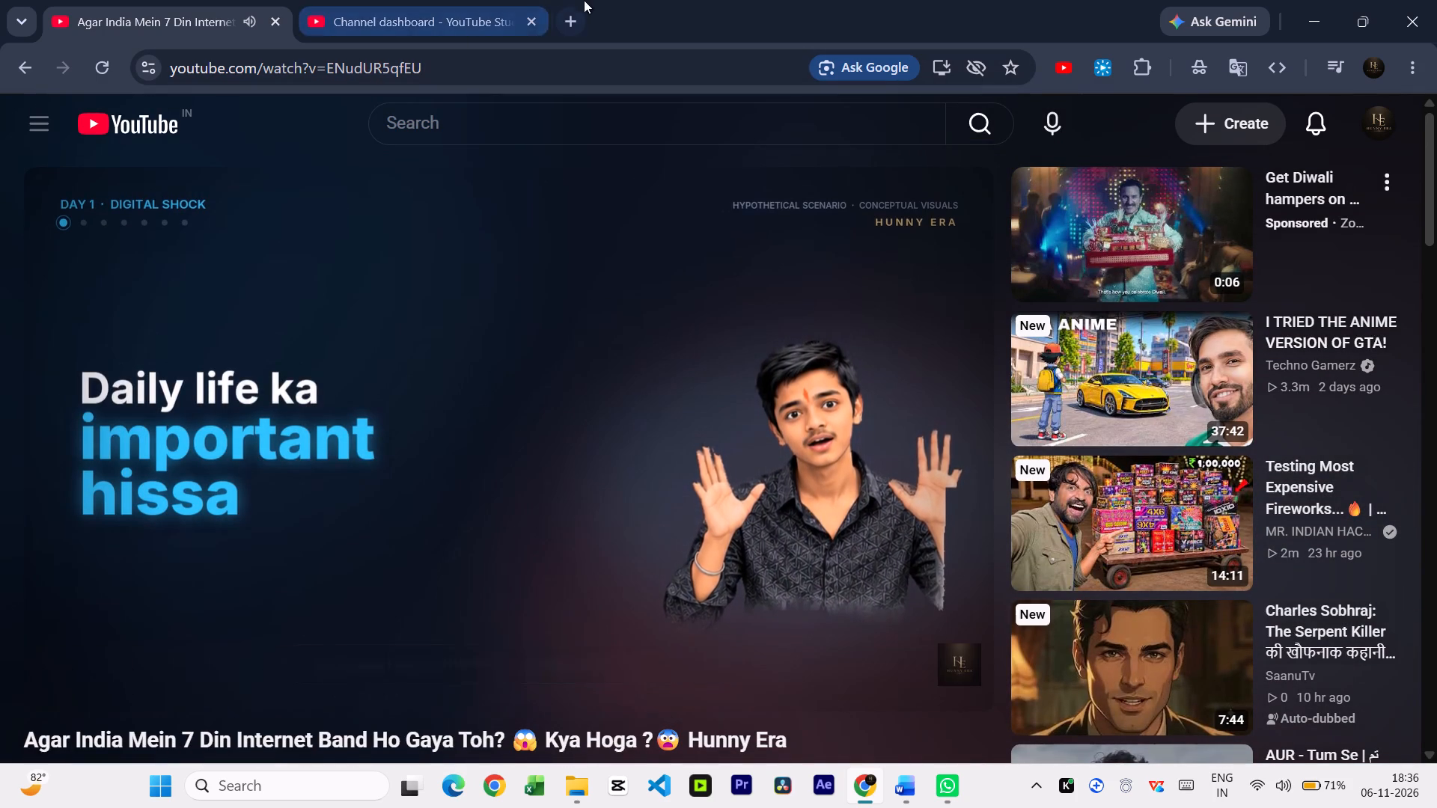
click(379, 0)
scroll(610, 494, down, 1)
scroll(528, 453, up, 2)
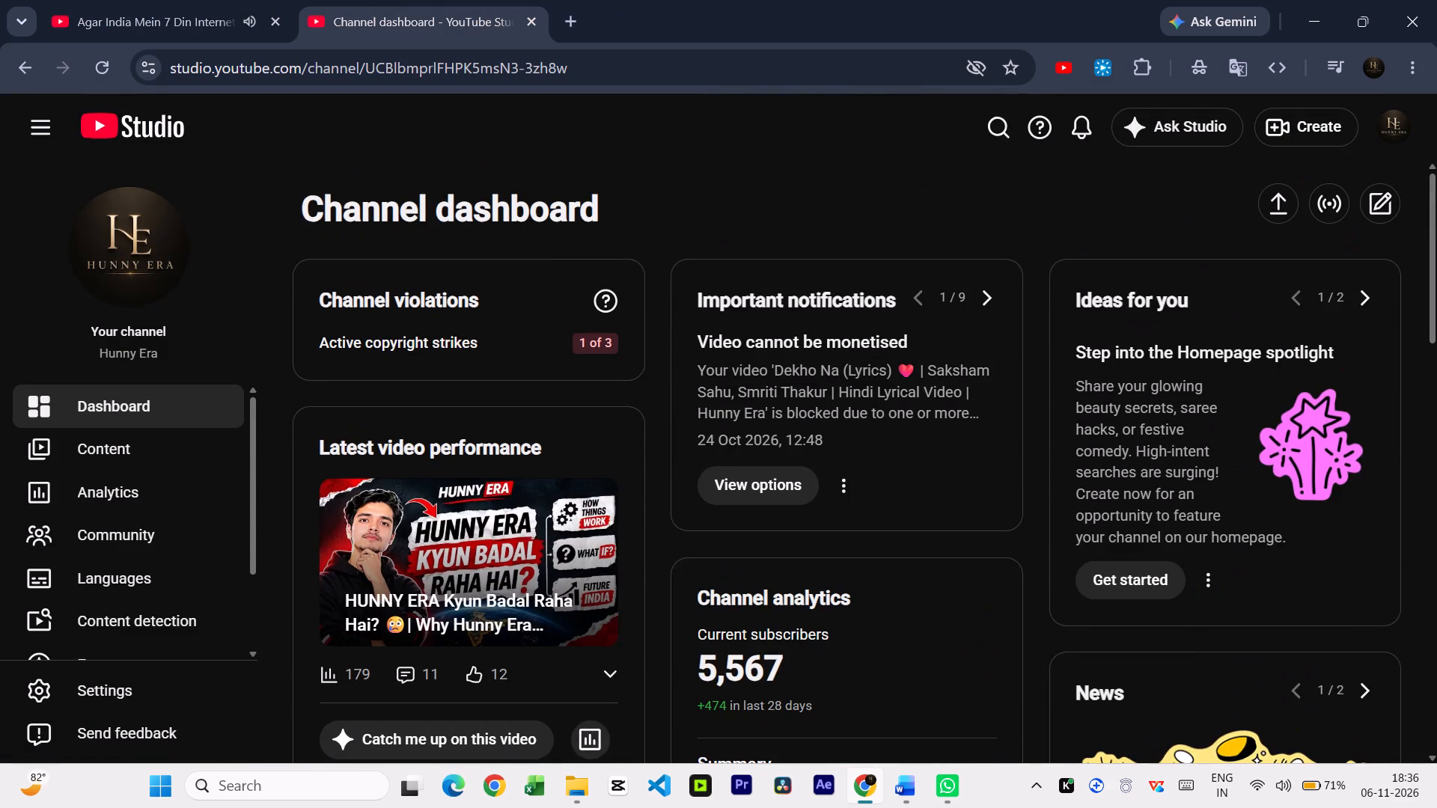
Refresh the channel dashboard to check the latest video's performance.
key(F5)
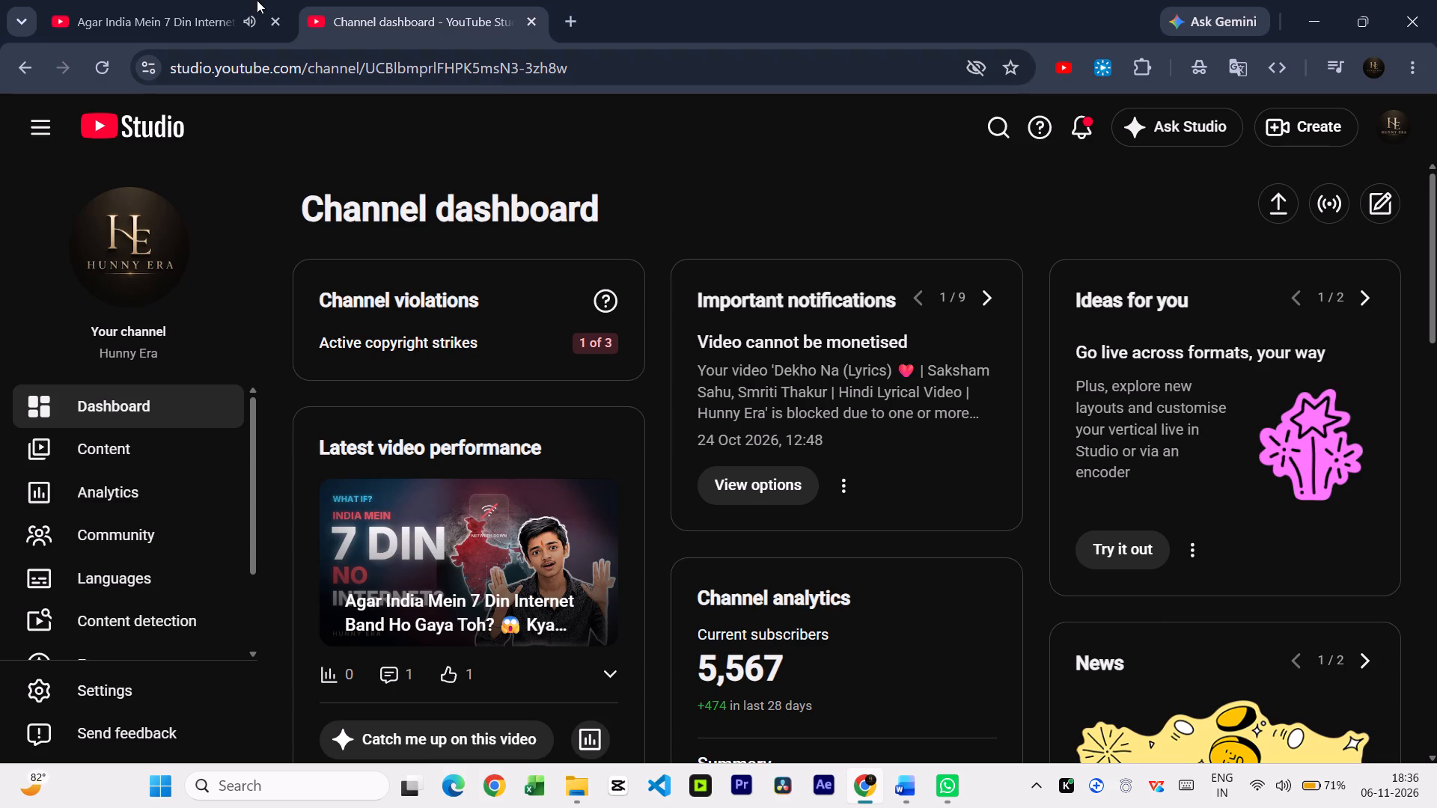
Return to the 7 Din Internet video's watch page and pause playback.
click(148, 6)
key(space)
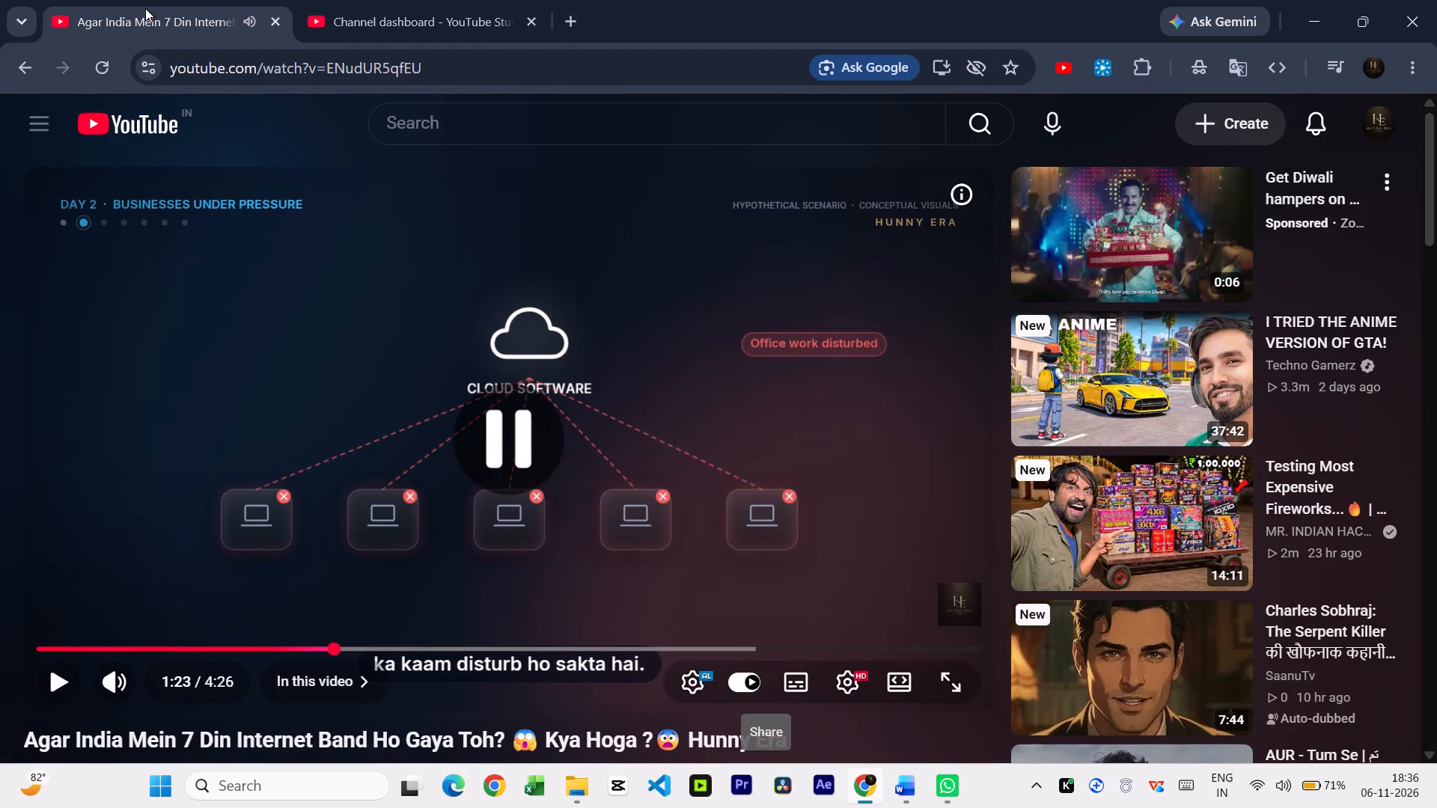
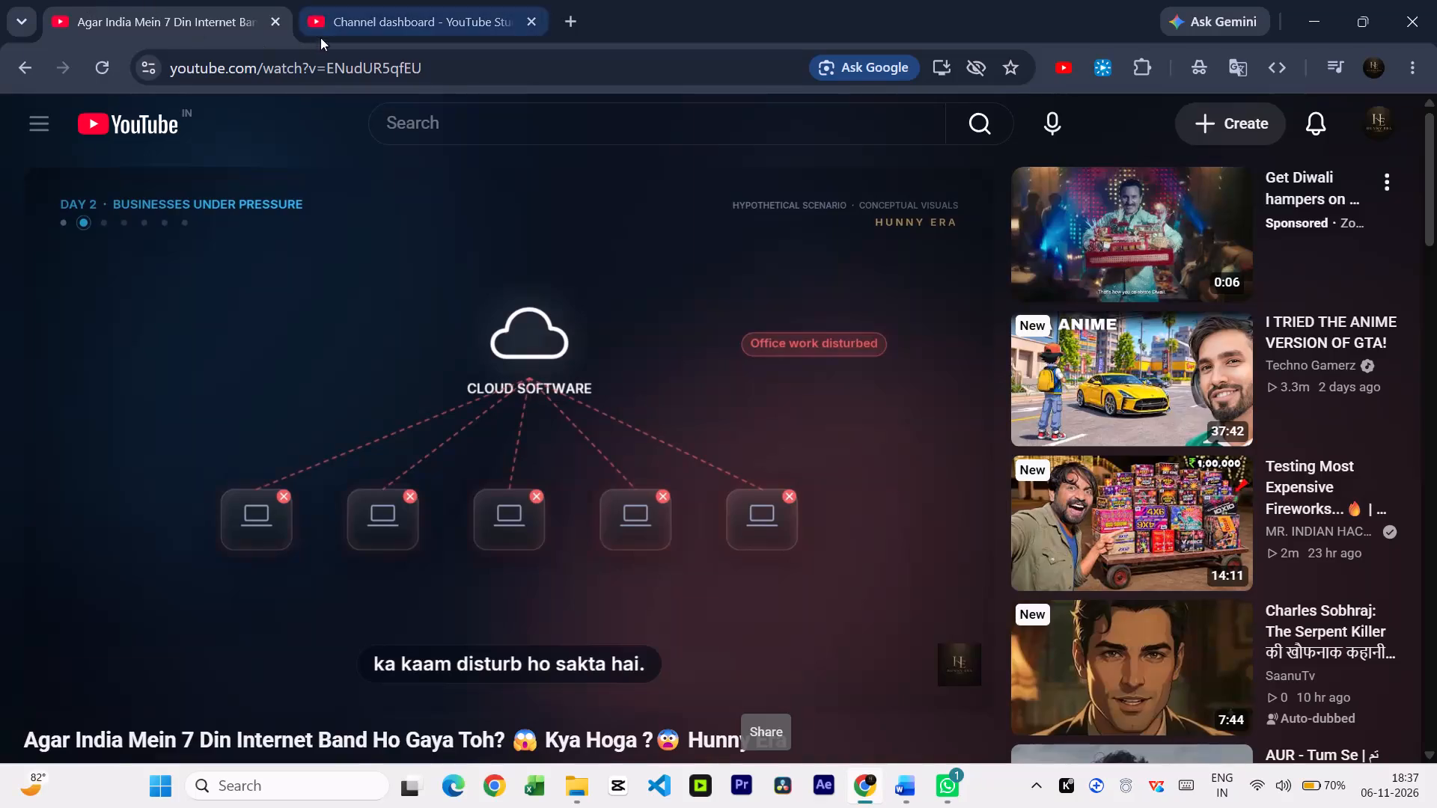
Return to the Studio channel dashboard to view the latest video's performance.
click(348, 32)
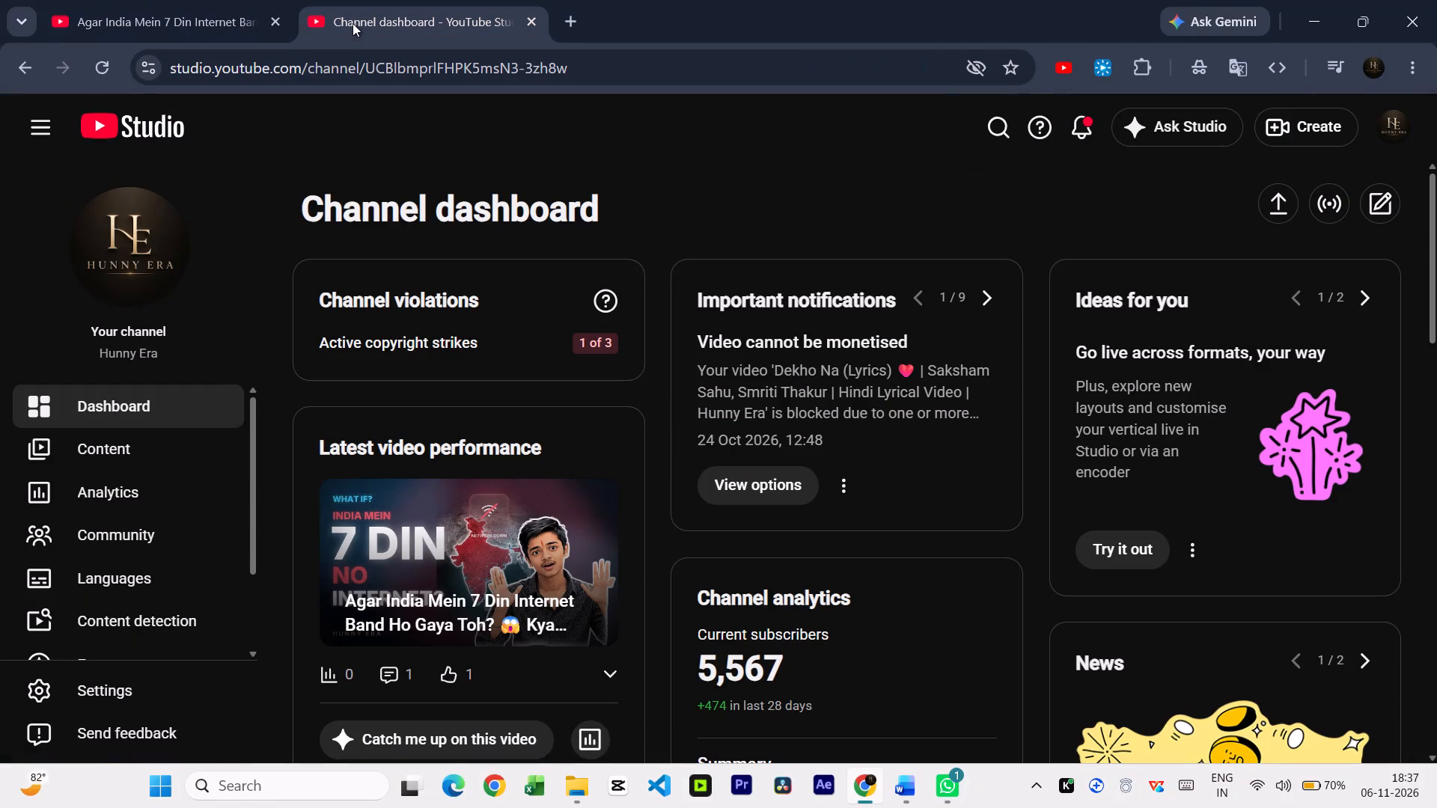
Open the analytics of the 7 Din Internet video from the latest video performance card.
scroll(485, 402, down, 1)
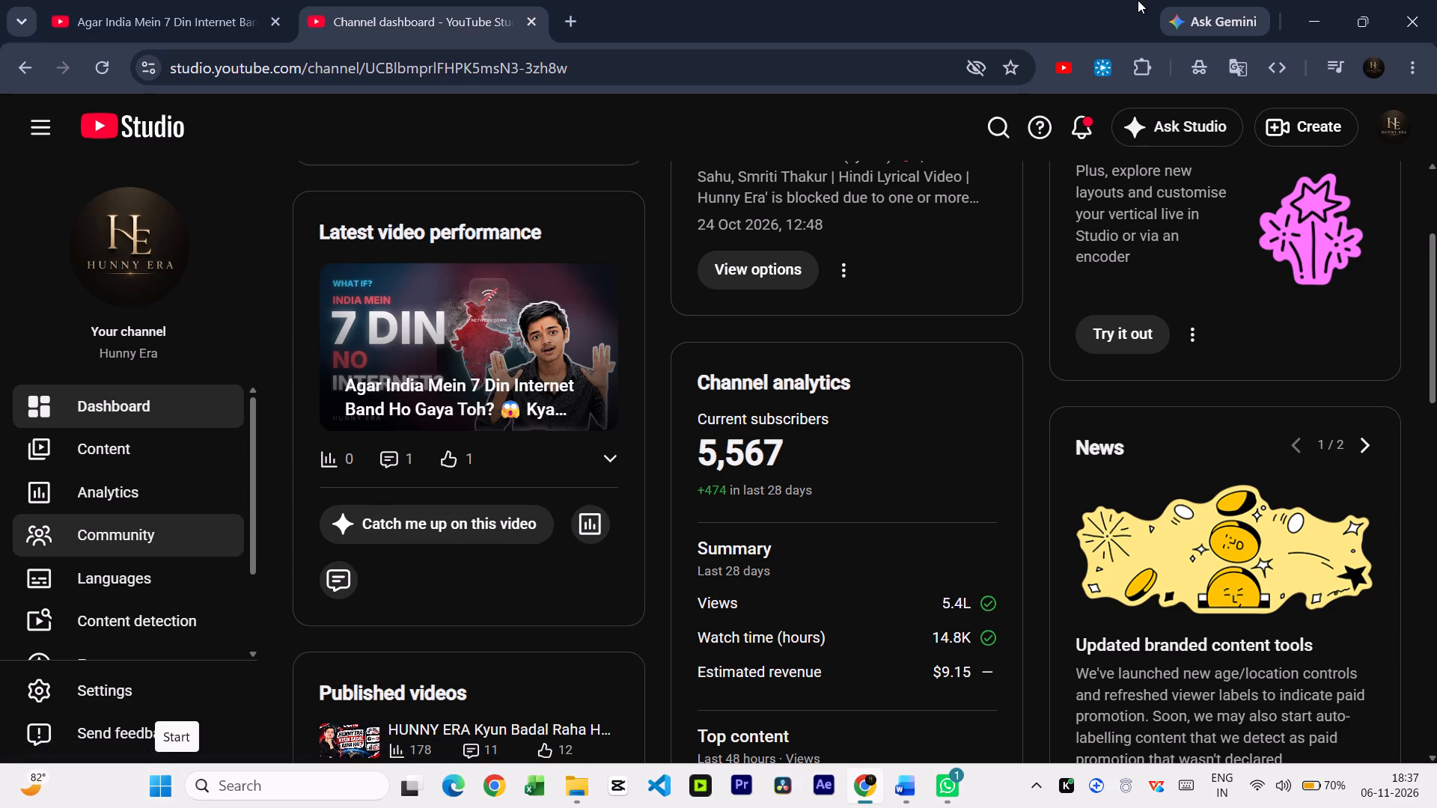
click(602, 520)
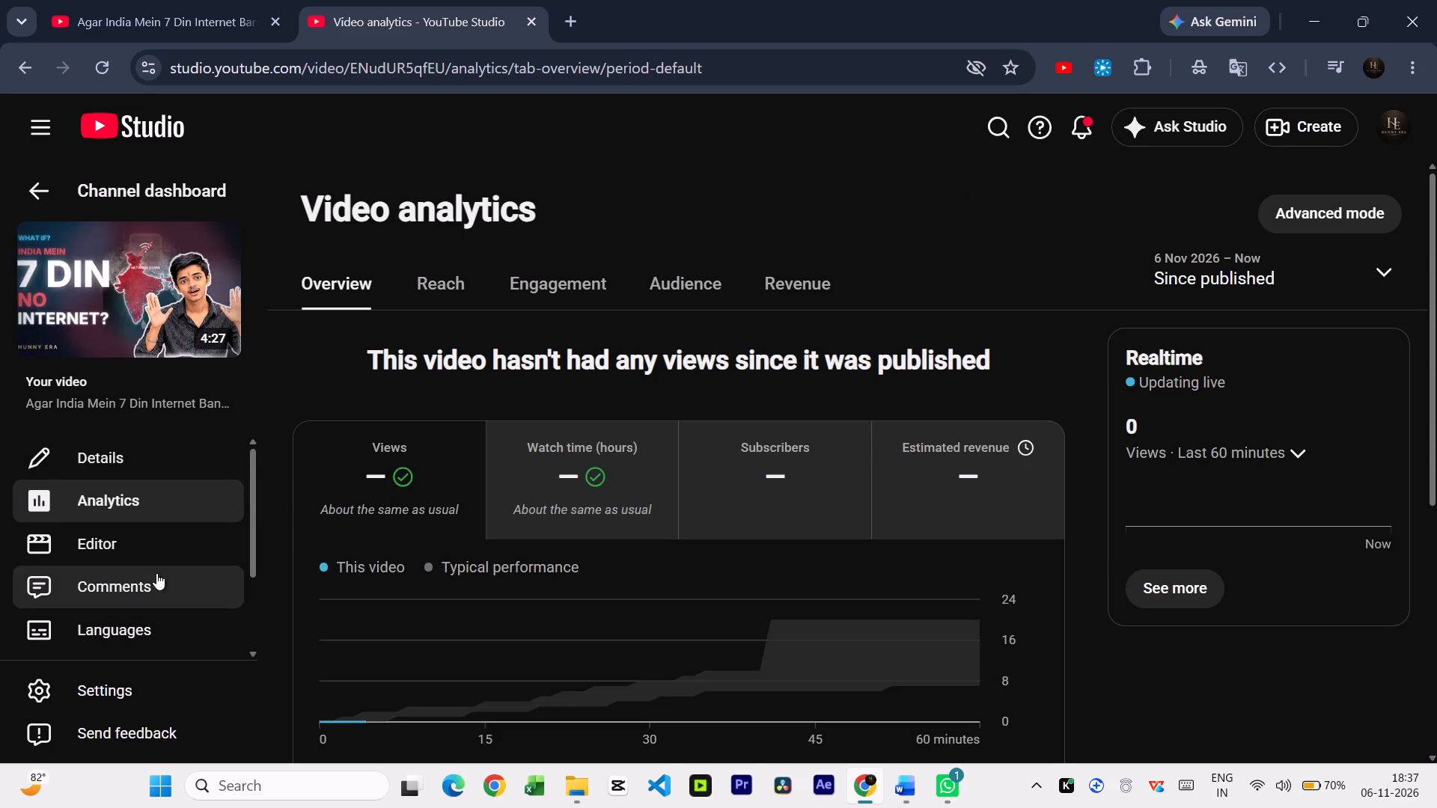